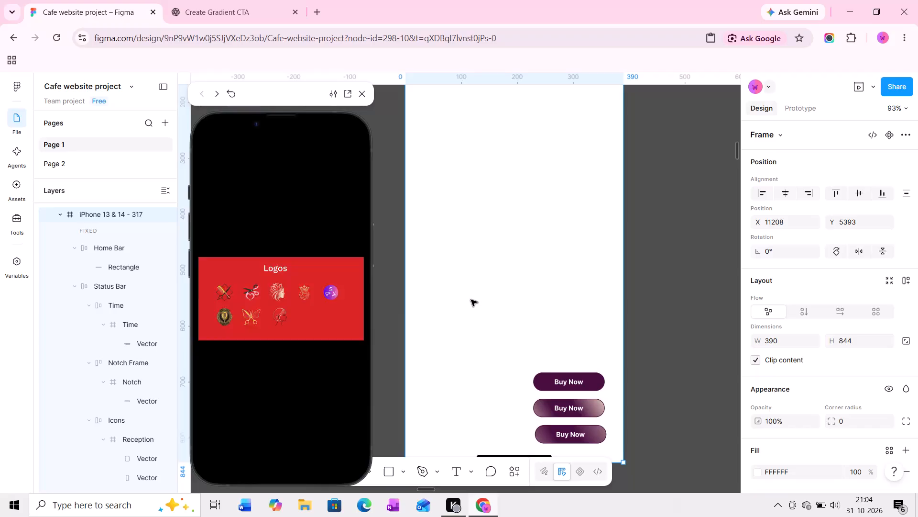
Move the three Buy Now buttons together from the lower corner to near the centre of the iPhone 13 & 14 - 317 frame.
scroll(471, 300, "down", 1)
middle_click_drag(474, 276, 474, 313)
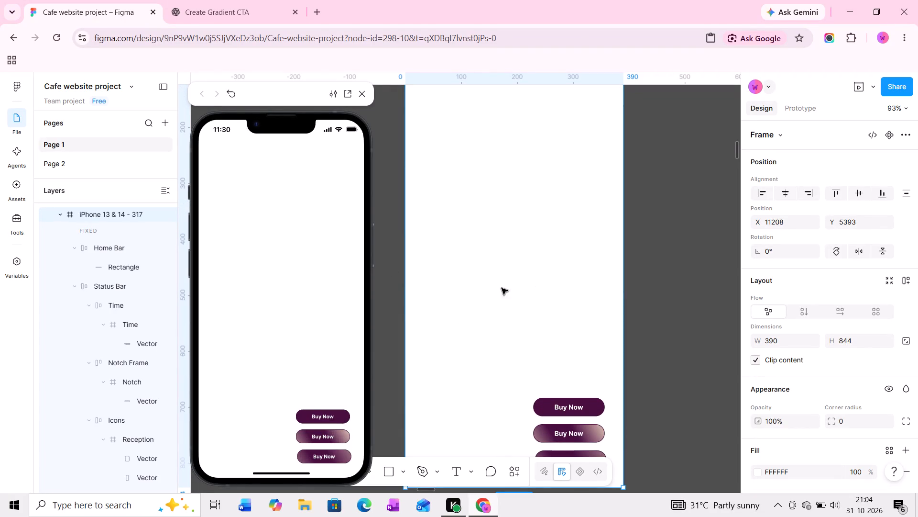
scroll(312, 332, "down", 1)
middle_click_drag(510, 349, 499, 271)
left_click(546, 329)
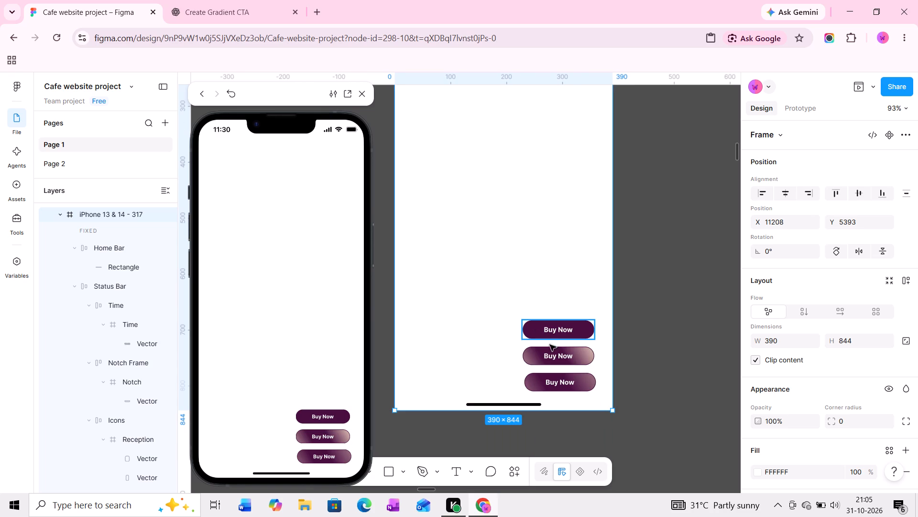
left_click(551, 356, "shift")
left_click(555, 389, "shift")
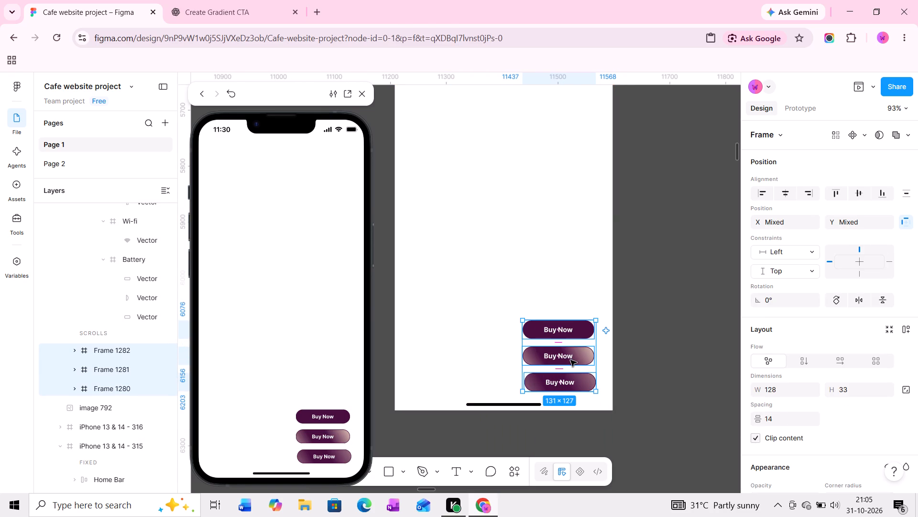
left_click_drag(570, 360, 515, 233)
scroll(493, 213, "up", 4, "ctrl")
left_click_drag(507, 218, 507, 207)
key("ctrl+z")
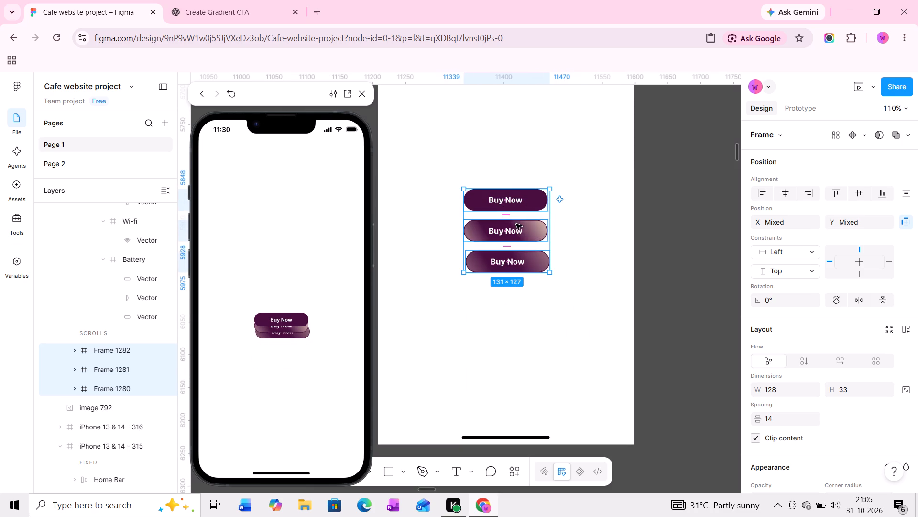
left_click_drag(516, 224, 516, 193)
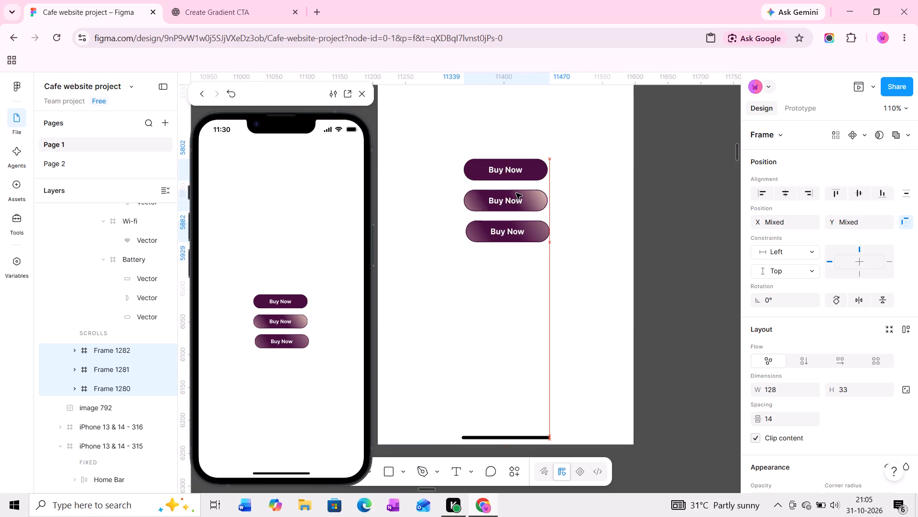
left_click_drag(516, 193, 516, 184)
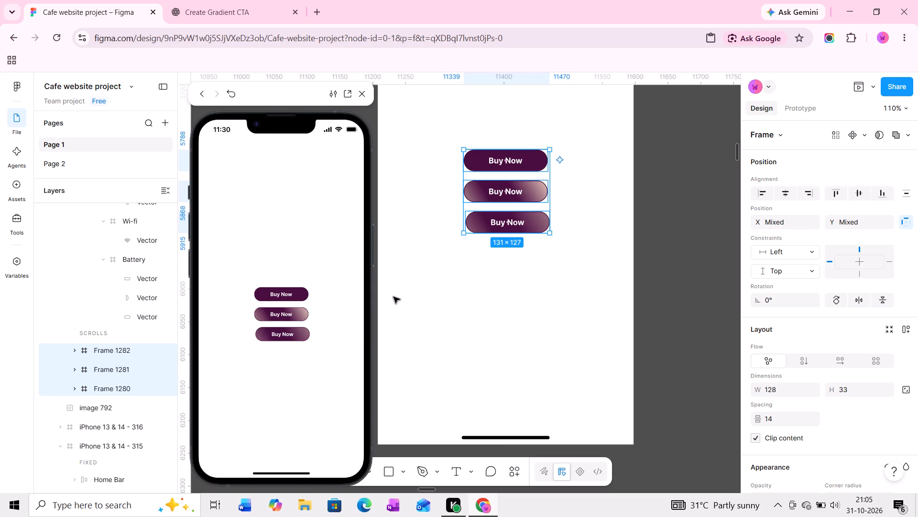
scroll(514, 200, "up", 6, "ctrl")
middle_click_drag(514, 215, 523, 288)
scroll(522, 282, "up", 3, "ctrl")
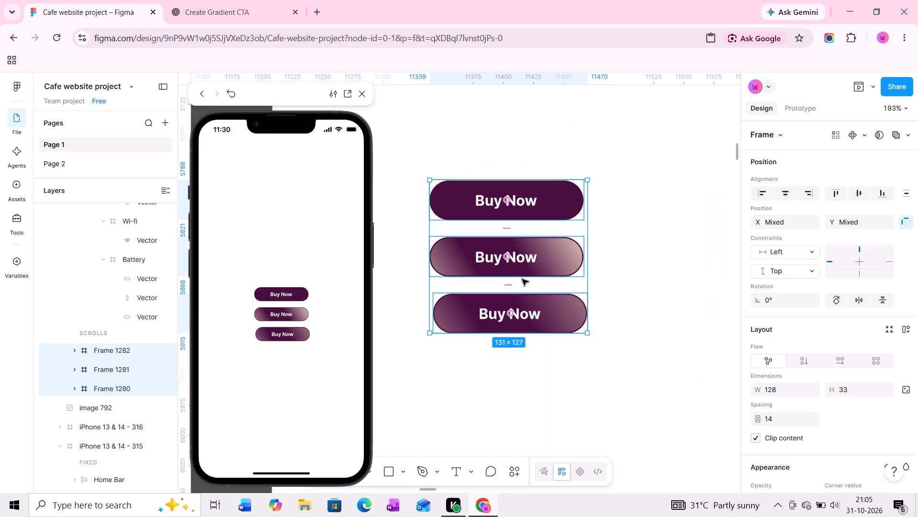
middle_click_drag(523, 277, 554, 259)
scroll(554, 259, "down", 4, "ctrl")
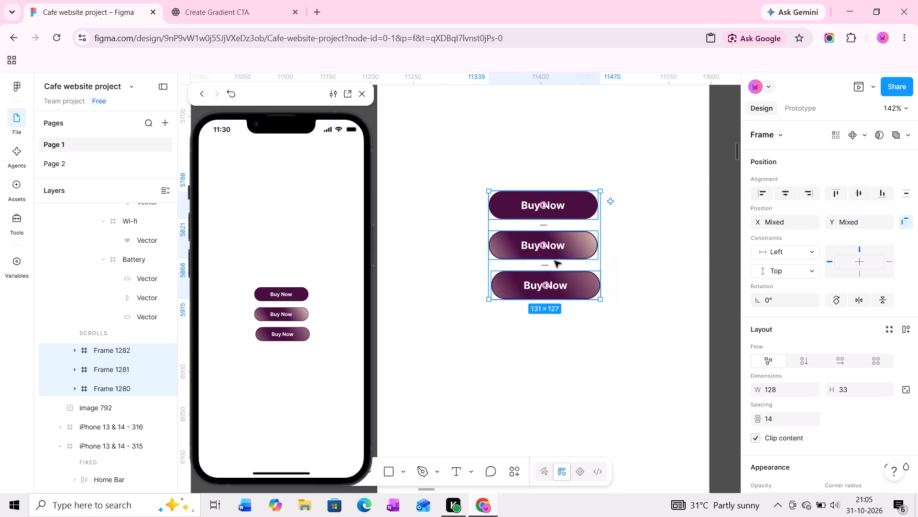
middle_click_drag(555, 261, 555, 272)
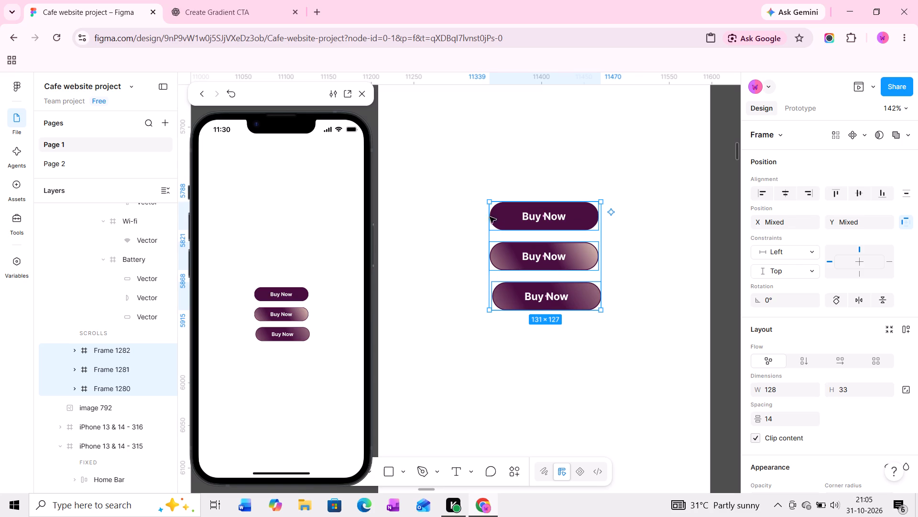
Move the floating prototype preview off the canvas area and close it.
left_click_drag(284, 89, 232, 88)
left_click_drag(232, 88, 118, 75)
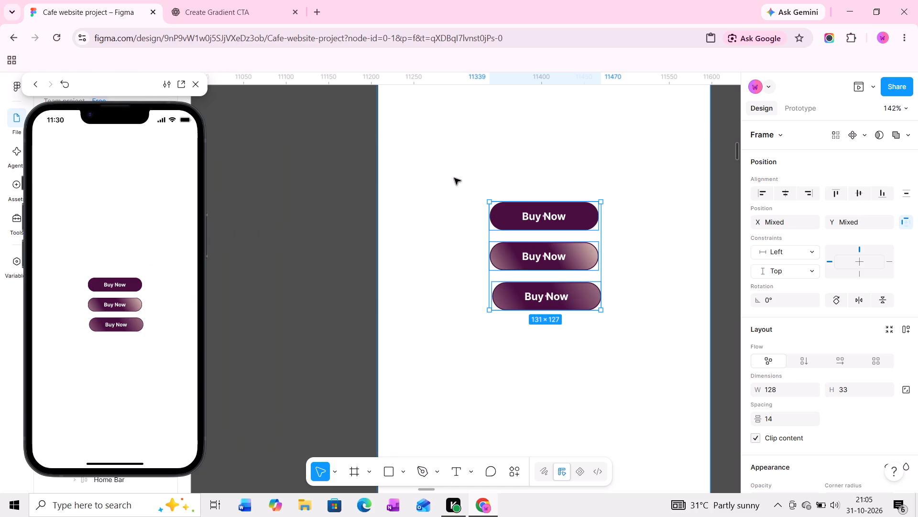
left_click(198, 86)
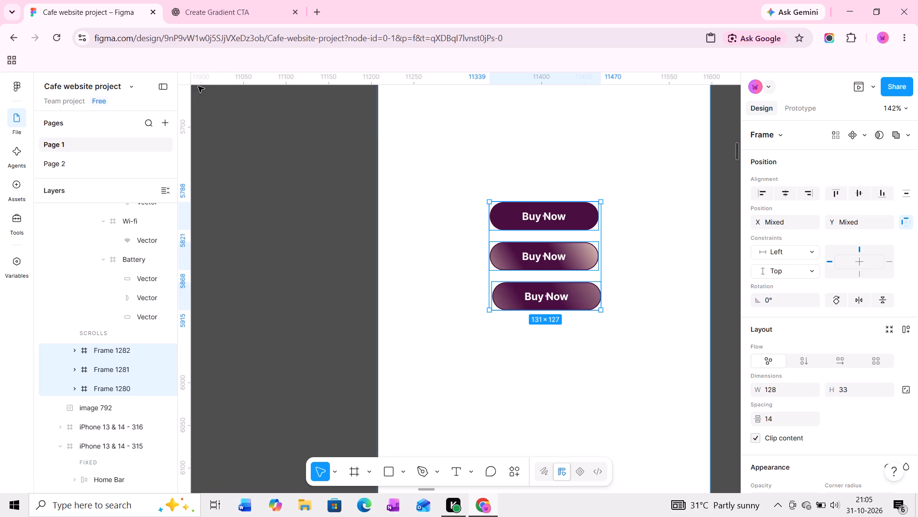
Examine the home screen variations above the button frame, focusing on the Exclusive Offers cards and their Buy Now buttons.
middle_click_drag(437, 288, 401, 303)
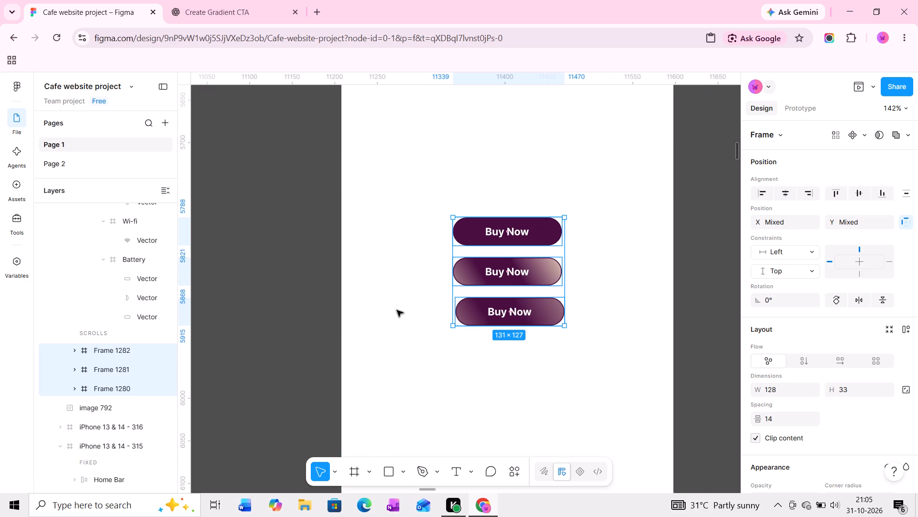
scroll(399, 310, "down", 11, "ctrl")
middle_click_drag(505, 304, 474, 316)
scroll(474, 316, "down", 4, "ctrl")
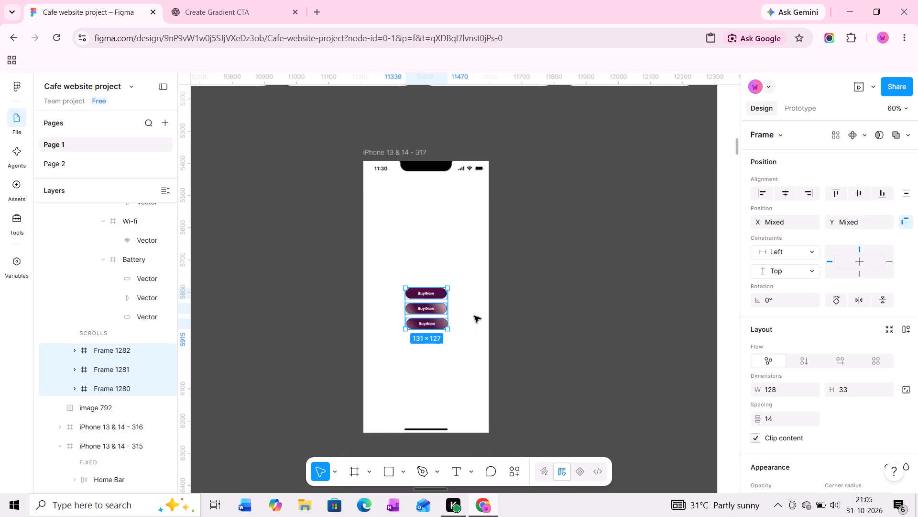
scroll(474, 316, "down", 3, "ctrl")
middle_click_drag(509, 273, 480, 297)
scroll(341, 185, "up", 4)
middle_click(341, 185)
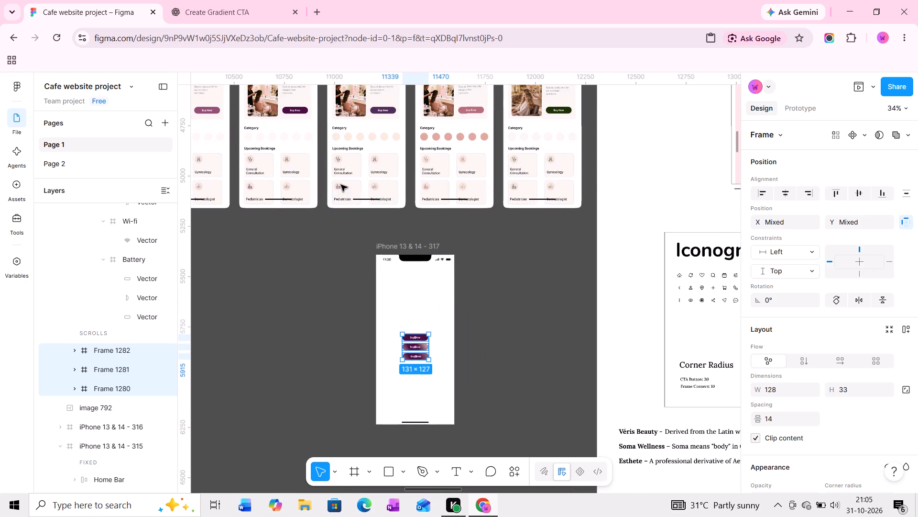
middle_click_drag(341, 185, 482, 326)
scroll(420, 280, "up", 3, "ctrl")
scroll(414, 230, "up", 5, "ctrl")
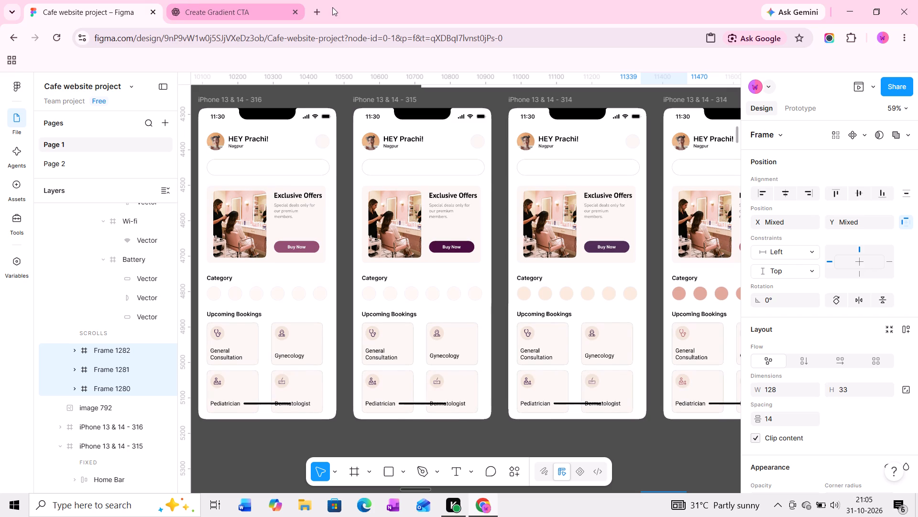
Search Google for pinterest in a new browser tab and open the Pinterest site.
left_click(316, 11)
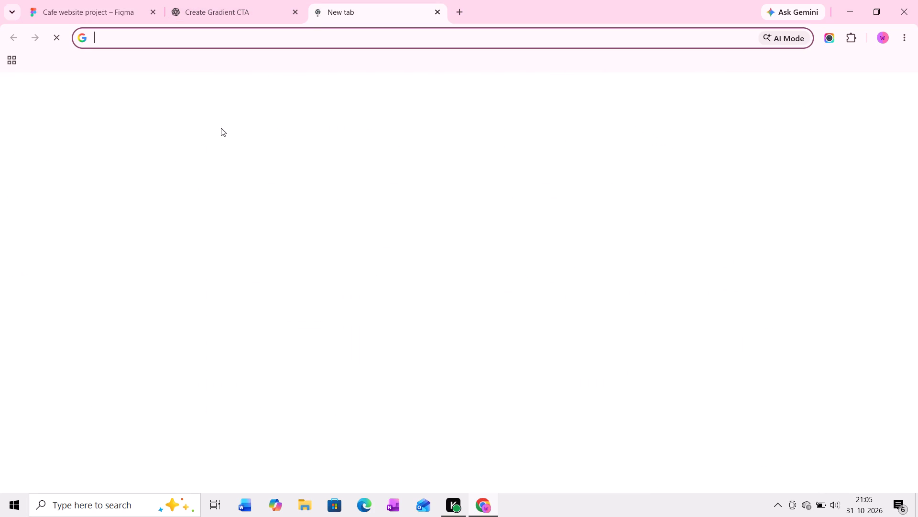
left_click(350, 240)
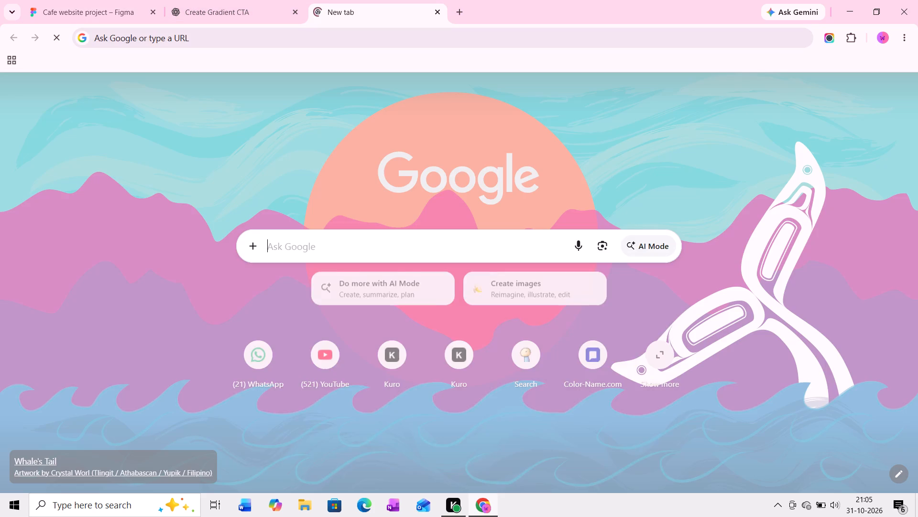
left_click(307, 281)
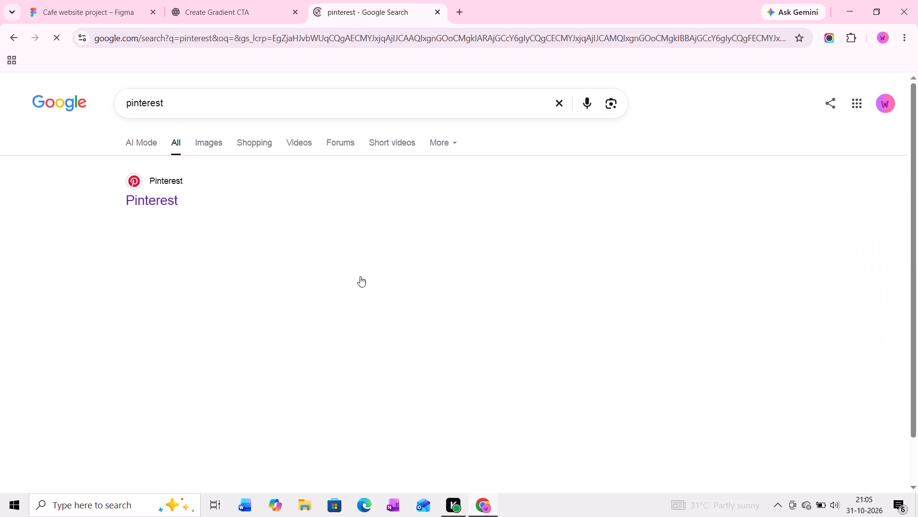
left_click(171, 205)
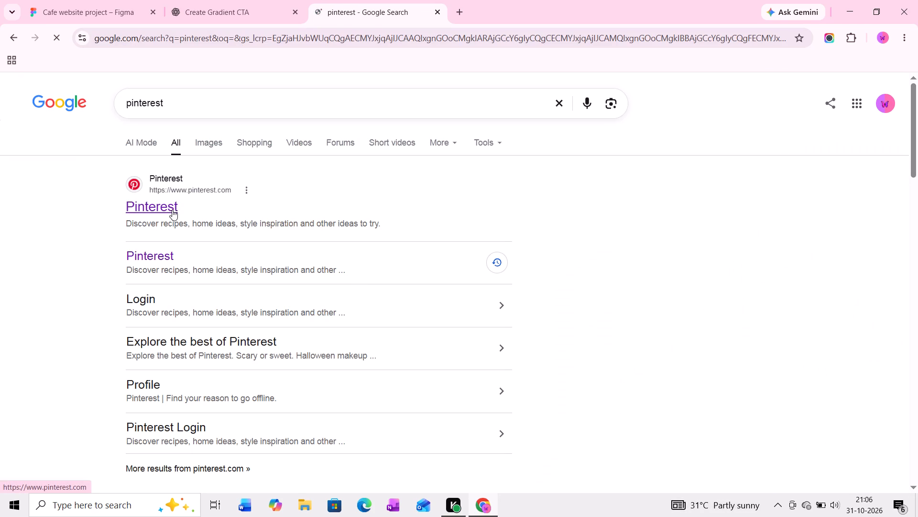
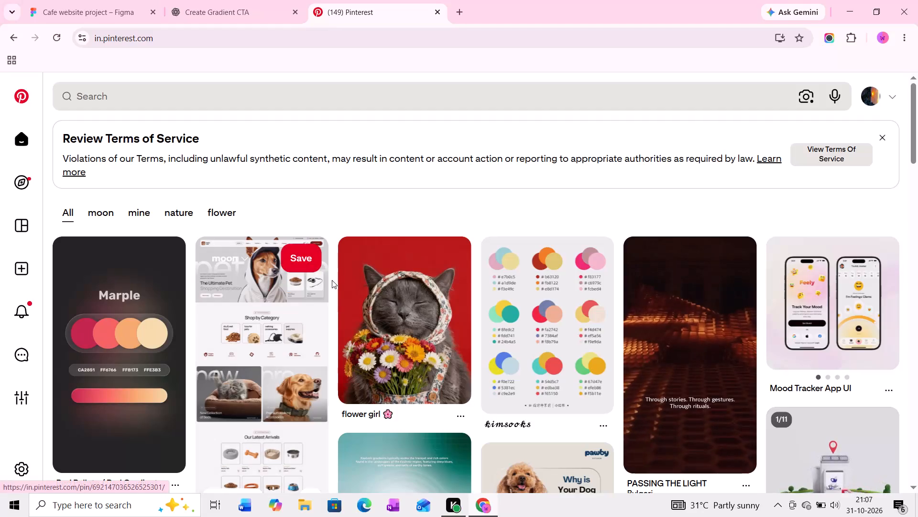
Browse the Pinterest home feed for colour palette, gradient and app UI design ideas.
scroll(522, 291, "down", 1)
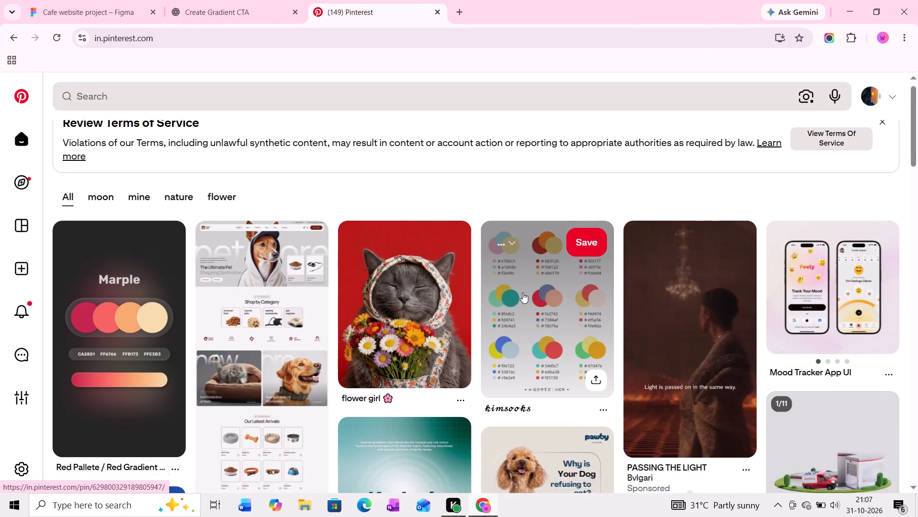
scroll(523, 292, "down", 2)
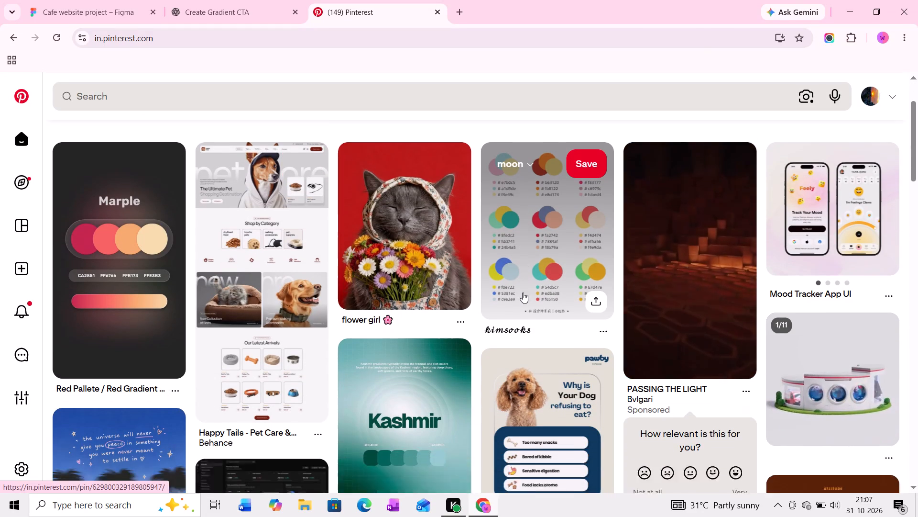
scroll(523, 292, "down", 7)
scroll(523, 292, "up", 3)
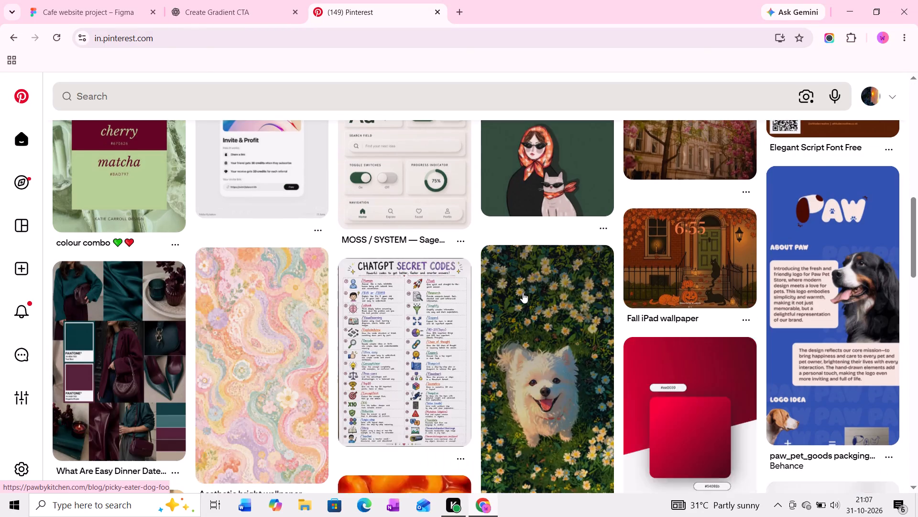
scroll(523, 292, "up", 2)
scroll(523, 292, "down", 3)
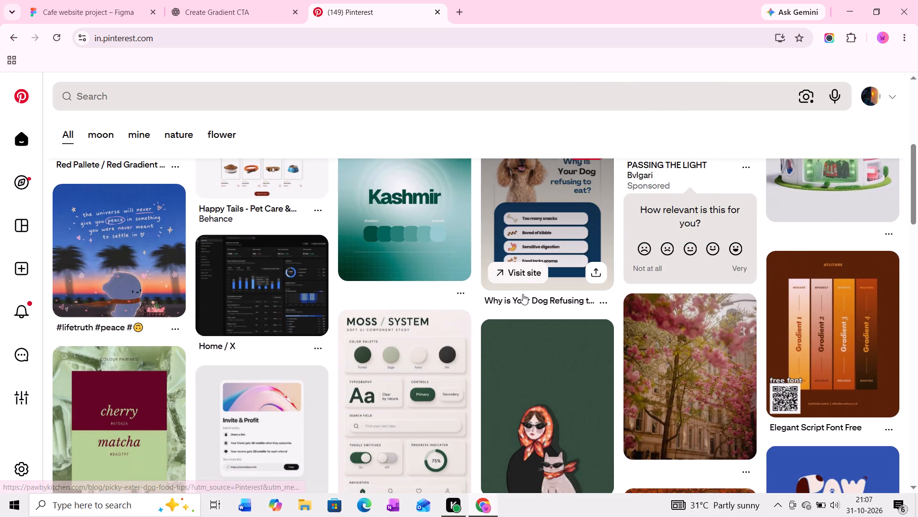
scroll(523, 294, "up", 9)
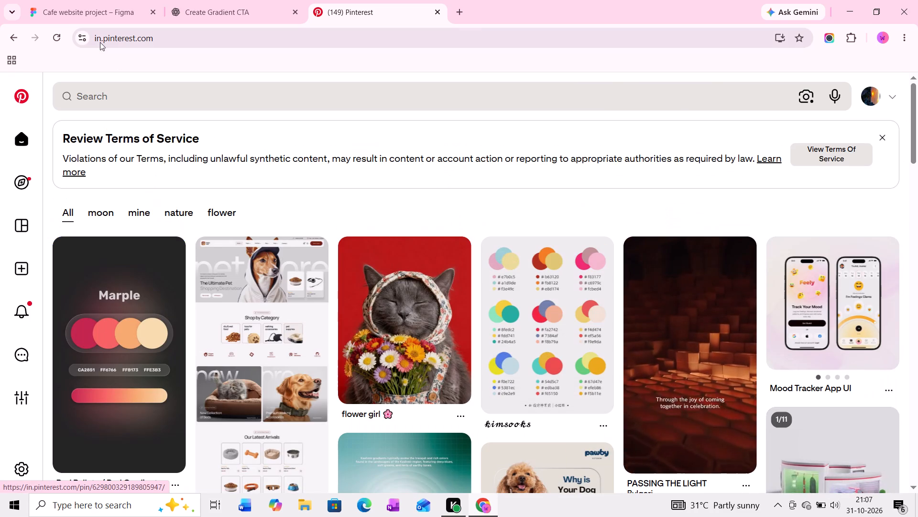
Search Pinterest for "salon app home screen", correcting any misspelling in the query and running it again.
left_click(85, 96)
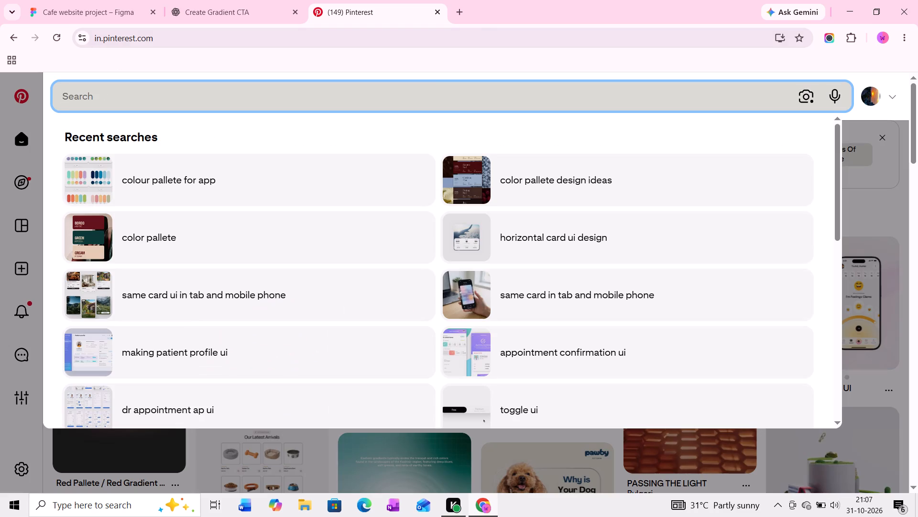
type("salon app gho")
key("BackSpace")
key("BackSpace")
key("h")
key("BackSpace")
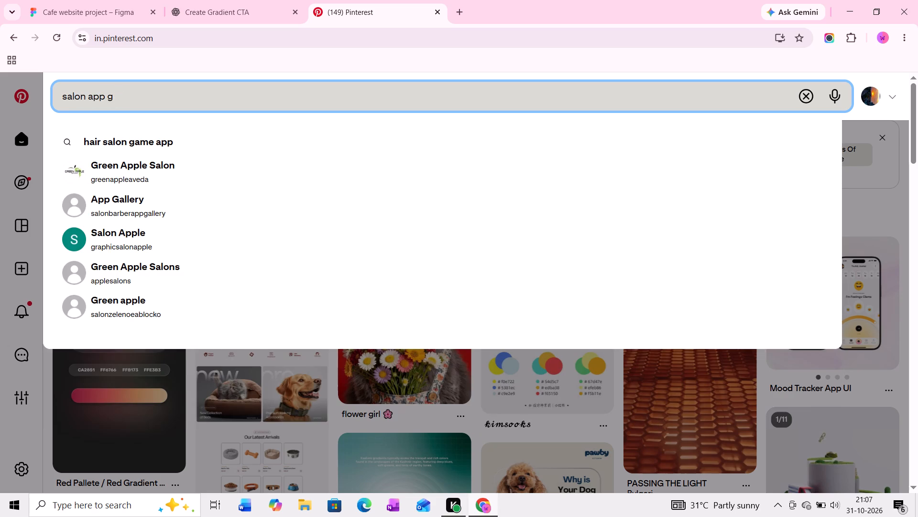
key("BackSpace")
type("hpme")
key("space")
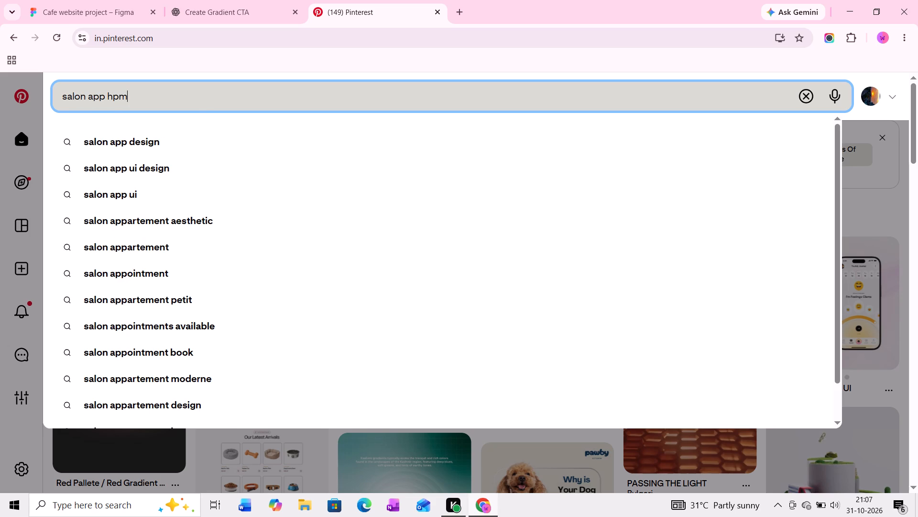
type("screen")
key("Return")
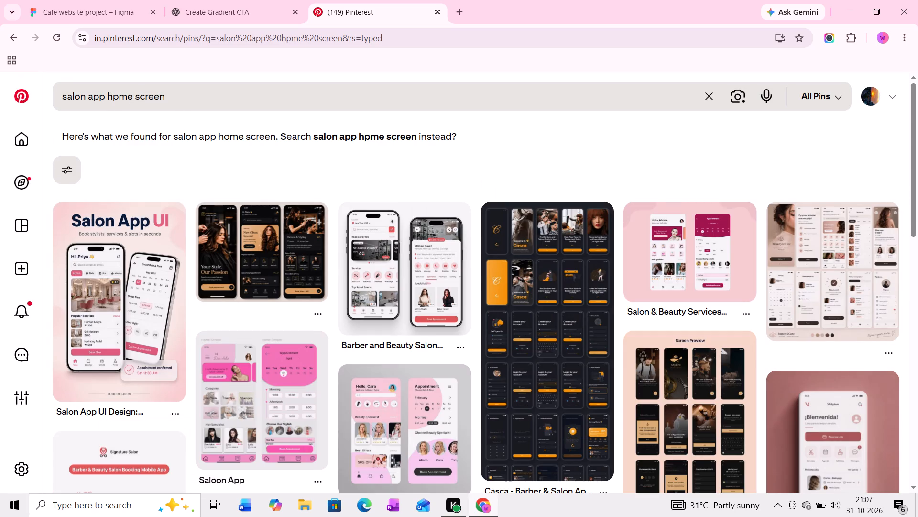
left_click(116, 94)
key("Right")
key("BackSpace")
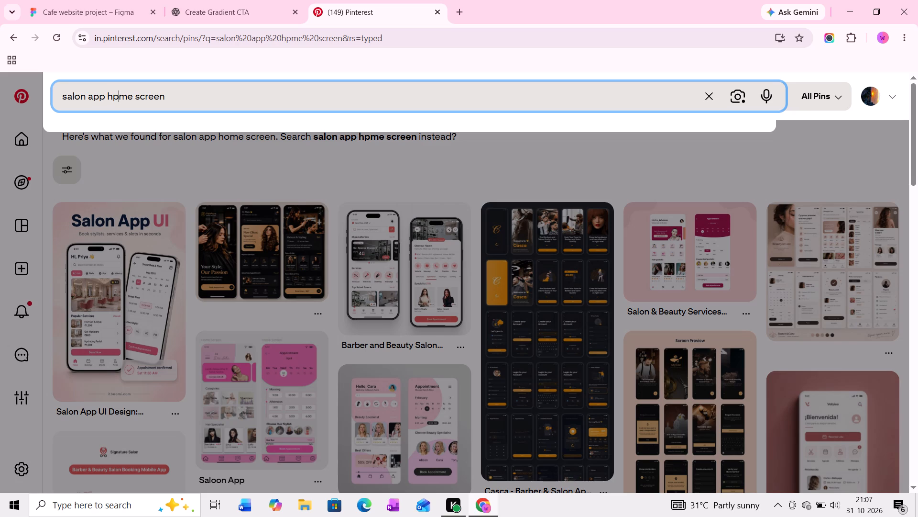
key("o")
key("Return")
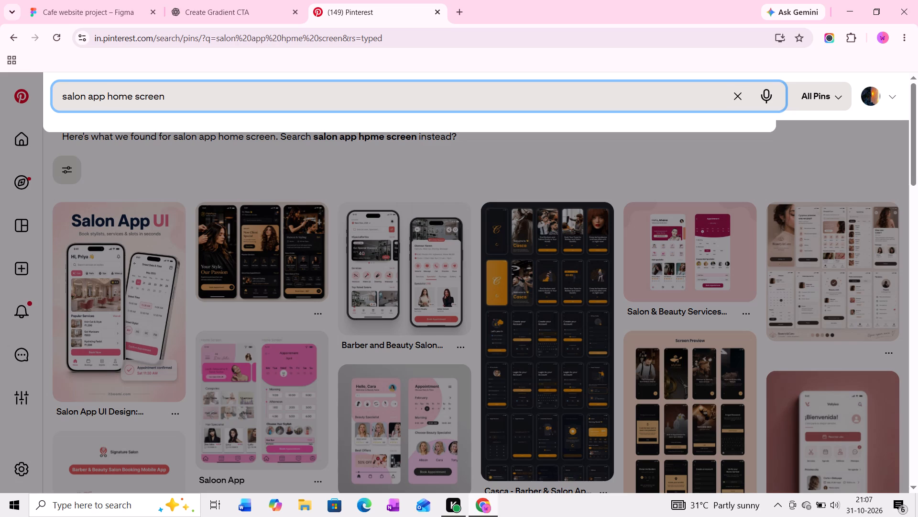
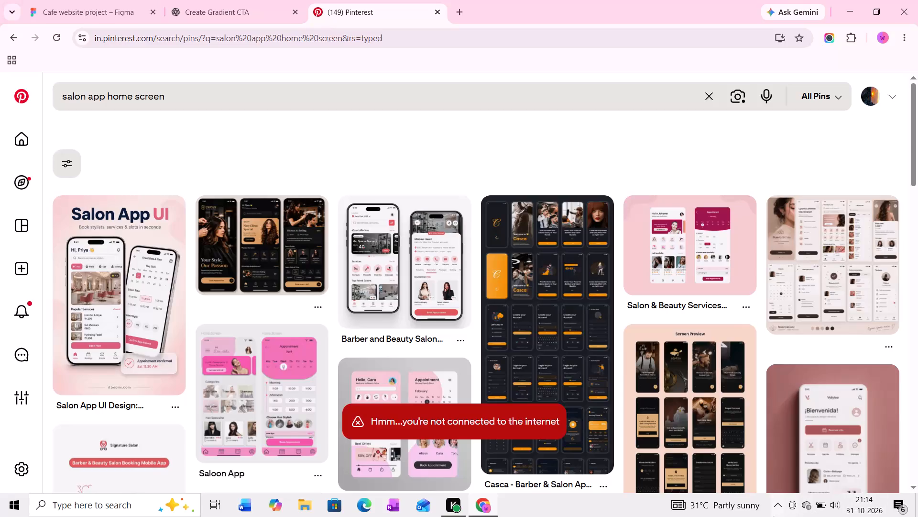
Connect the computer to the Zuzuzuzuzu Wi-Fi network to restore internet access.
left_click(770, 505)
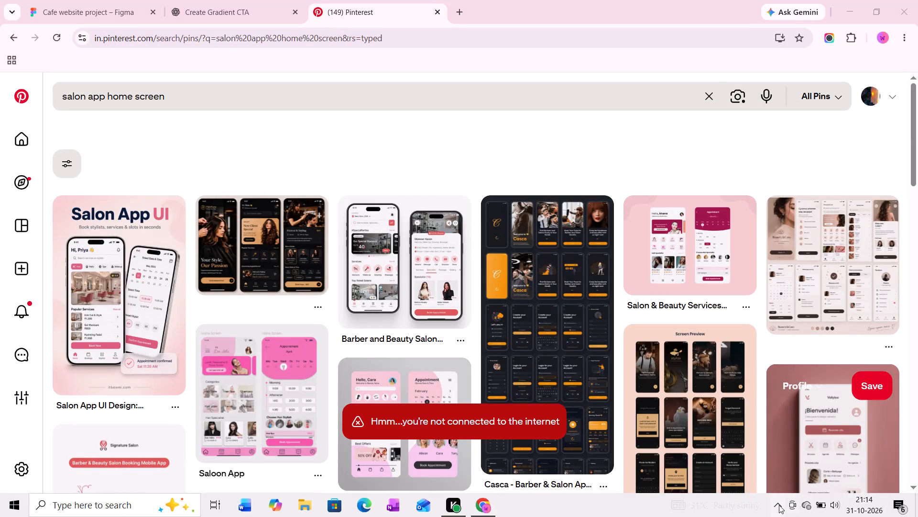
left_click(779, 505)
left_click(750, 481)
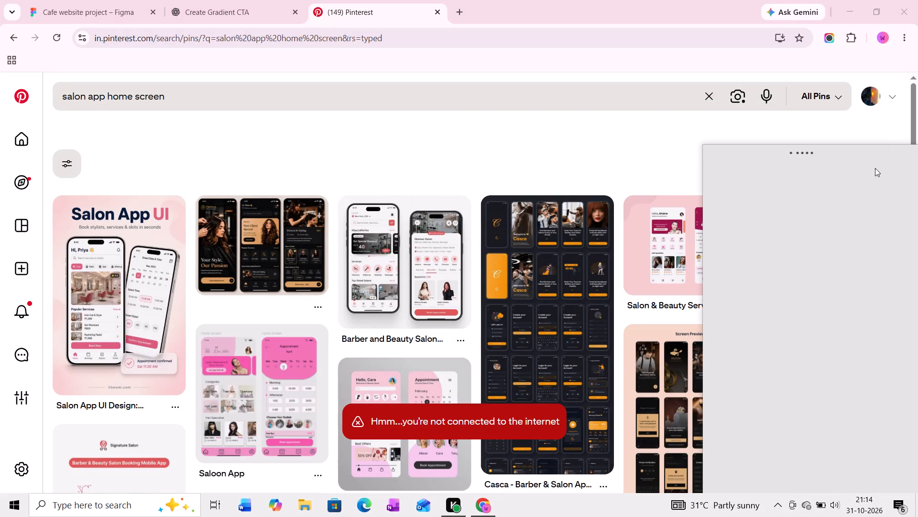
left_click(874, 166)
left_click(900, 216)
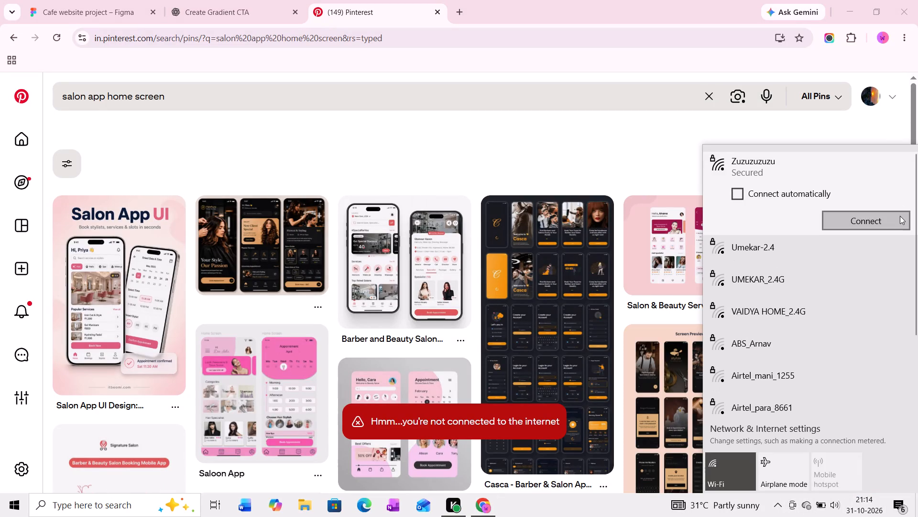
Browse the Pinterest results for salon app home screens, examining their layouts, colours and offer cards.
left_click(198, 98)
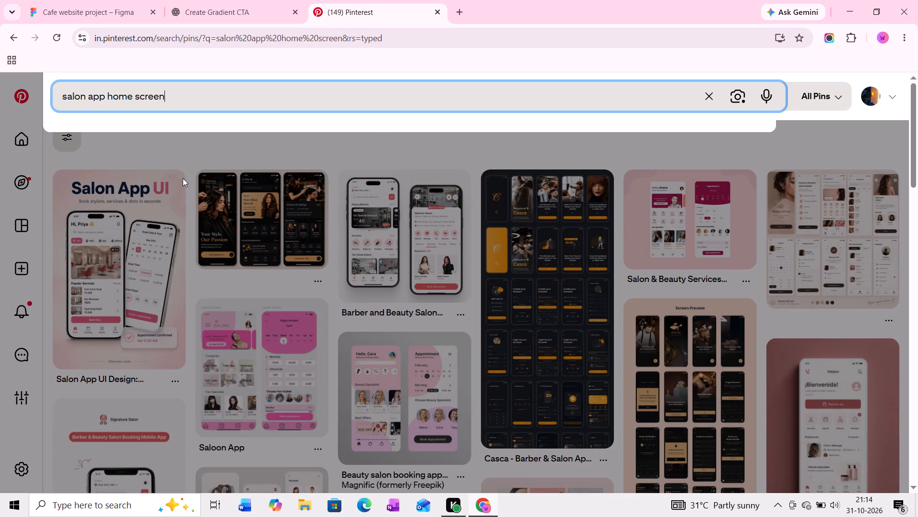
left_click(183, 178)
scroll(140, 244, "down", 2)
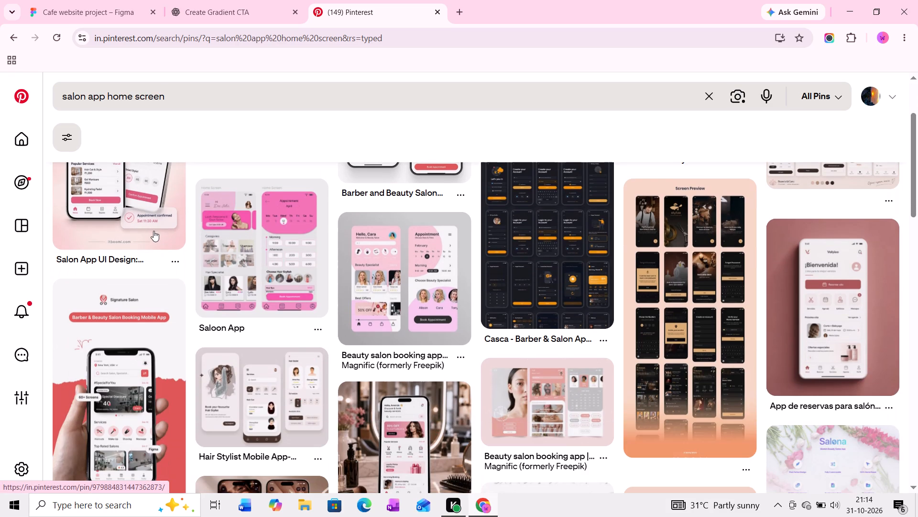
scroll(154, 230, "down", 2)
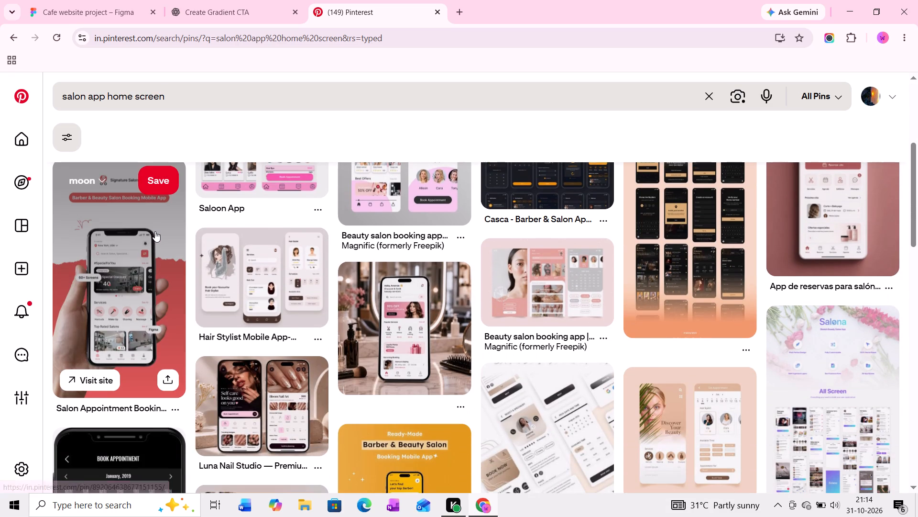
scroll(300, 234, "down", 1)
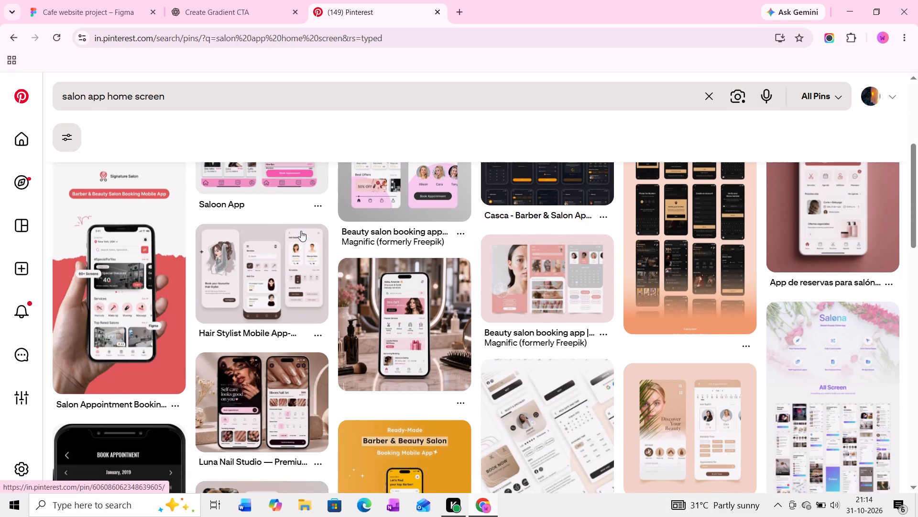
Open the pin showing a pink beauty salon home screen on a phone beside makeup brushes from the search results.
scroll(303, 226, "down", 1)
scroll(304, 228, "up", 1)
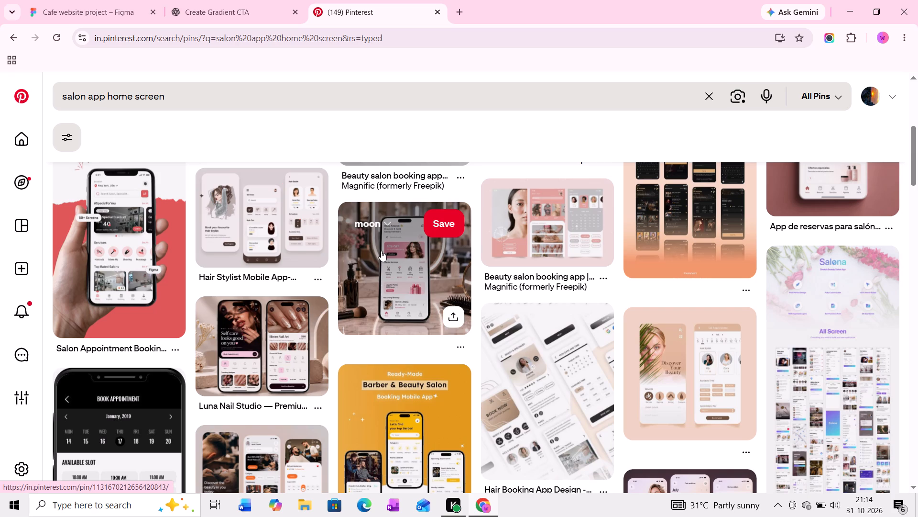
left_click(388, 251)
Examine the pink salon home screen pin and browse its related pins for salon and beauty app layouts, colours and buttons.
scroll(388, 251, "down", 1)
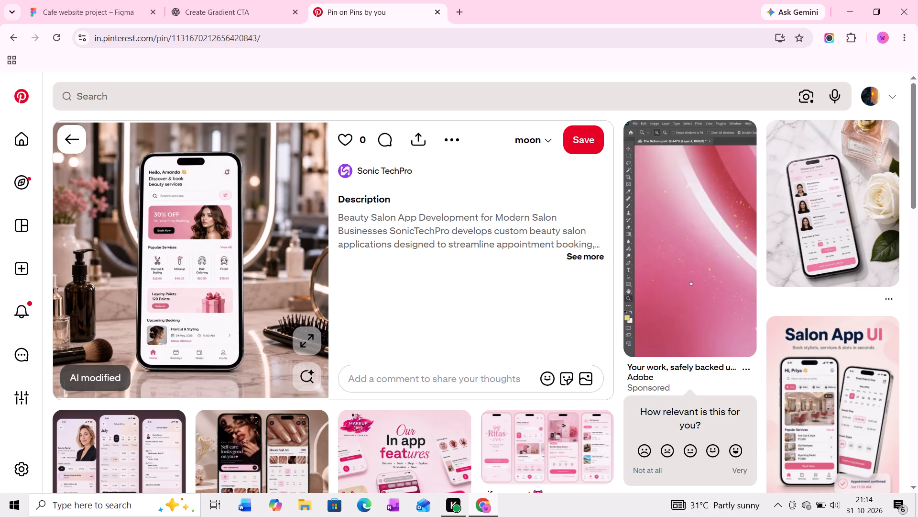
scroll(275, 396, "down", 3)
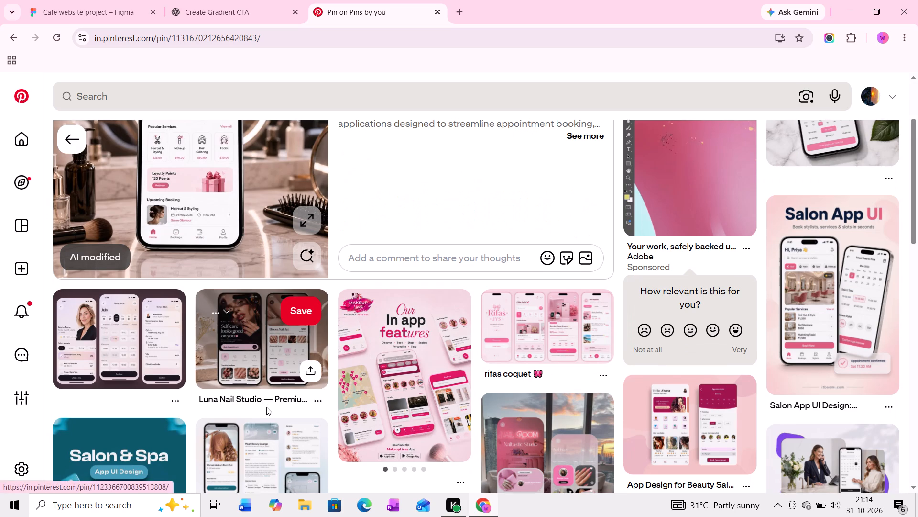
scroll(270, 408, "down", 1)
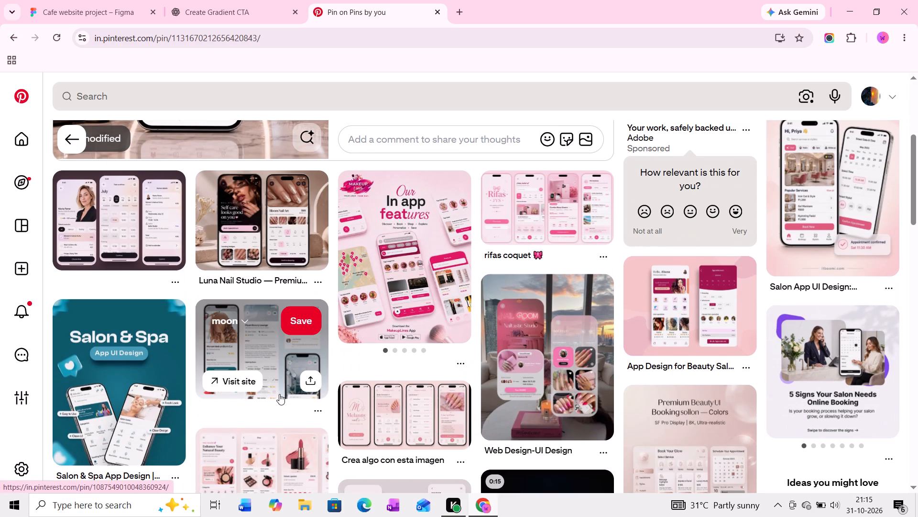
scroll(281, 394, "down", 2)
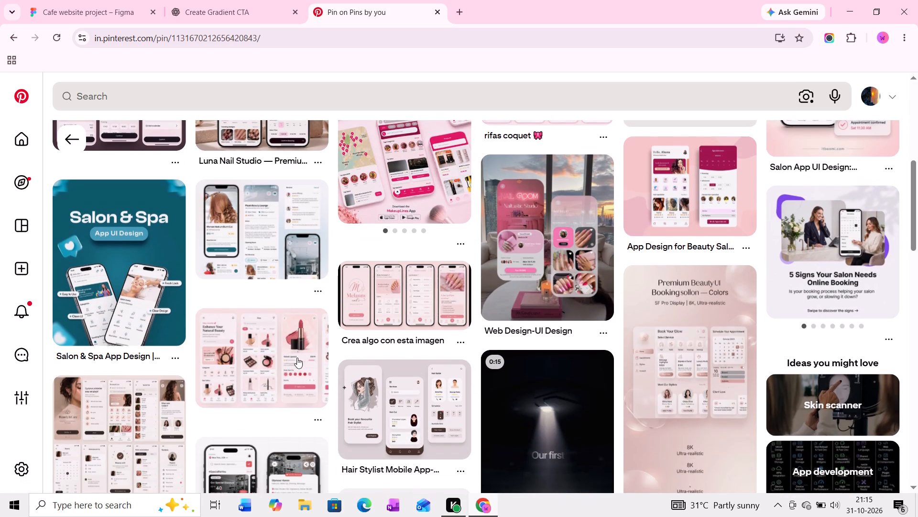
scroll(330, 344, "down", 1)
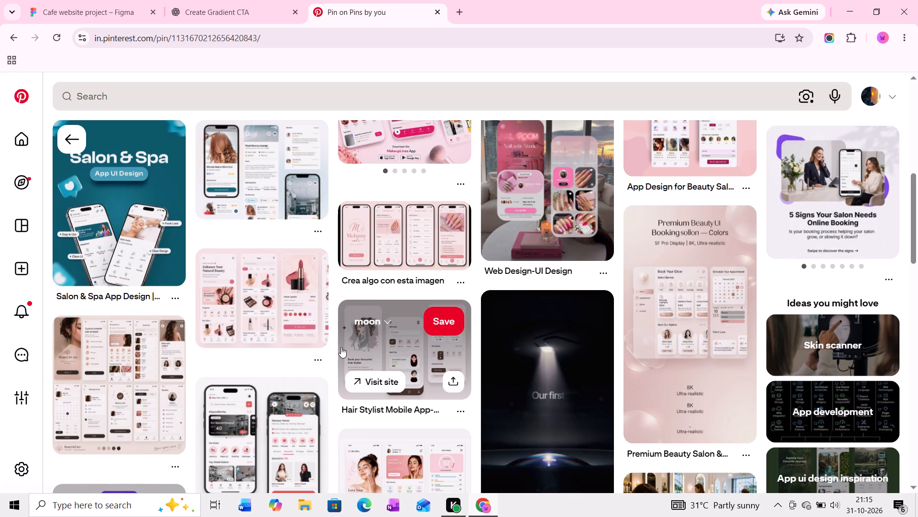
scroll(341, 347, "down", 2)
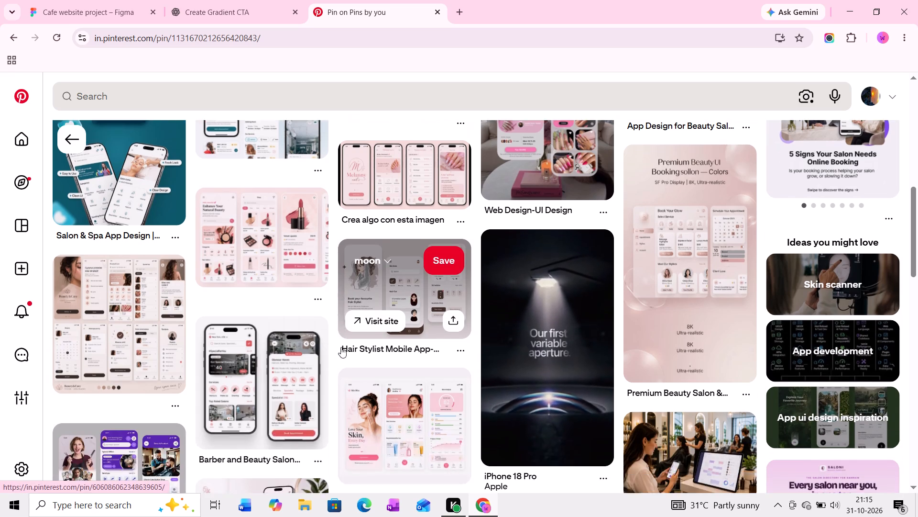
scroll(341, 347, "down", 3)
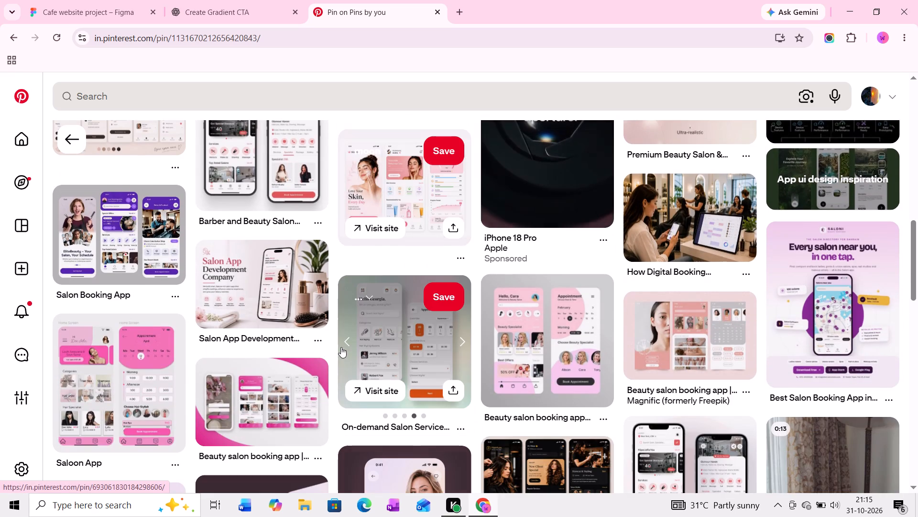
scroll(341, 347, "down", 2)
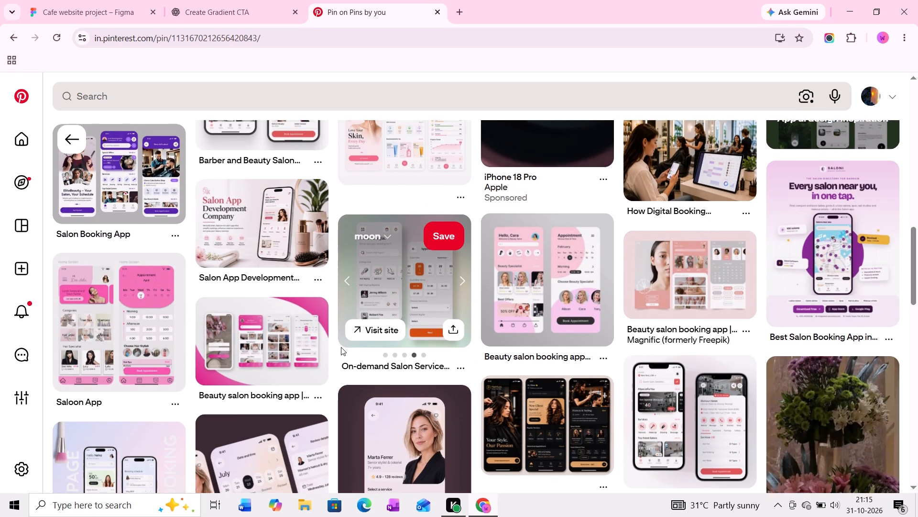
scroll(341, 347, "down", 2)
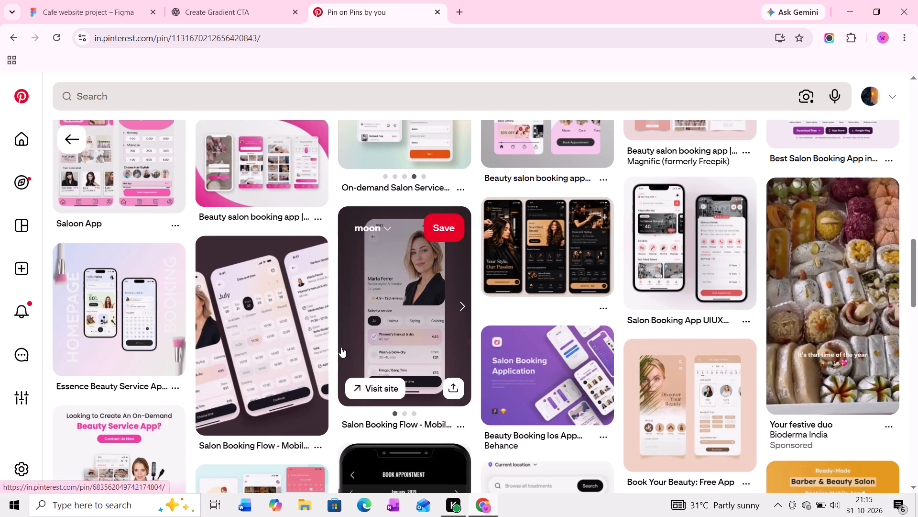
scroll(341, 347, "down", 2)
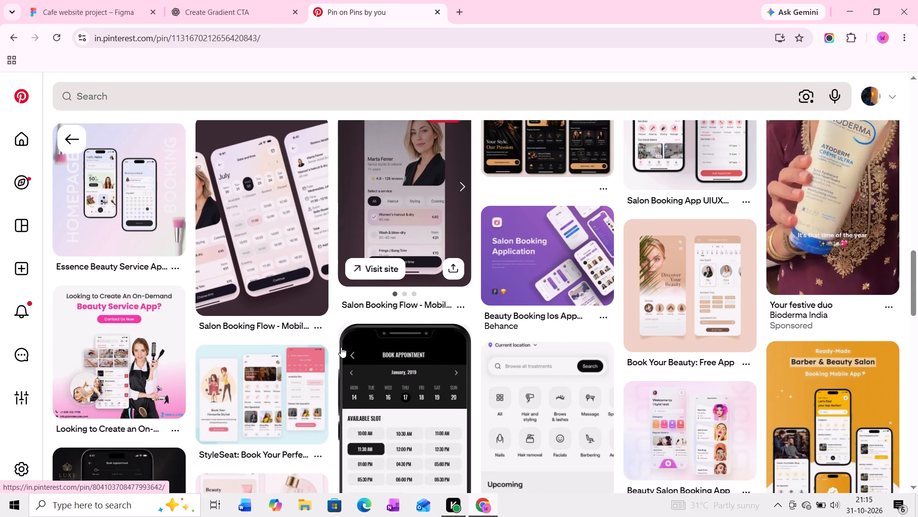
scroll(341, 348, "down", 2)
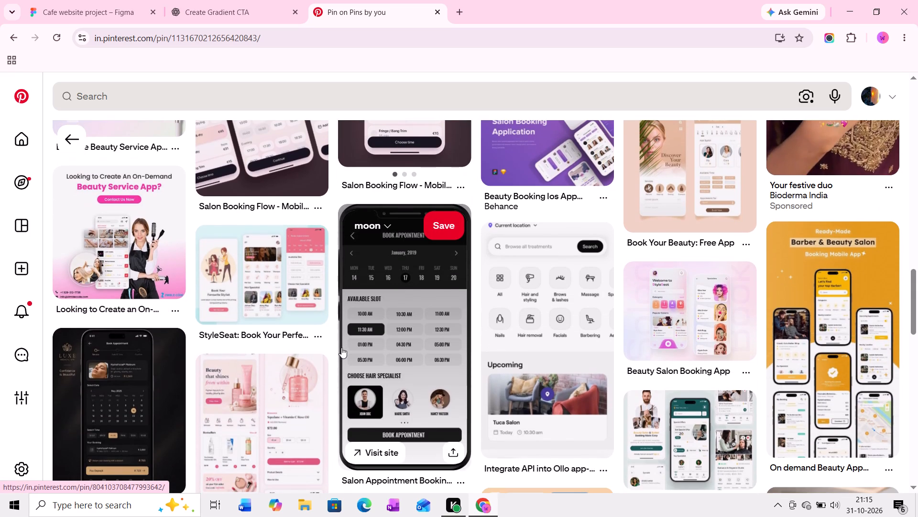
scroll(341, 348, "down", 1)
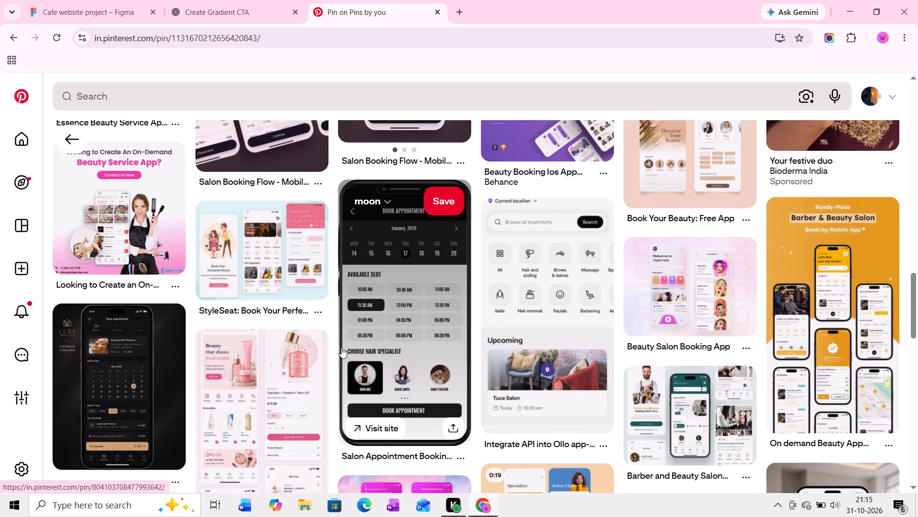
scroll(341, 348, "down", 1)
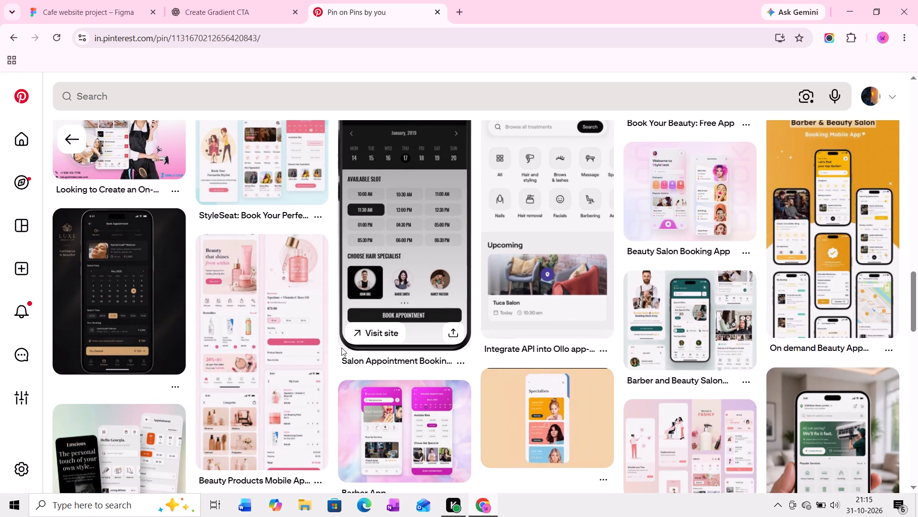
scroll(341, 348, "down", 1)
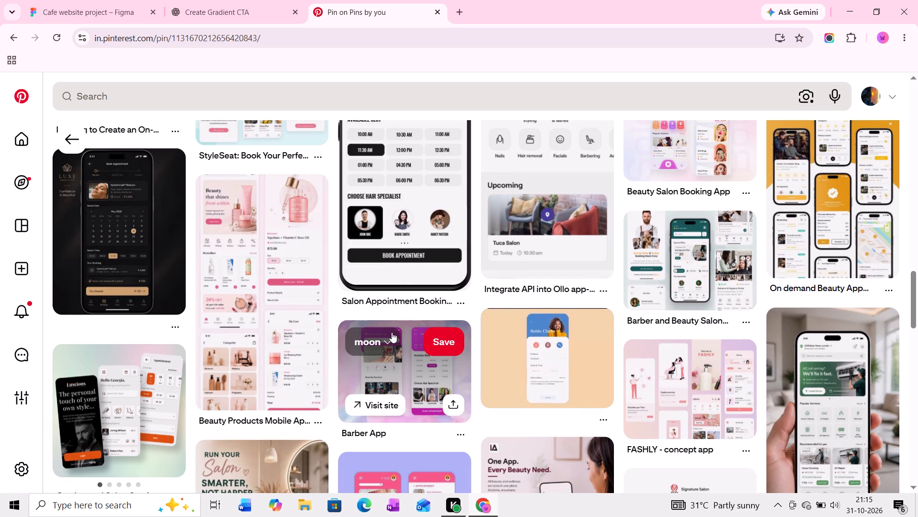
scroll(436, 320, "down", 1)
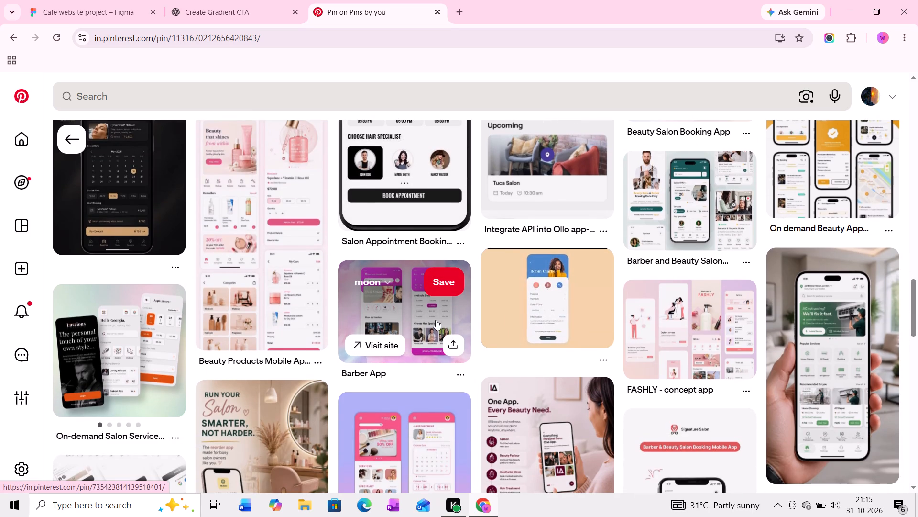
Open the green "Barber and Beauty Salon Appointment Booking Mobile App UIUX Design" pin and look through its related designs.
left_click(685, 190)
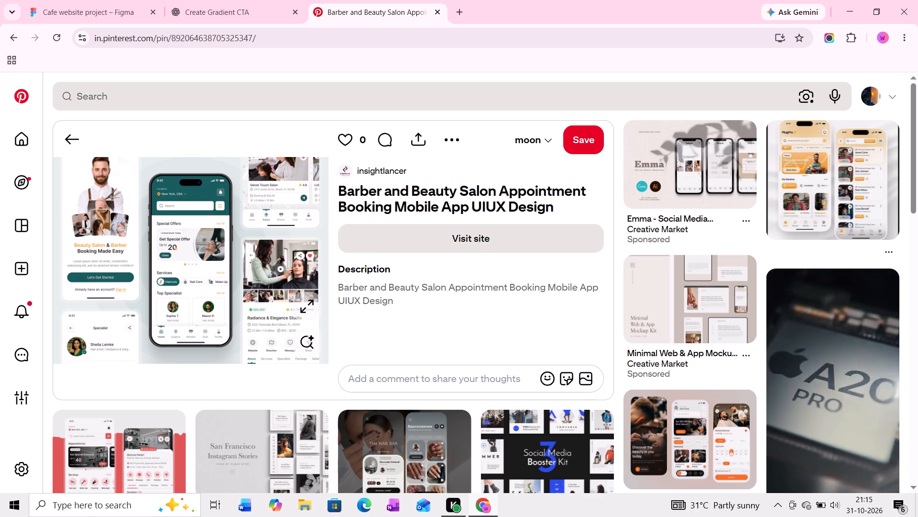
scroll(389, 302, "down", 2)
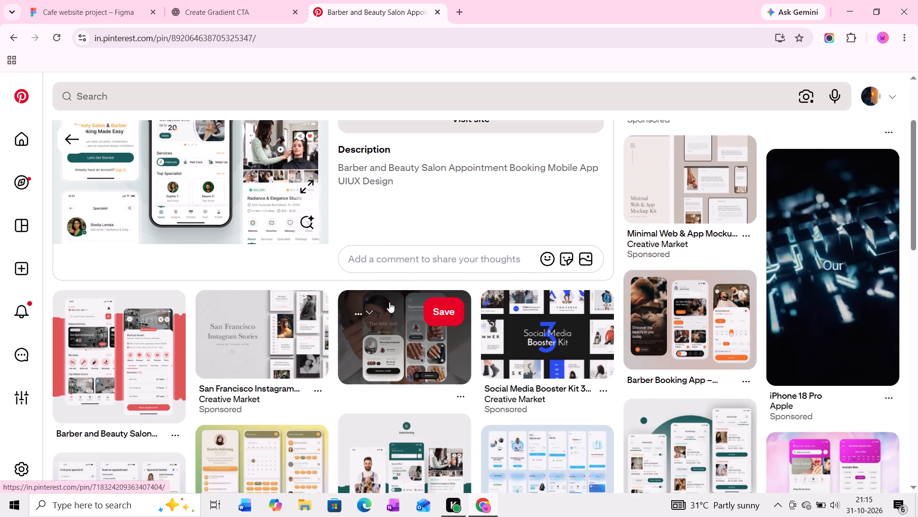
scroll(389, 302, "down", 1)
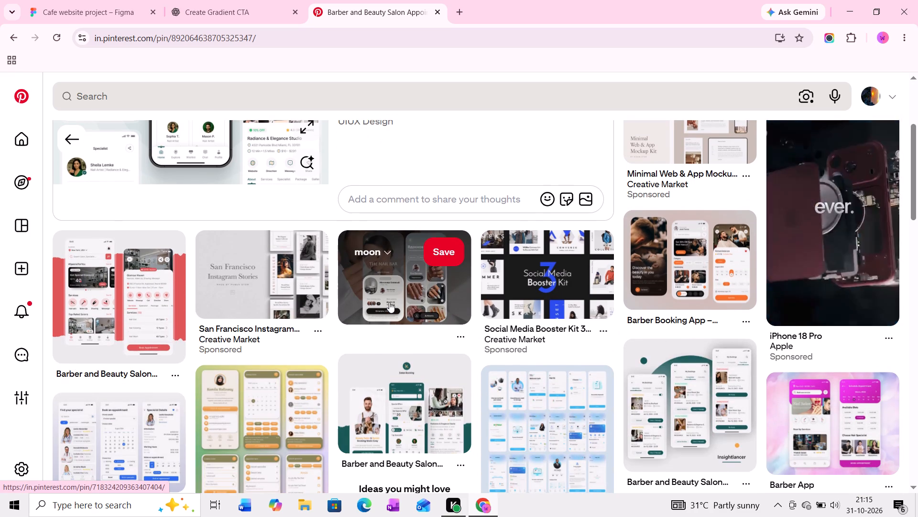
scroll(389, 302, "up", 1)
scroll(389, 302, "down", 3)
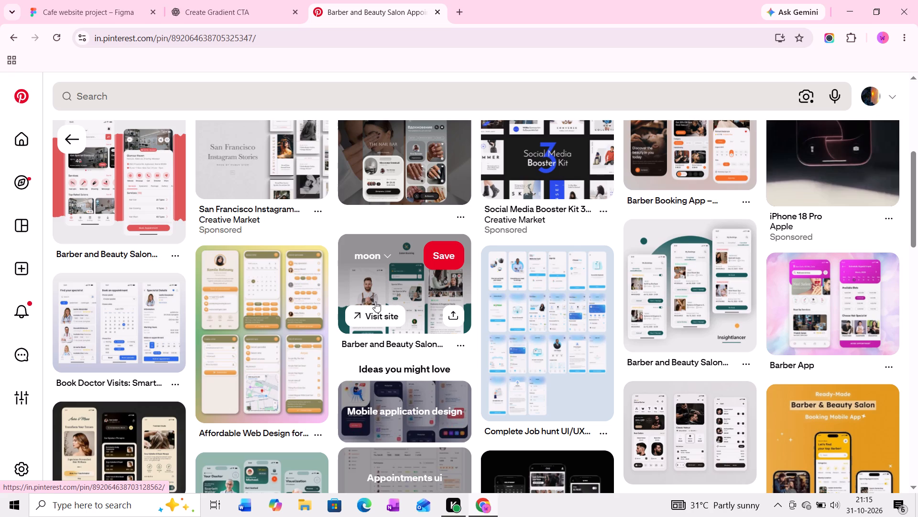
scroll(392, 316, "down", 1)
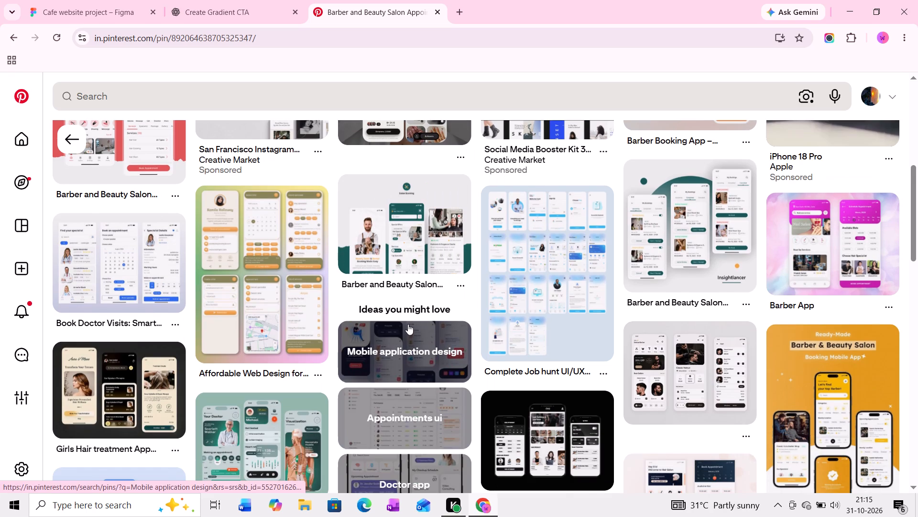
scroll(408, 324, "down", 1)
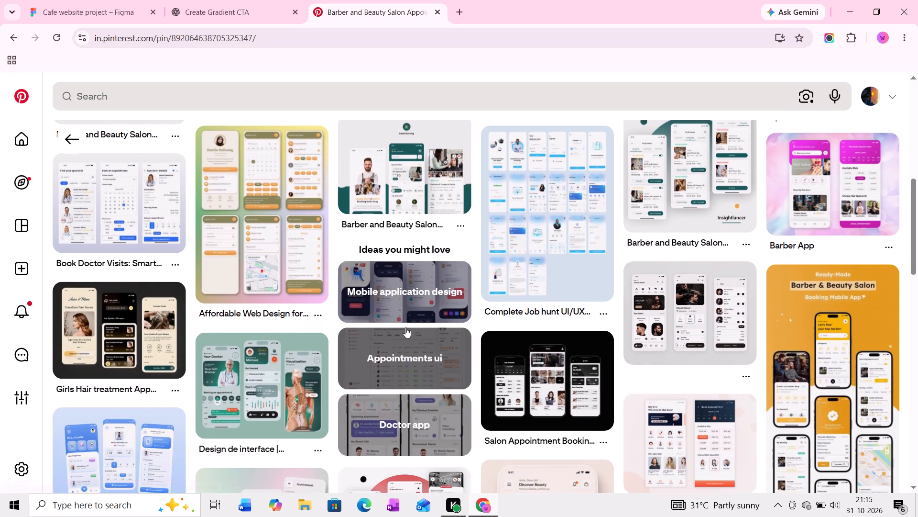
scroll(404, 424, "down", 1)
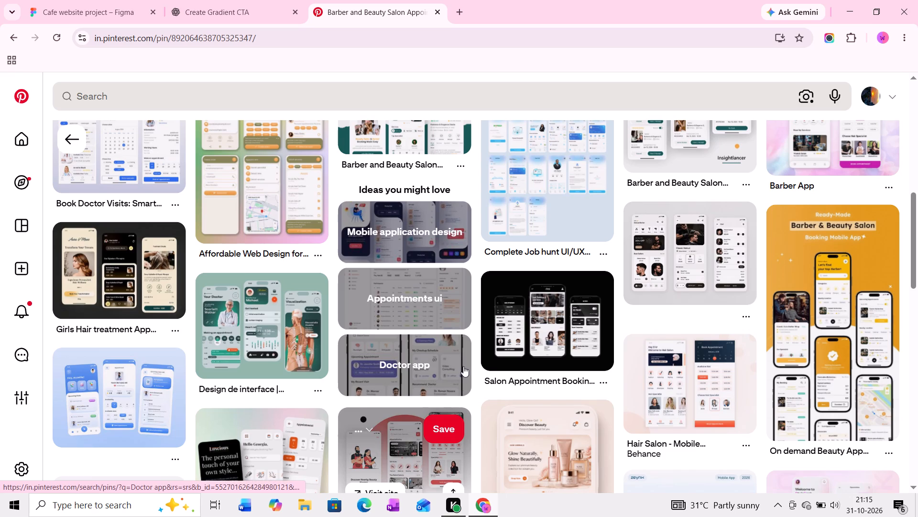
scroll(457, 362, "up", 3)
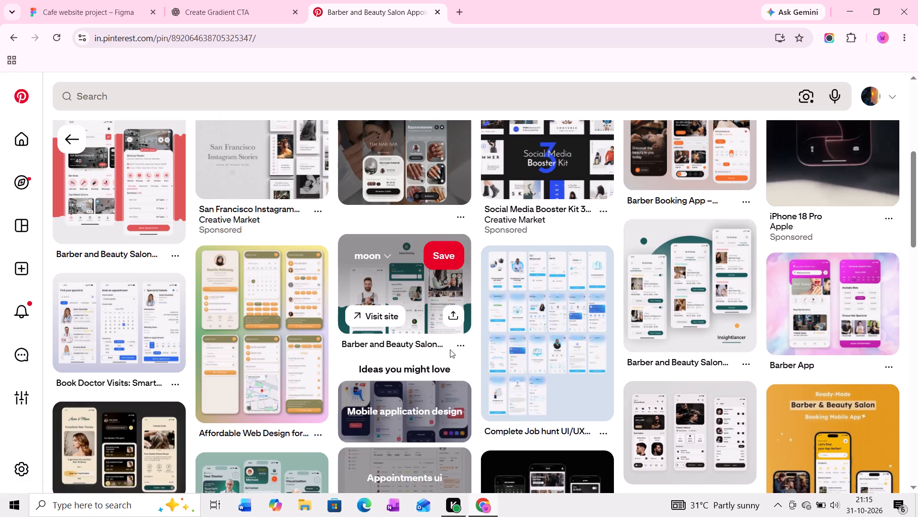
Open the insightlancer salon booking app pin with the three My Bookings screens and check it and its related pins.
left_click(665, 297)
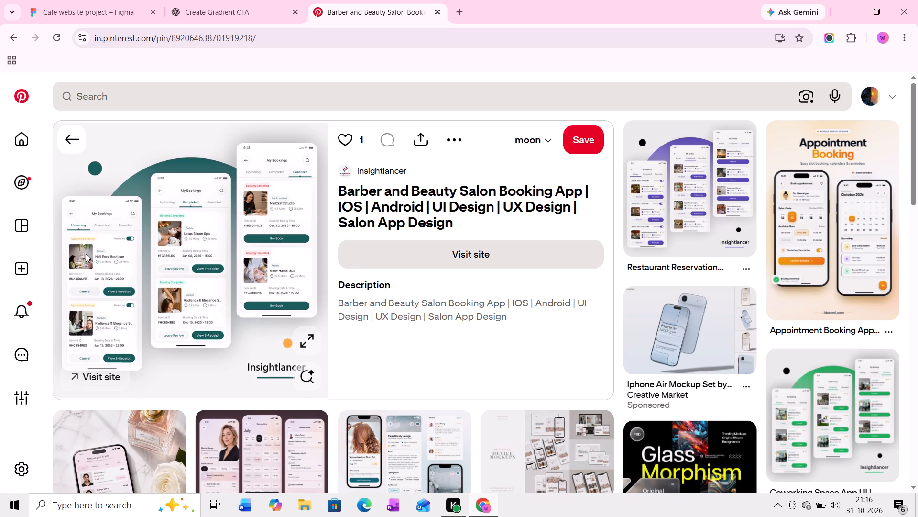
scroll(128, 332, "down", 3)
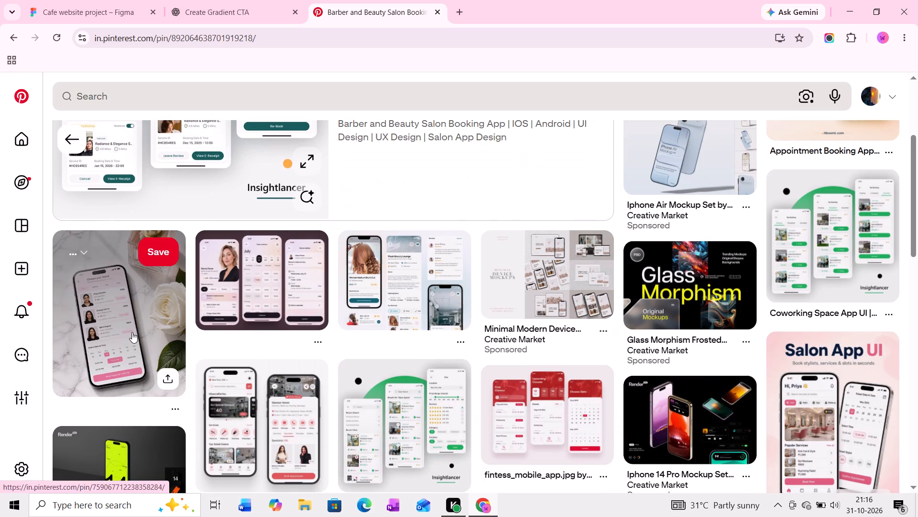
scroll(200, 329, "down", 2)
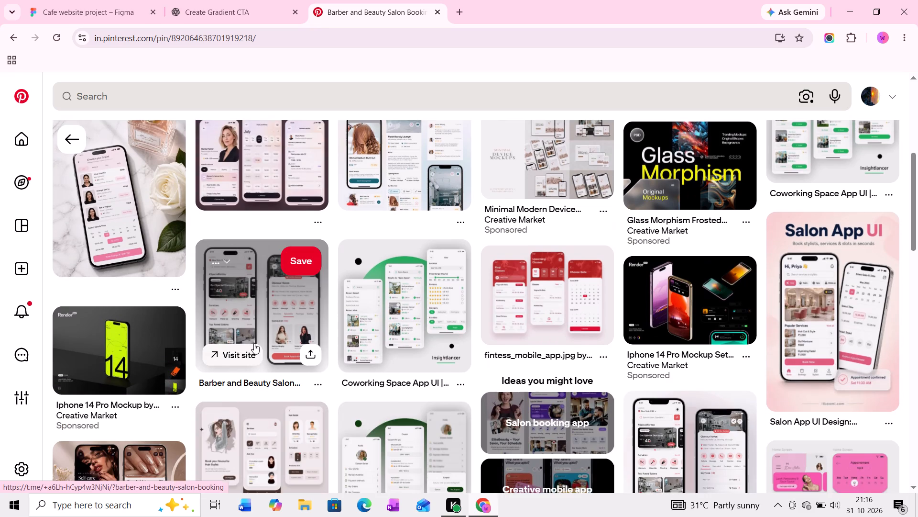
scroll(339, 360, "down", 1)
scroll(341, 359, "up", 7)
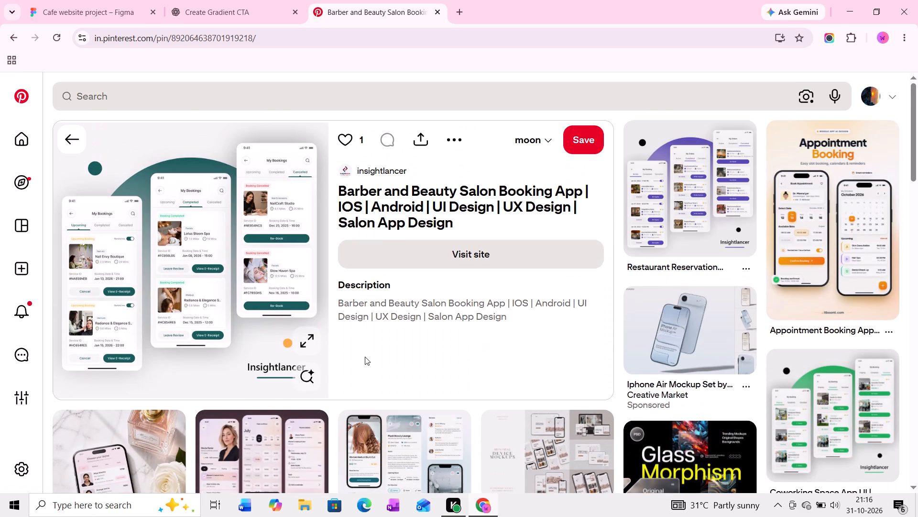
Return to the green salon appointment booking pin and browse further related pins for home screen references.
left_click(68, 138)
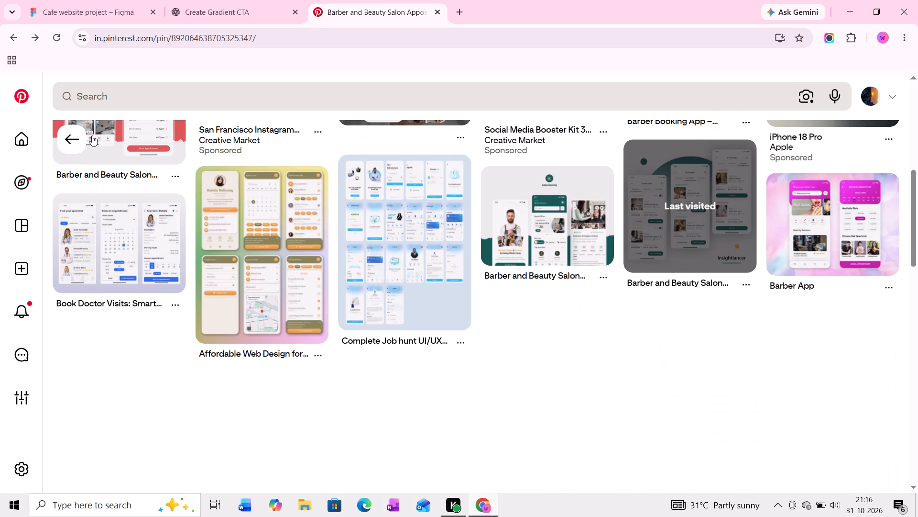
scroll(188, 152, "down", 3)
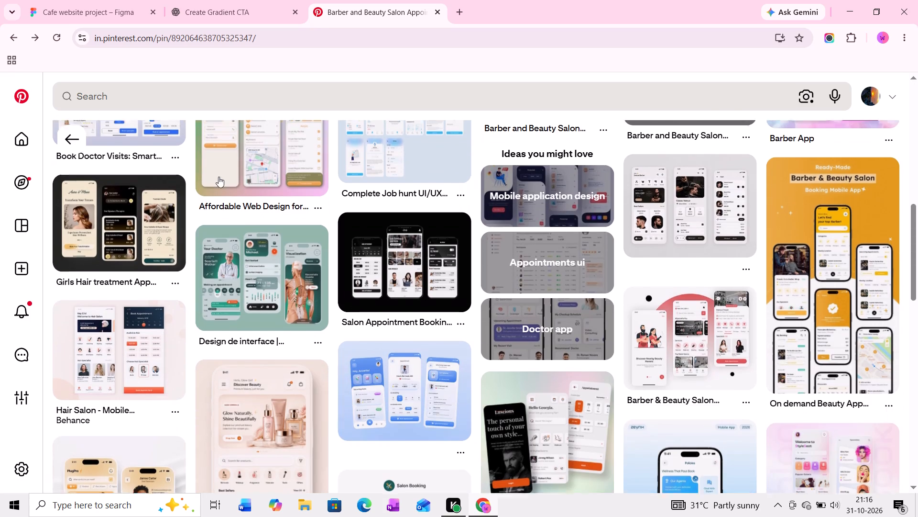
scroll(232, 200, "down", 1)
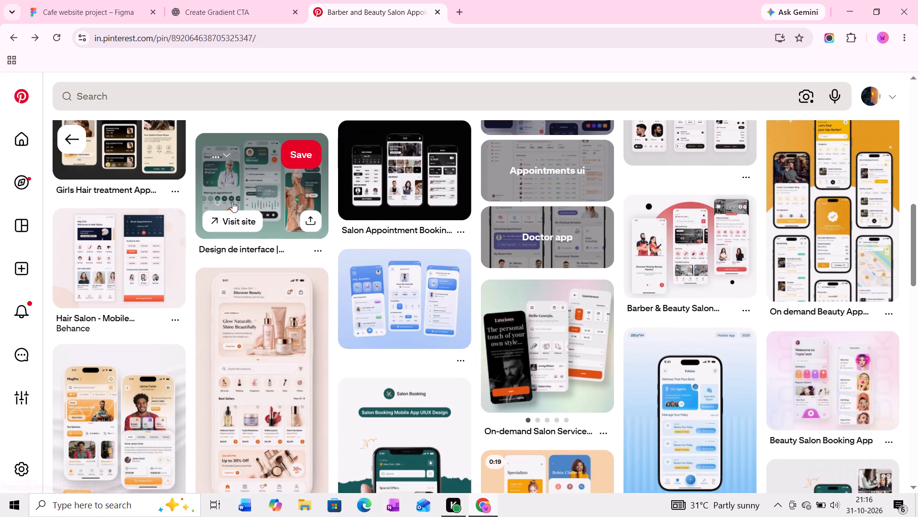
scroll(232, 202, "down", 3)
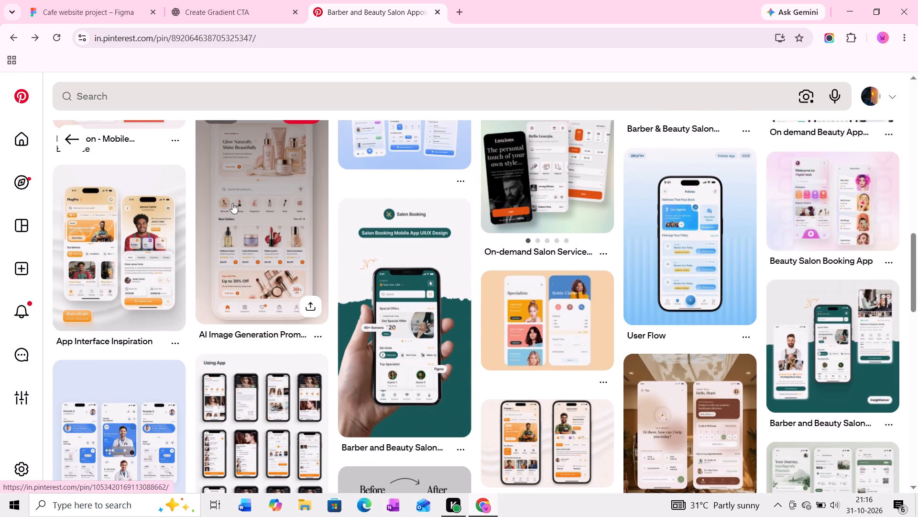
scroll(233, 204, "down", 1)
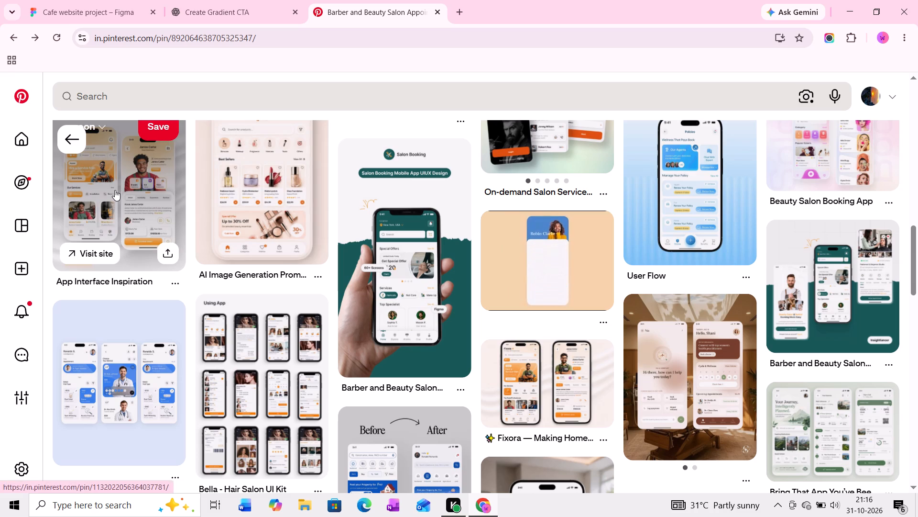
scroll(190, 225, "down", 2)
scroll(191, 224, "up", 4)
scroll(345, 268, "up", 1)
scroll(345, 268, "down", 1)
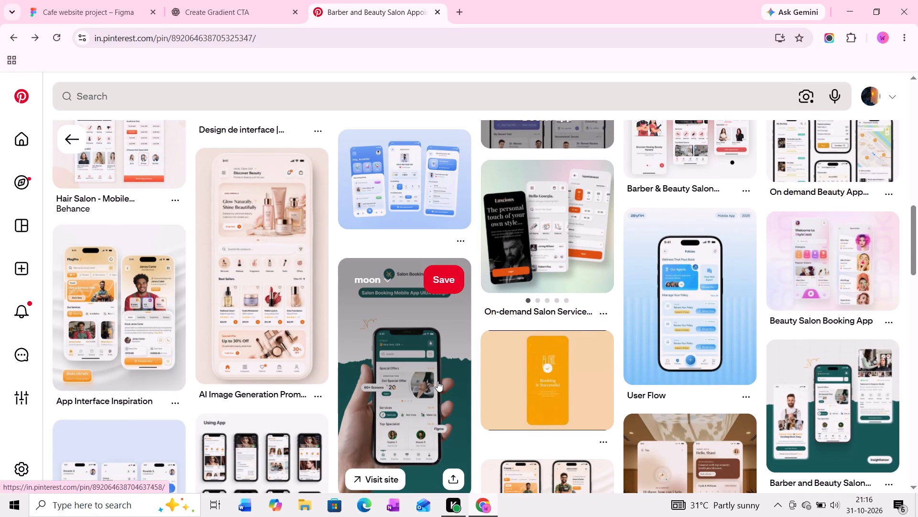
Open the green insightlancer salon booking pin showing a hand holding one phone and copy its image.
left_click(437, 381)
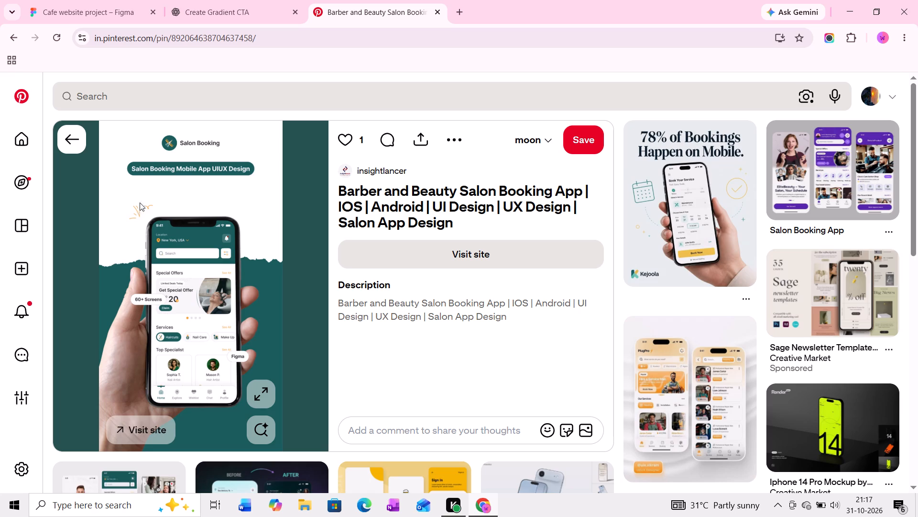
scroll(383, 279, "down", 1)
scroll(371, 271, "up", 1)
right_click(241, 257)
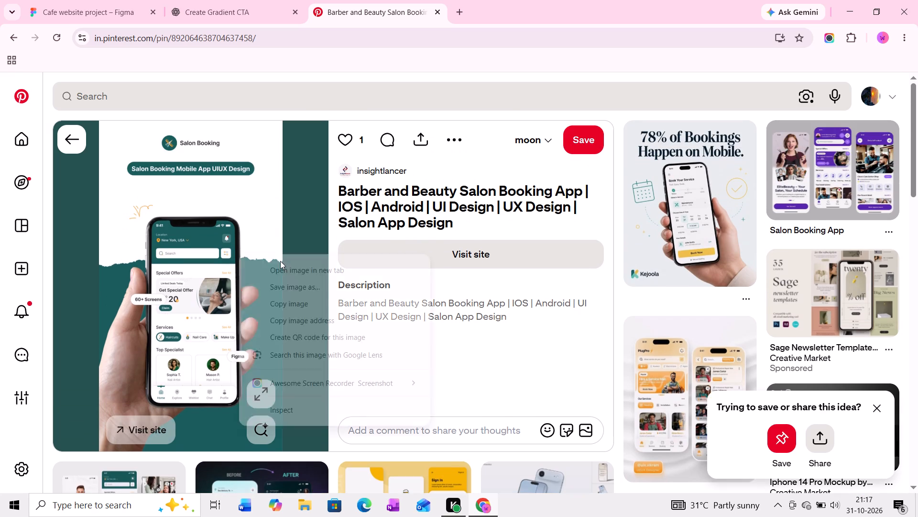
left_click(290, 301)
Switch to the Cafe website project in Figma and find empty canvas beyond Section 1 for a new reference area.
left_click(103, 16)
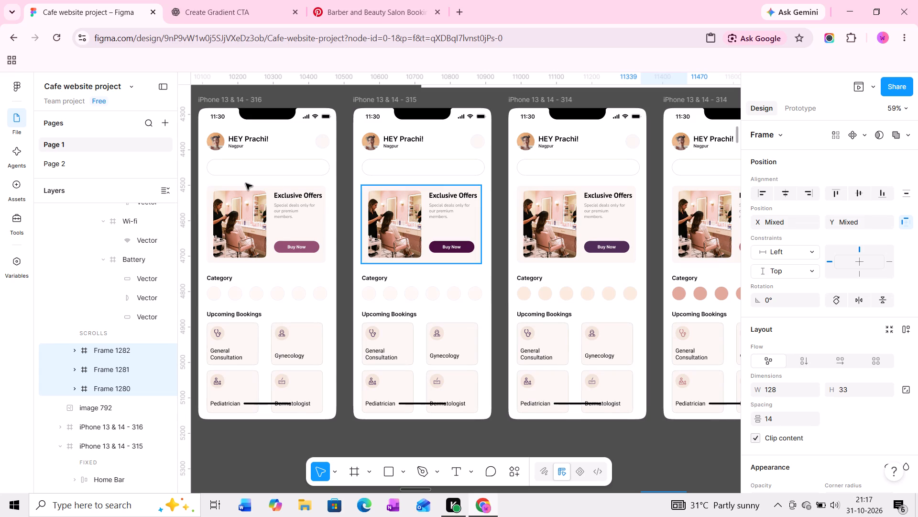
scroll(308, 185, "down", 1)
scroll(321, 194, "up", 1, "ctrl")
scroll(328, 199, "down", 20, "ctrl")
scroll(328, 199, "down", 3, "ctrl")
middle_click_drag(373, 291, 383, 272)
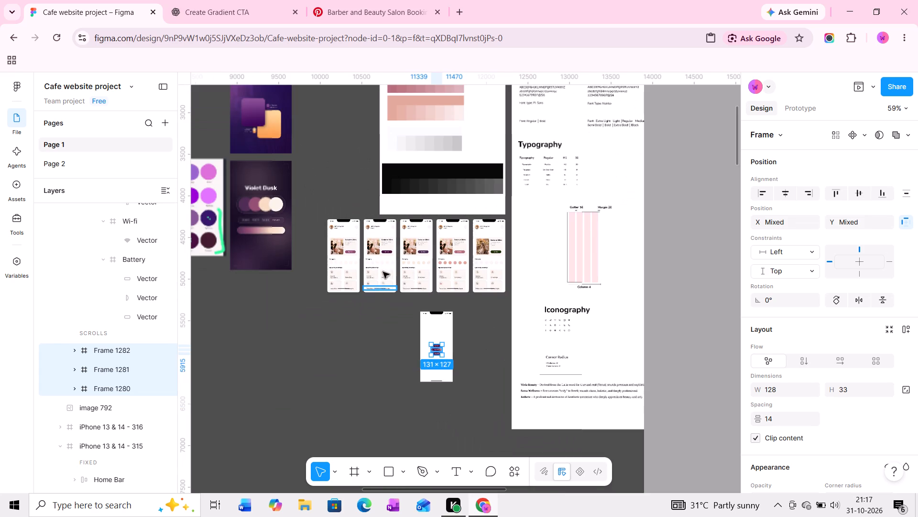
middle_click_drag(383, 272, 399, 242)
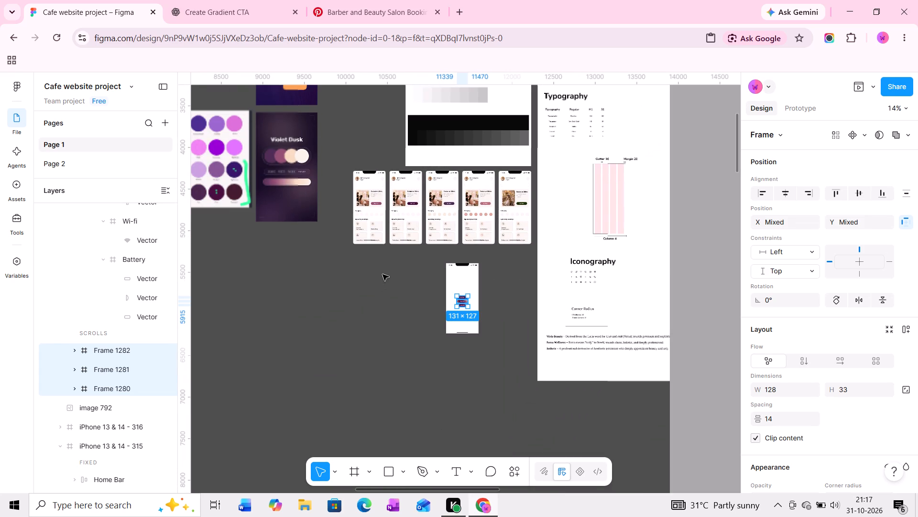
left_click(415, 274)
scroll(479, 293, "up", 3, "ctrl")
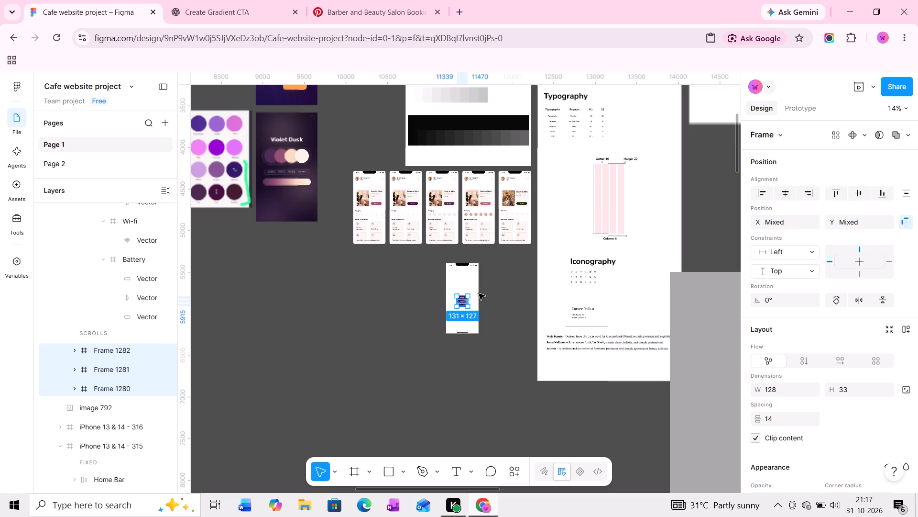
scroll(479, 293, "up", 8, "ctrl")
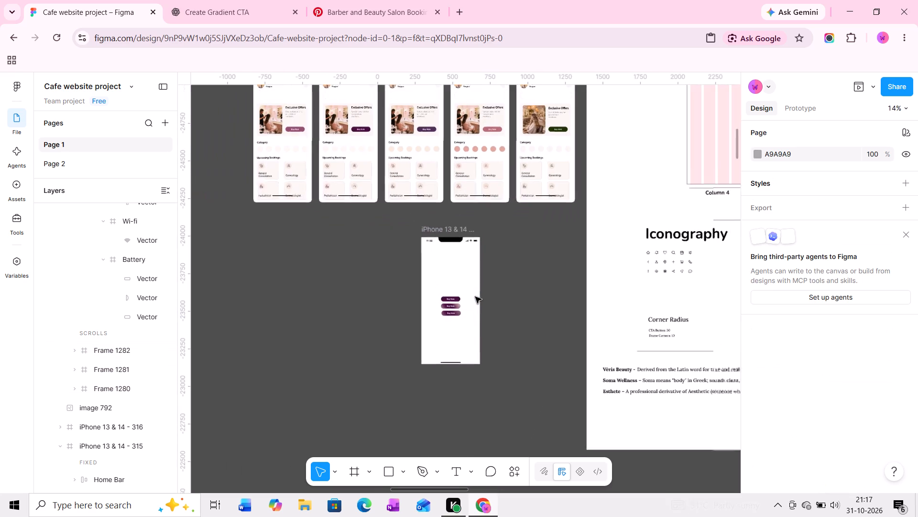
scroll(475, 297, "up", 2, "ctrl")
scroll(475, 297, "down", 20, "ctrl")
scroll(475, 297, "down", 3, "ctrl")
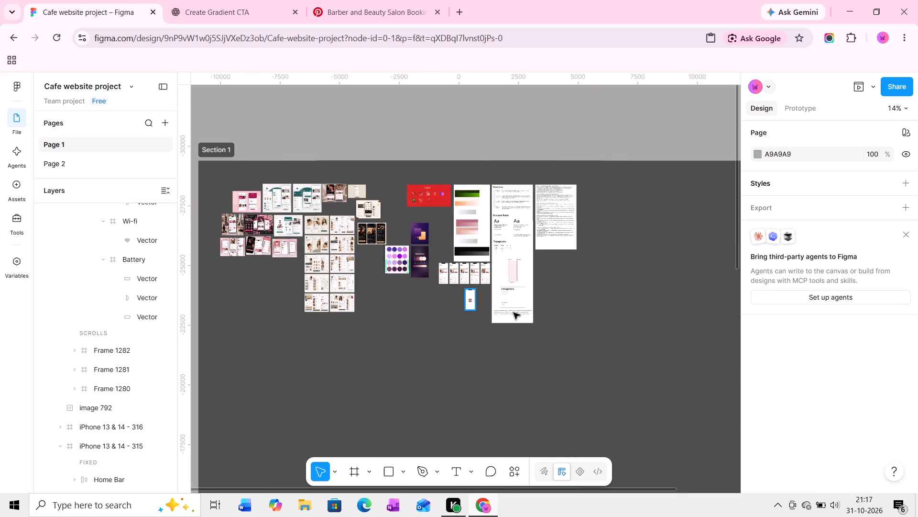
middle_click_drag(518, 315, 455, 286)
scroll(451, 282, "down", 6, "ctrl")
middle_click_drag(465, 294, 427, 281)
middle_click_drag(482, 285, 482, 284)
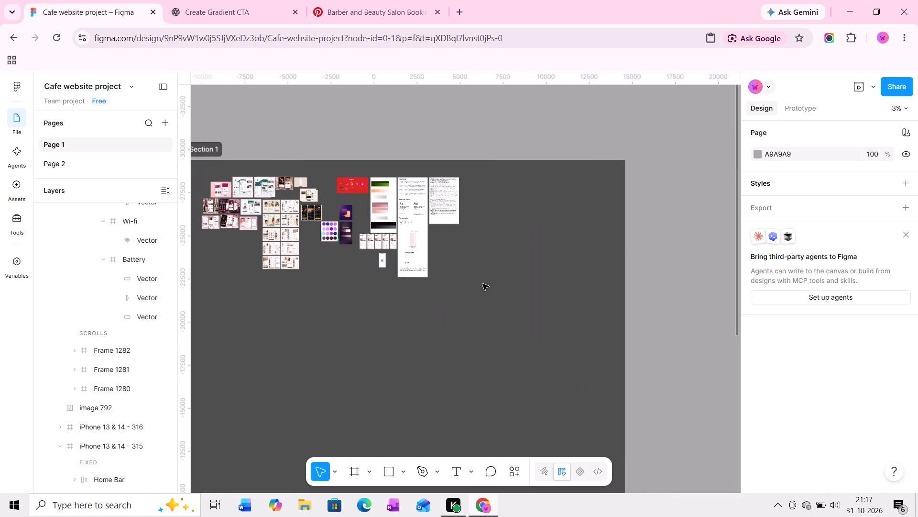
middle_click_drag(482, 284, 463, 276)
middle_click_drag(512, 272, 460, 270)
middle_click_drag(577, 263, 409, 267)
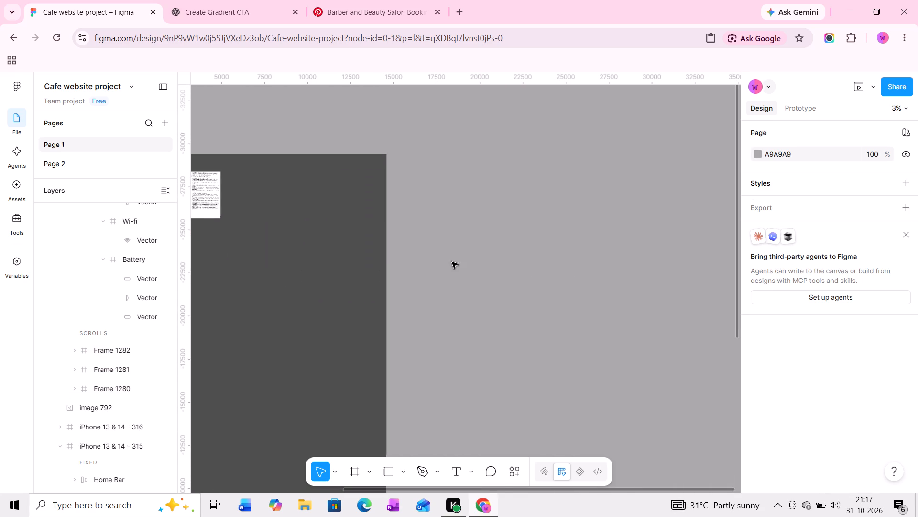
middle_click_drag(432, 267, 554, 145)
middle_click_drag(590, 202, 396, 230)
middle_click_drag(476, 197, 361, 274)
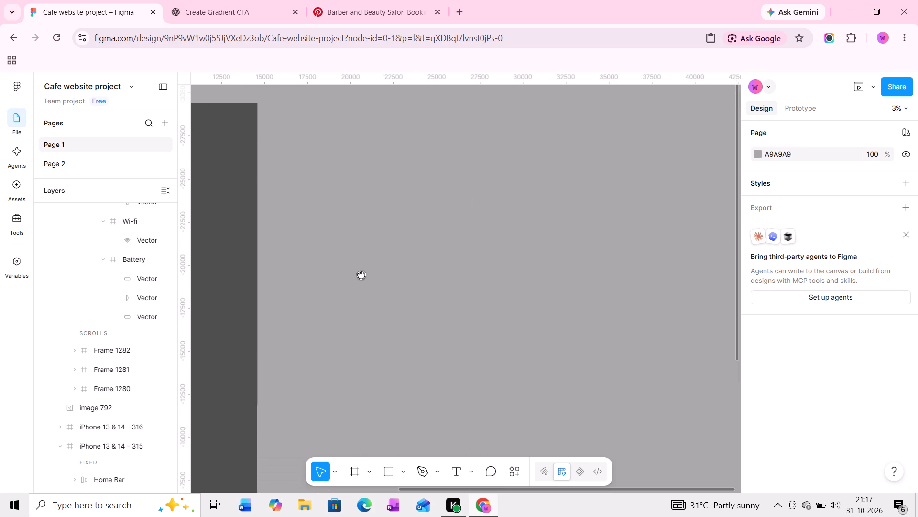
middle_click_drag(361, 274, 359, 274)
middle_click_drag(412, 259, 362, 306)
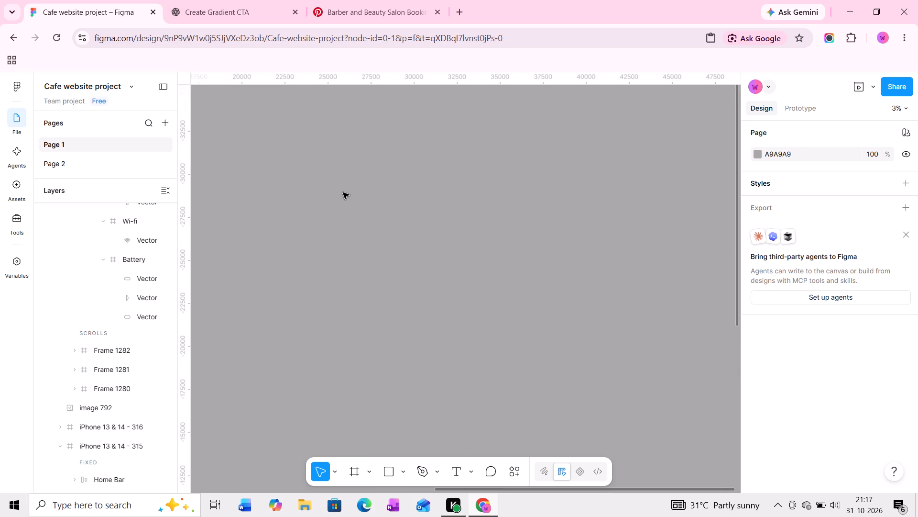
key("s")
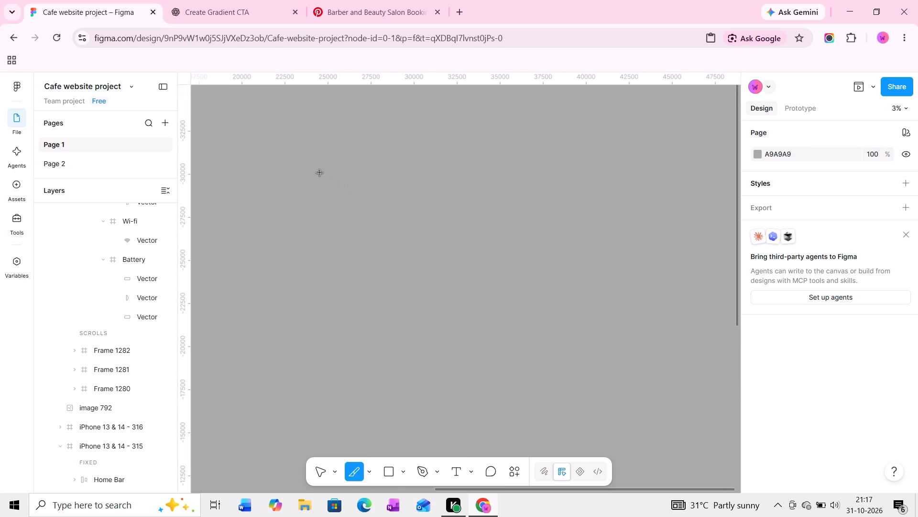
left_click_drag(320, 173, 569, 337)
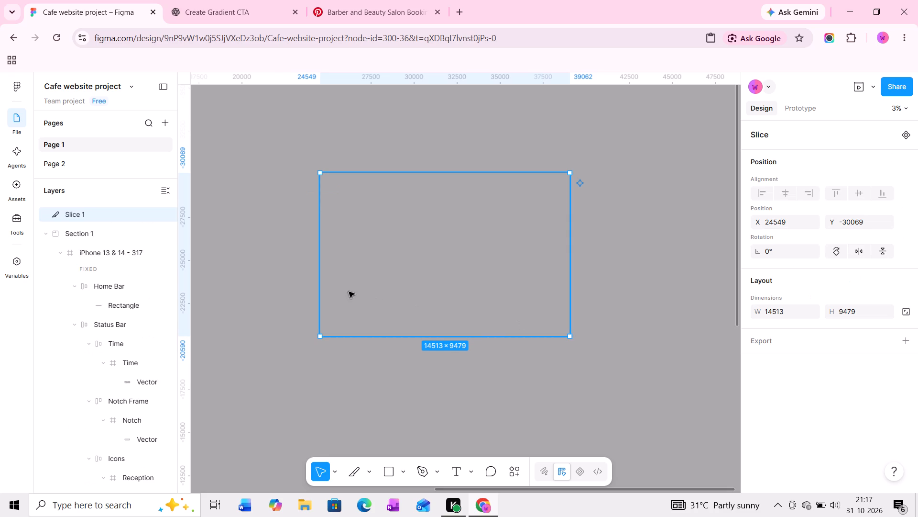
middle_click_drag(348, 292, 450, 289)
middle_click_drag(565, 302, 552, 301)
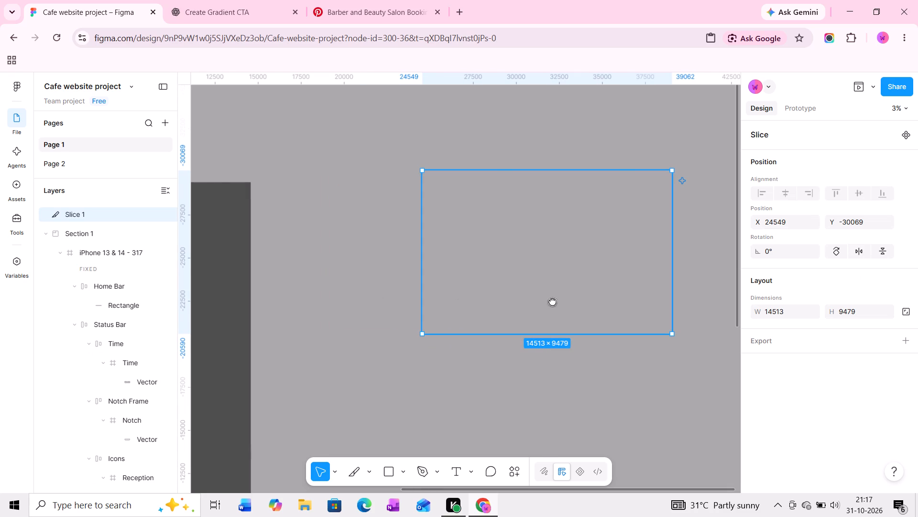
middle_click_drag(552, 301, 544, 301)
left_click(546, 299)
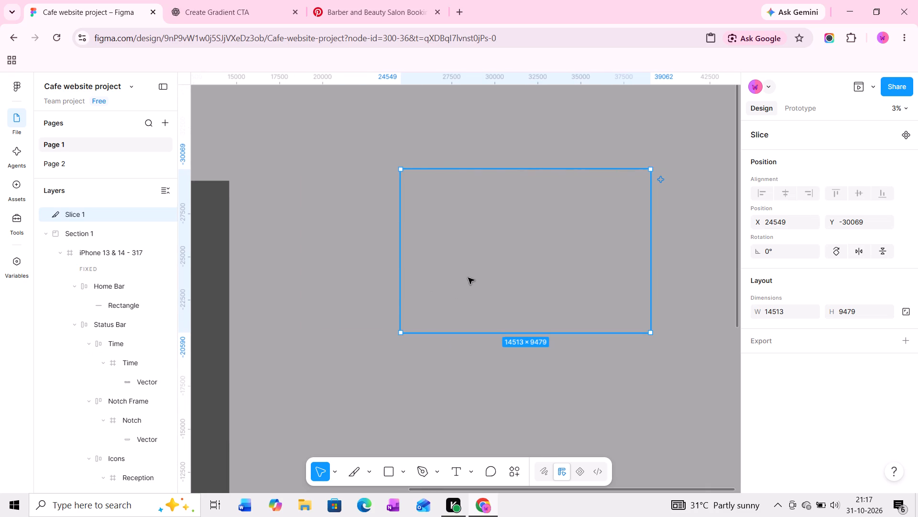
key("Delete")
Draw a section about 14930 × 11180 beside Section 1 and fill it with Section 1's dark grey, 4E4E4E.
key("shift+s")
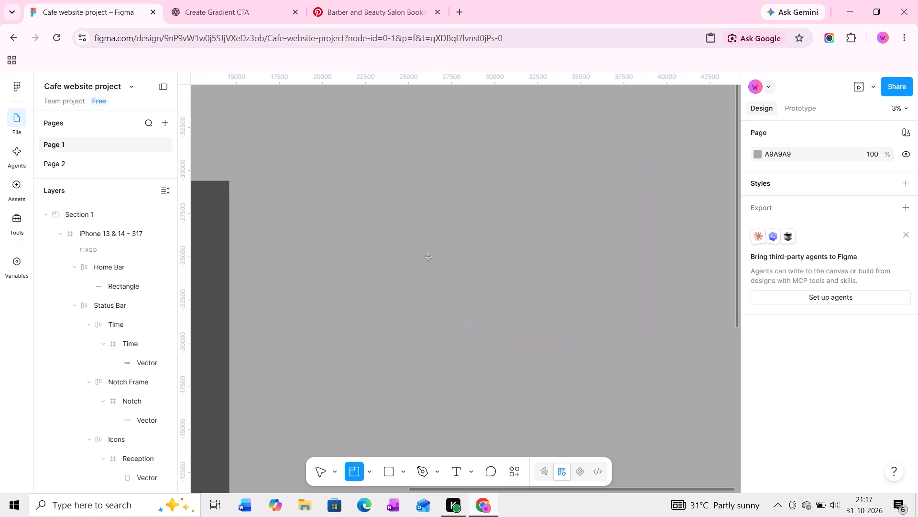
left_click_drag(398, 202, 655, 394)
middle_click_drag(422, 304, 477, 298)
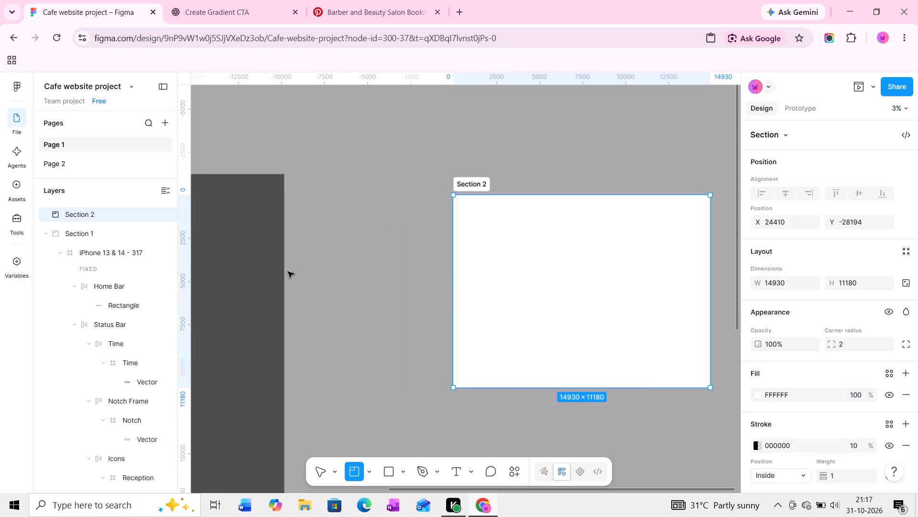
key("i")
left_click(263, 263)
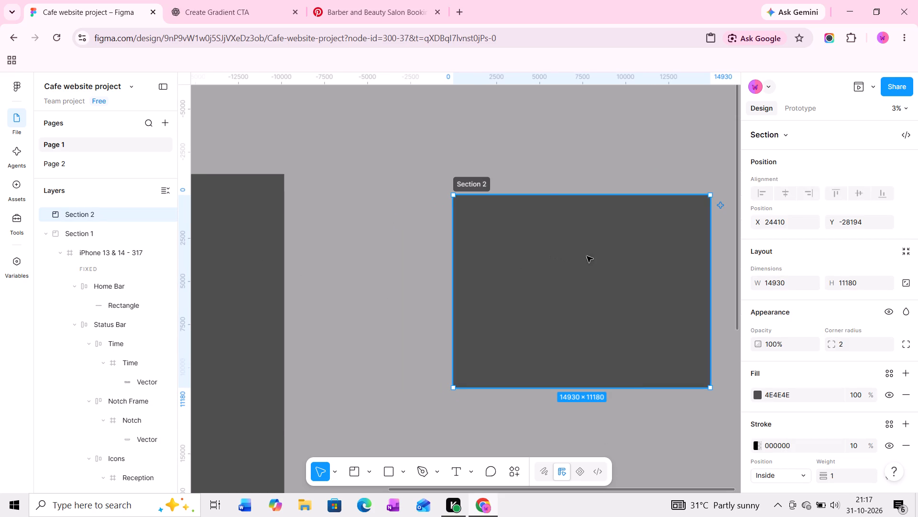
Align Section 2's top edge with Section 1, extend its height to about 14280 and widen it toward Section 1.
left_click_drag(543, 202, 540, 180)
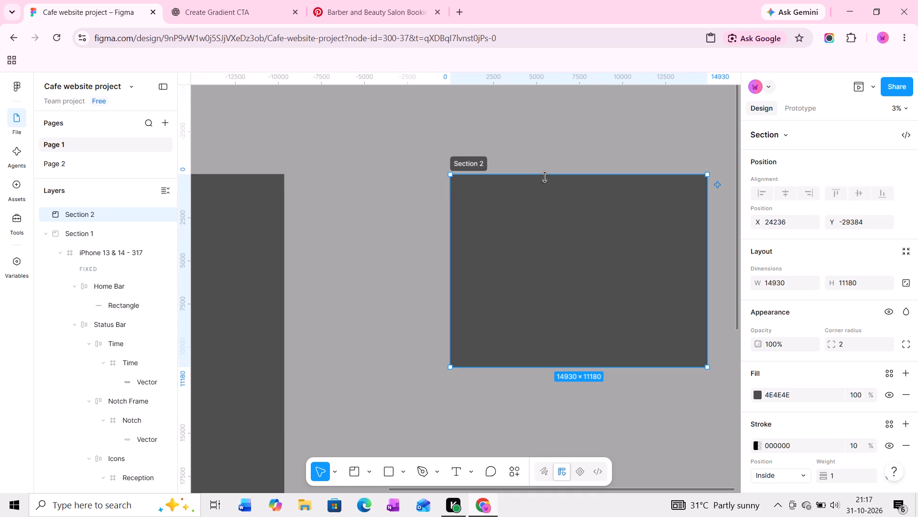
left_click(545, 177)
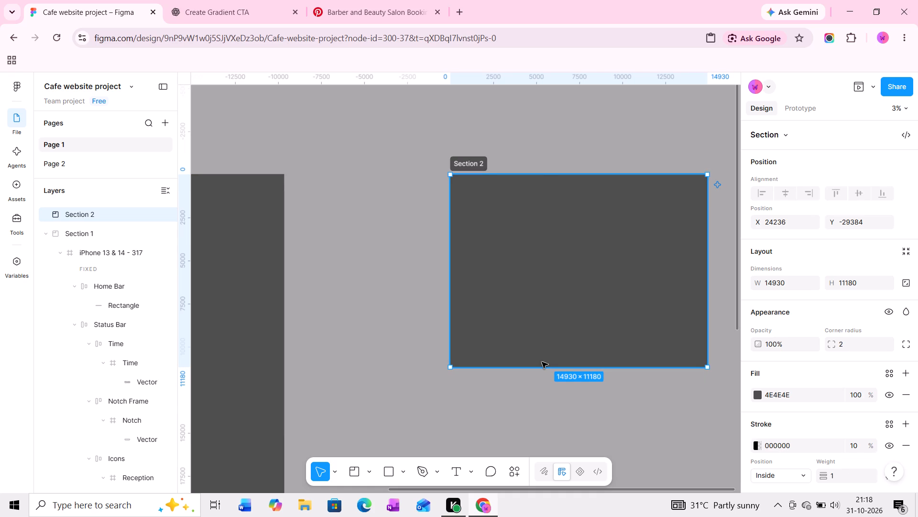
left_click_drag(542, 363, 536, 421)
left_click_drag(451, 312, 441, 311)
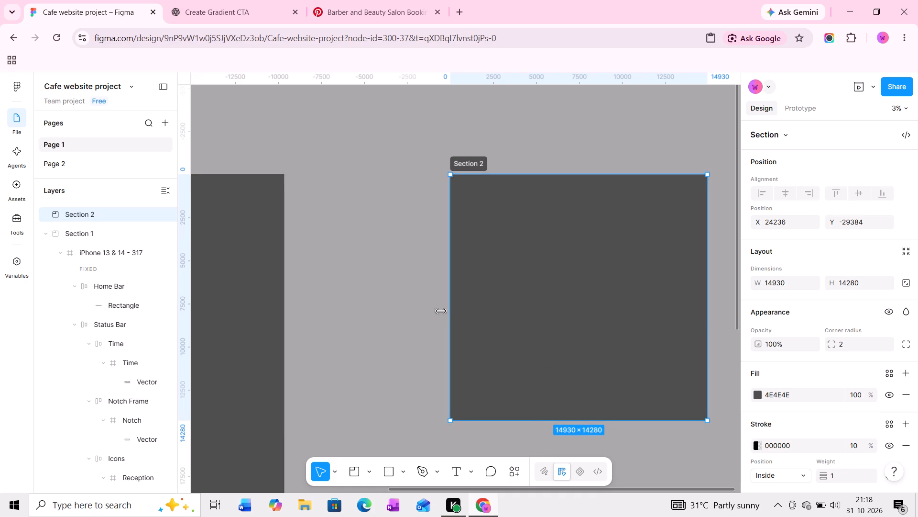
left_click_drag(441, 311, 415, 311)
left_click(473, 155)
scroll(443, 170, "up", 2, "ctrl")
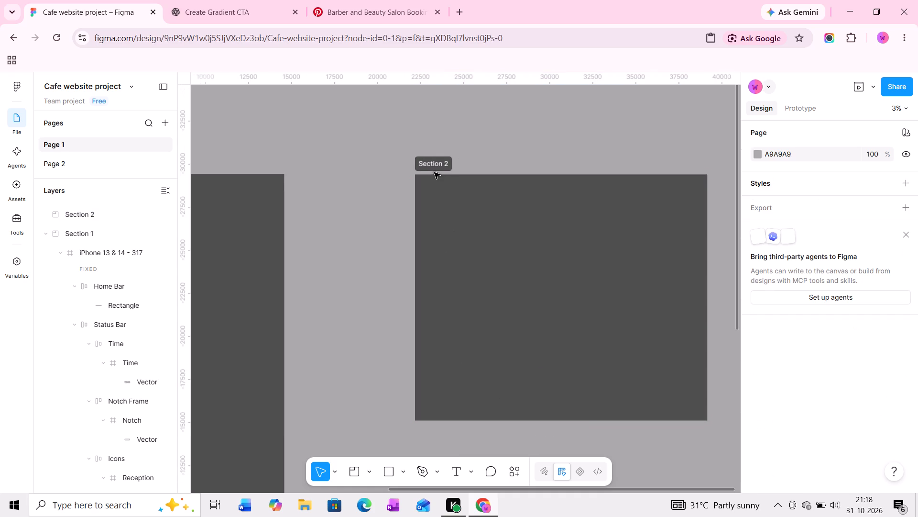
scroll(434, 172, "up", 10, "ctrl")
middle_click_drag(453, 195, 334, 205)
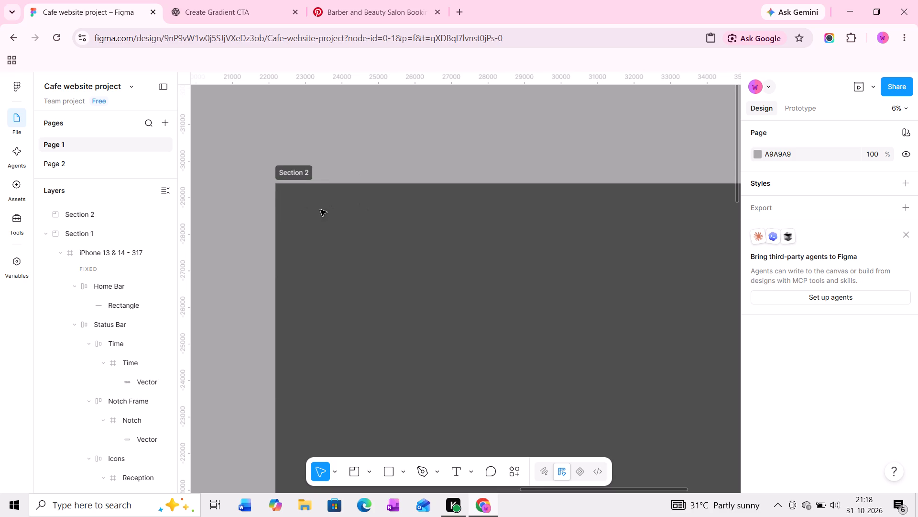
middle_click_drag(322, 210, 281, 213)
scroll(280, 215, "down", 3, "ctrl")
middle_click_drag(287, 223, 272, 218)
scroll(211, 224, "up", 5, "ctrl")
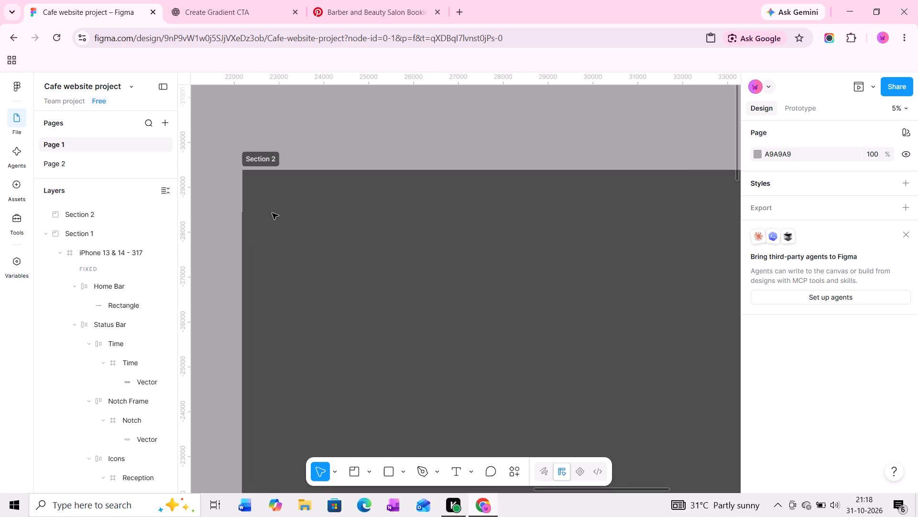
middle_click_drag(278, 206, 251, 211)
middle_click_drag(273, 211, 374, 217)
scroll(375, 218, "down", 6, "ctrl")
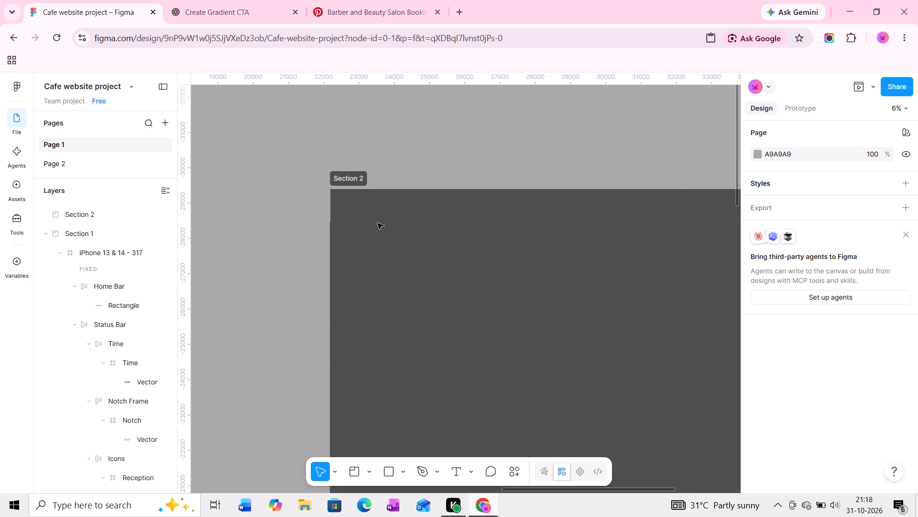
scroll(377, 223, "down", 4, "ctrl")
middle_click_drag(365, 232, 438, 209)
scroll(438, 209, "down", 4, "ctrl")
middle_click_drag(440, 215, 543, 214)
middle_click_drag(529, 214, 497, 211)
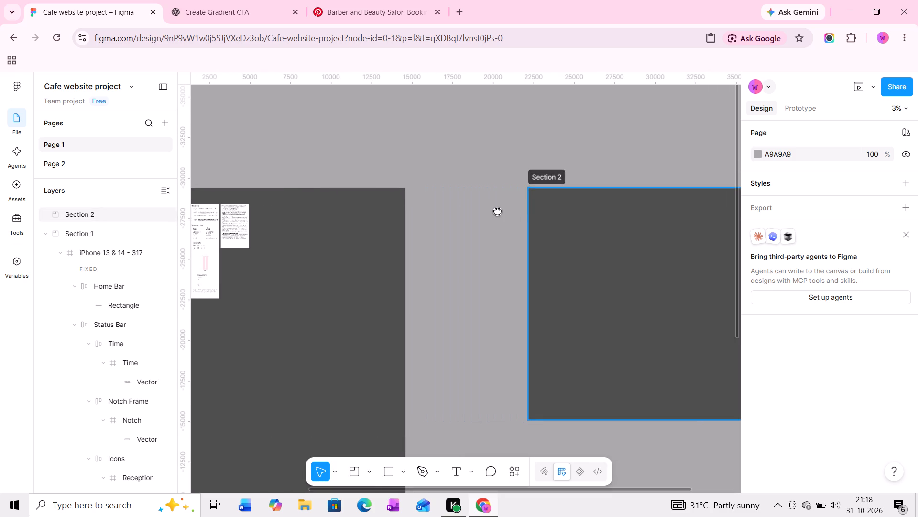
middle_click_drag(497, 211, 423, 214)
Paste the copied salon booking image into Section 2 and place it near the section's top-left corner, at about X 141, Y 226.
scroll(428, 210, "up", 11, "ctrl")
middle_click_drag(441, 195, 356, 192)
scroll(356, 192, "up", 5)
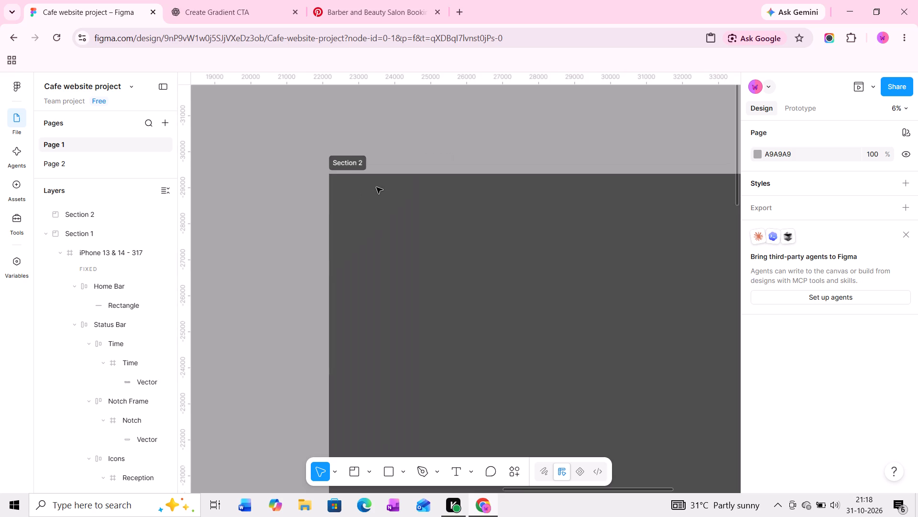
scroll(376, 187, "up", 2)
middle_click_drag(343, 188, 321, 194)
scroll(320, 194, "up", 5, "ctrl")
middle_click_drag(317, 195, 309, 196)
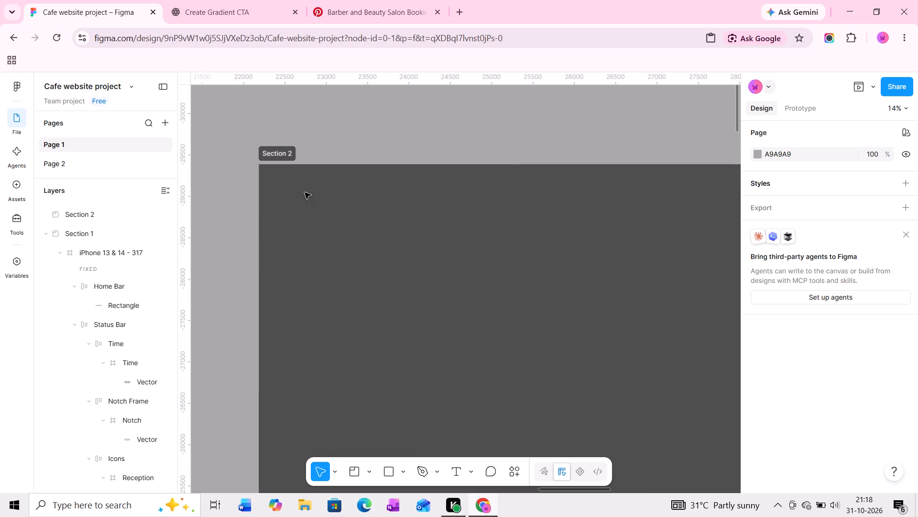
scroll(313, 205, "down", 1, "ctrl")
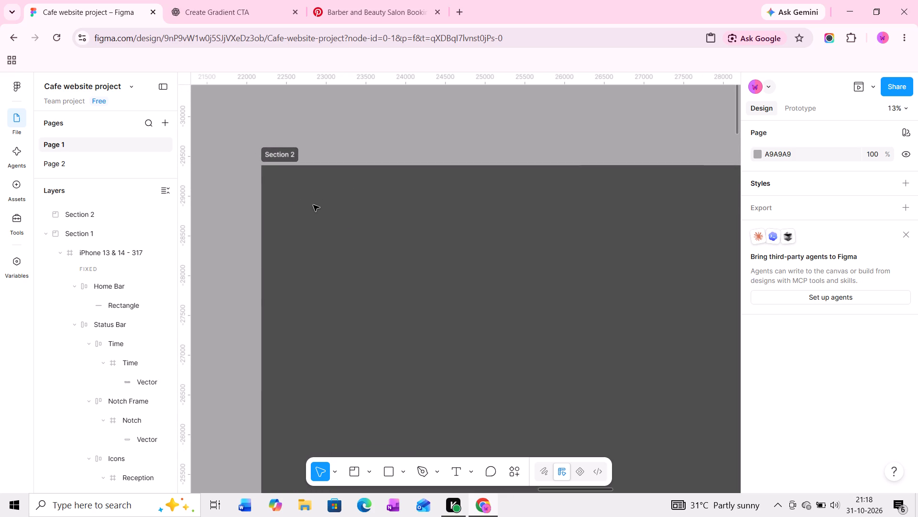
left_click(313, 205, "ctrl")
key("ctrl+v")
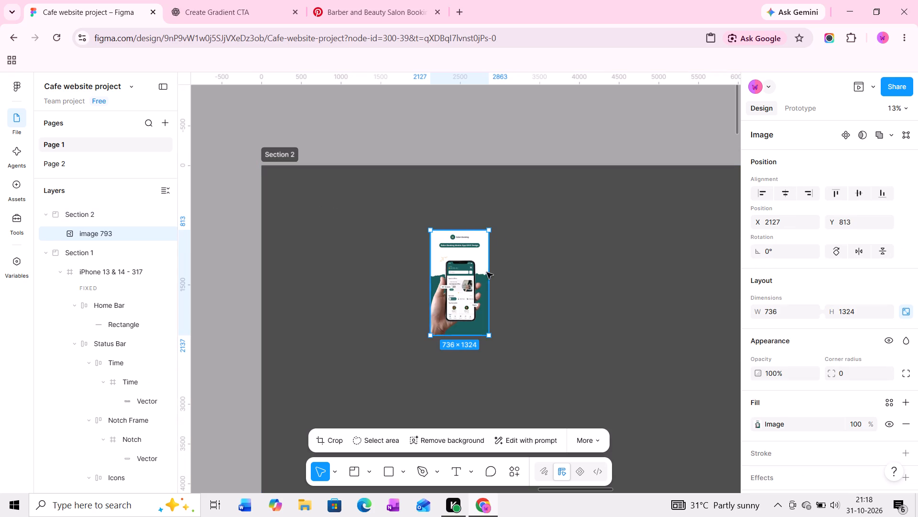
left_click_drag(464, 290, 306, 238)
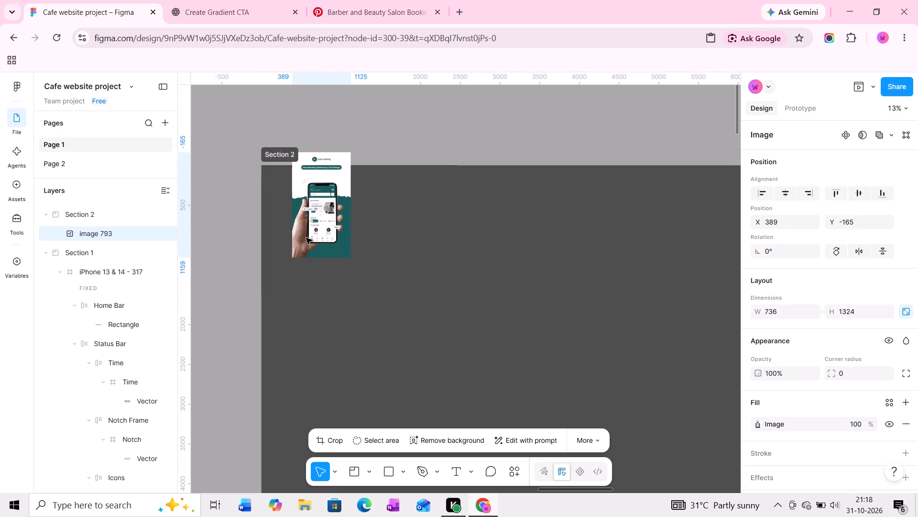
left_click_drag(306, 238, 306, 243)
Examine the home screen layout in the pasted salon booking image up close.
scroll(301, 229, "up", 14, "ctrl")
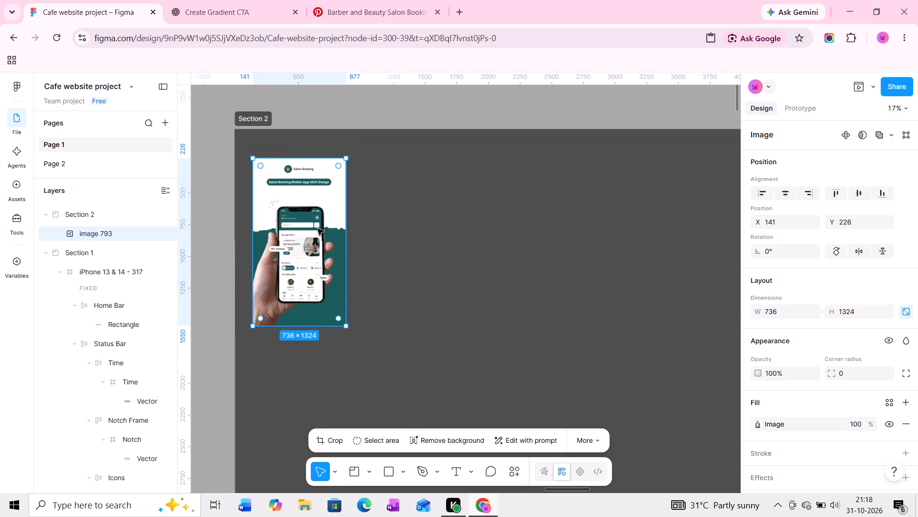
scroll(317, 229, "up", 11, "ctrl")
middle_click_drag(317, 229, 381, 298)
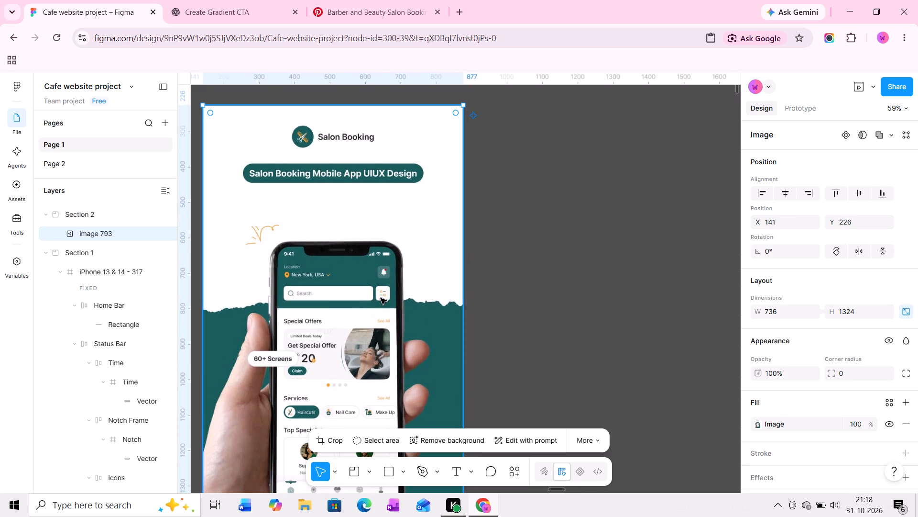
middle_click_drag(330, 222, 339, 240)
scroll(339, 241, "down", 5, "ctrl")
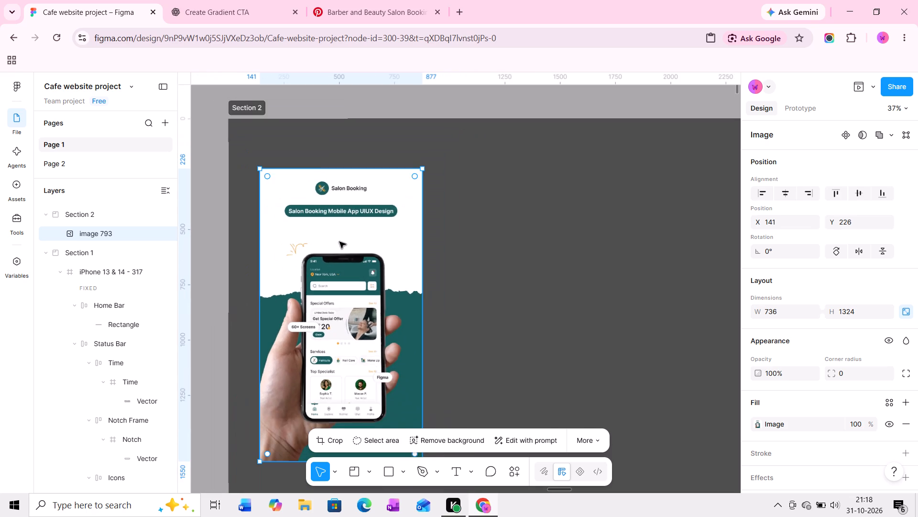
Examine the title area and the phone's header, location and search bar in the salon booking image.
scroll(339, 242, "down", 1, "ctrl")
scroll(354, 210, "up", 11, "ctrl")
scroll(355, 210, "down", 6, "ctrl")
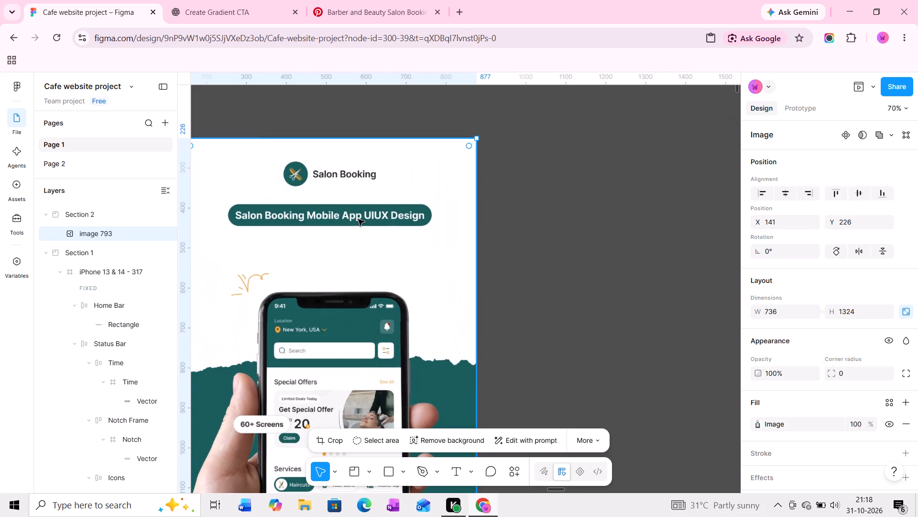
scroll(358, 219, "down", 7, "ctrl")
scroll(359, 212, "up", 11, "ctrl")
middle_click_drag(359, 212, 382, 205)
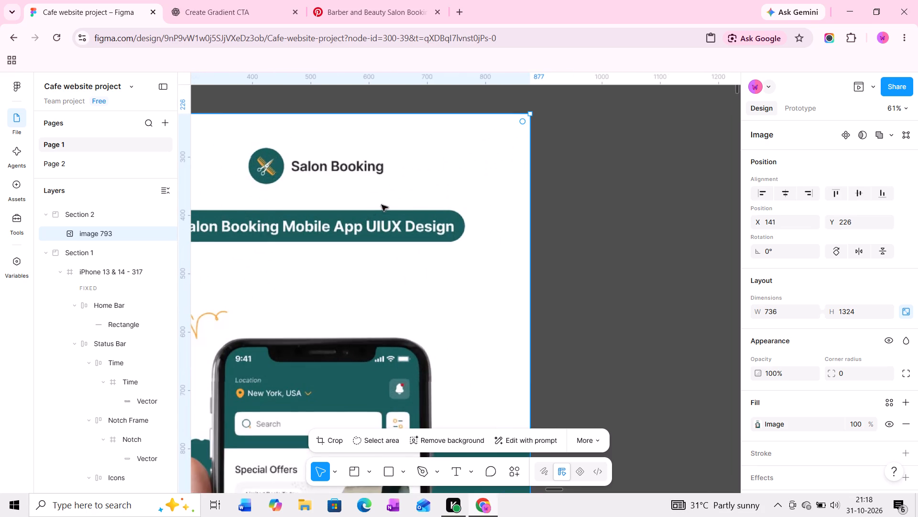
middle_click_drag(382, 205, 403, 203)
scroll(404, 205, "down", 3, "ctrl")
middle_click_drag(397, 211, 412, 208)
scroll(412, 208, "down", 4, "ctrl")
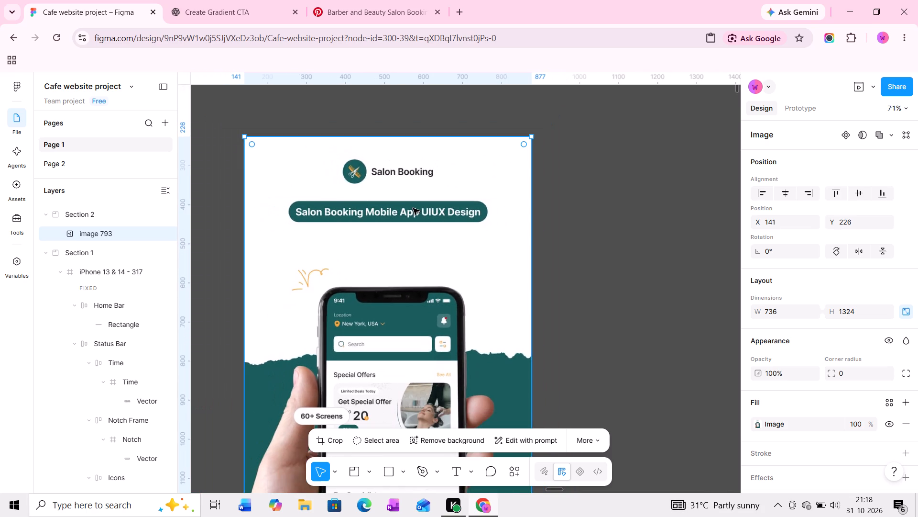
middle_click_drag(413, 208, 425, 185)
scroll(426, 191, "down", 1, "ctrl")
scroll(426, 193, "down", 3)
scroll(426, 199, "up", 2)
scroll(426, 200, "down", 1)
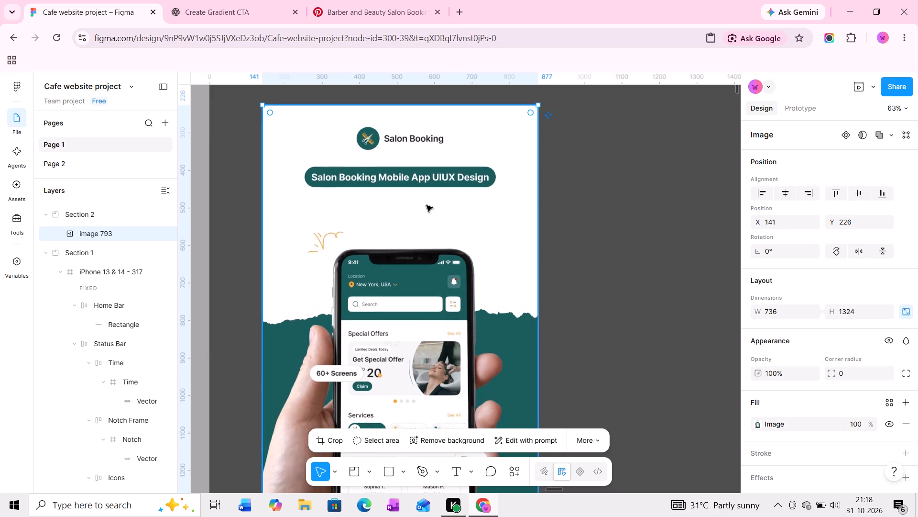
Examine the Special Offers, Services, Top Specialist and bottom navigation areas of the phone screen in the salon booking image.
scroll(426, 205, "down", 10)
scroll(426, 209, "up", 4, "ctrl")
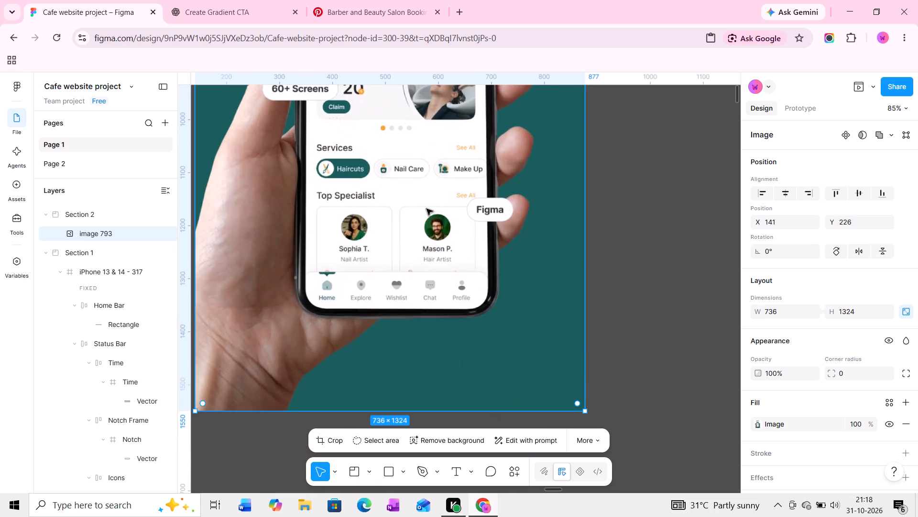
middle_click_drag(483, 274, 493, 329)
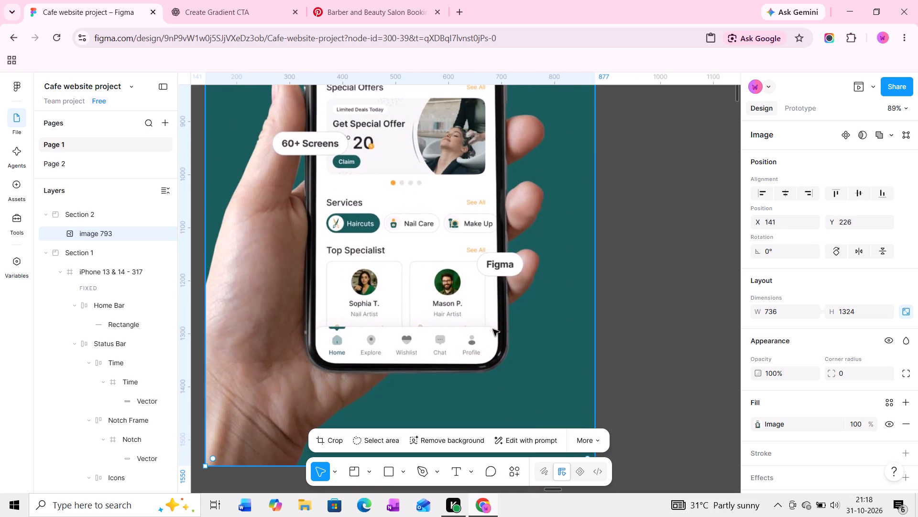
scroll(491, 296, "down", 2, "ctrl")
middle_click_drag(489, 265, 492, 284)
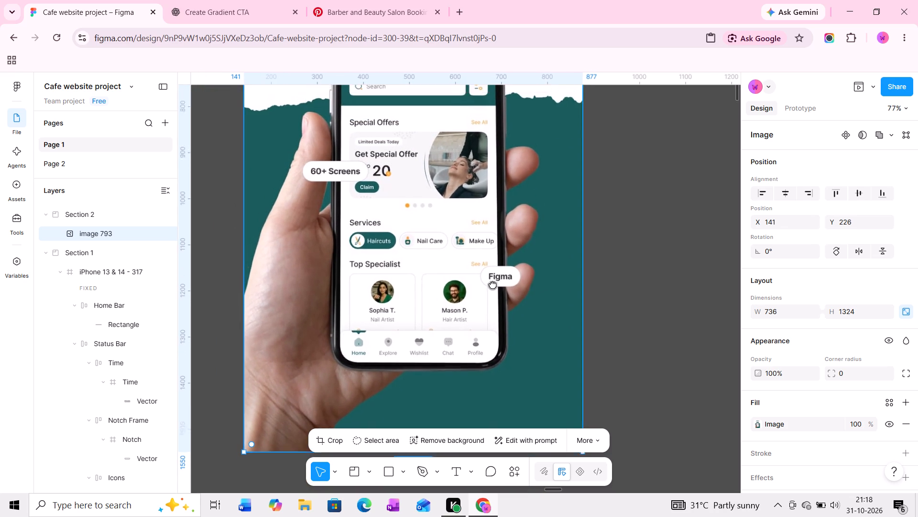
middle_click_drag(492, 284, 492, 285)
scroll(492, 286, "down", 1, "ctrl")
scroll(476, 252, "up", 4, "ctrl")
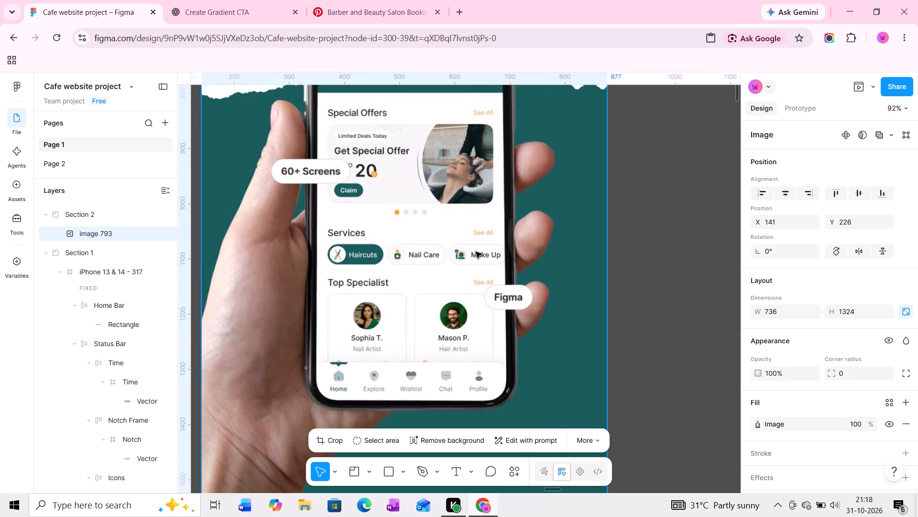
scroll(476, 252, "down", 4, "ctrl")
middle_click_drag(464, 250, 465, 261)
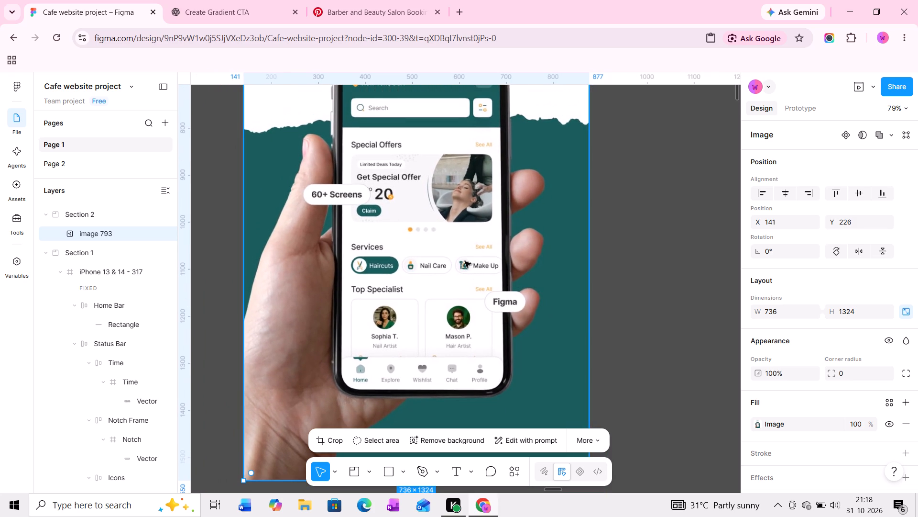
middle_click_drag(438, 205, 443, 244)
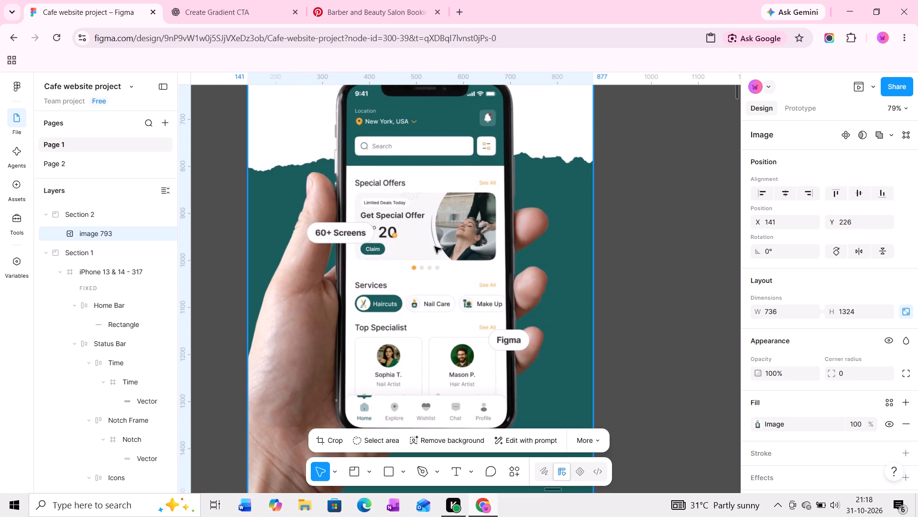
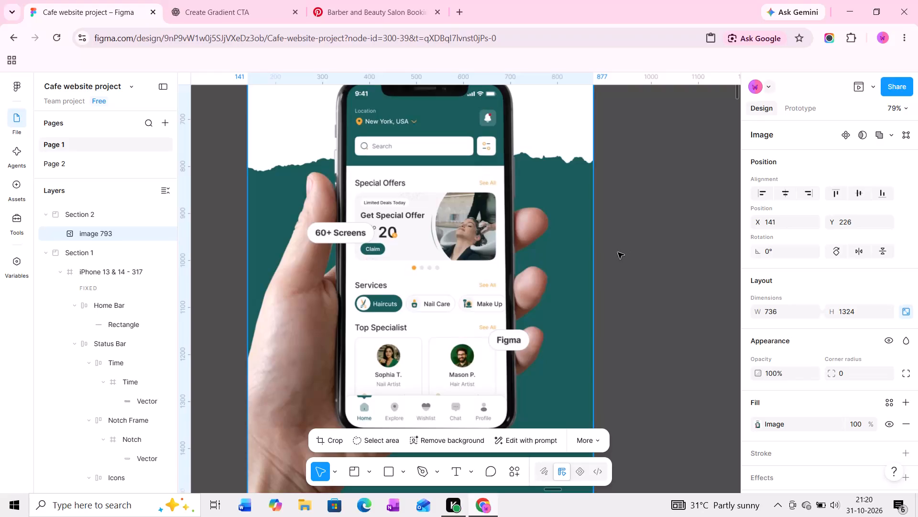
Switch to Pinterest and look back through the related pins of the Barber and Beauty Salon Appointment Booking design.
scroll(618, 252, "down", 12, "ctrl")
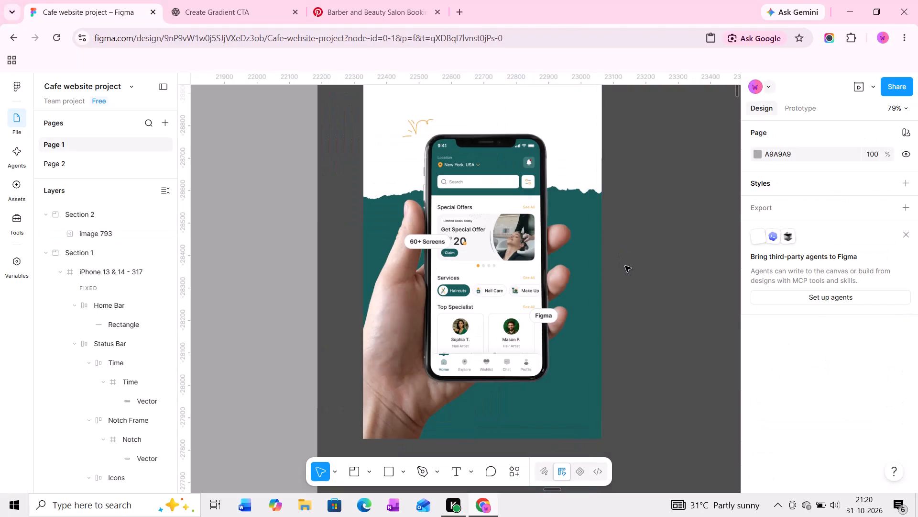
middle_click_drag(627, 266, 601, 277)
scroll(601, 277, "down", 7, "ctrl")
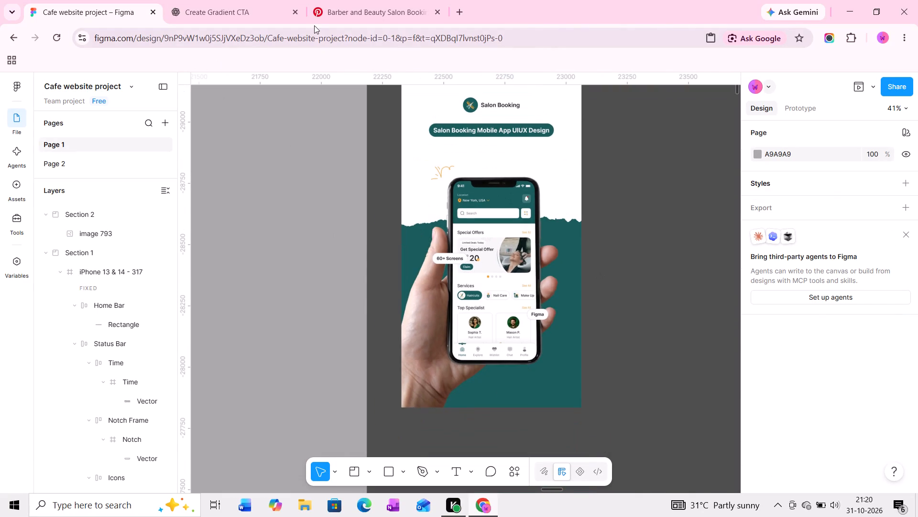
left_click(320, 11, "ctrl")
scroll(565, 324, "down", 4, "ctrl")
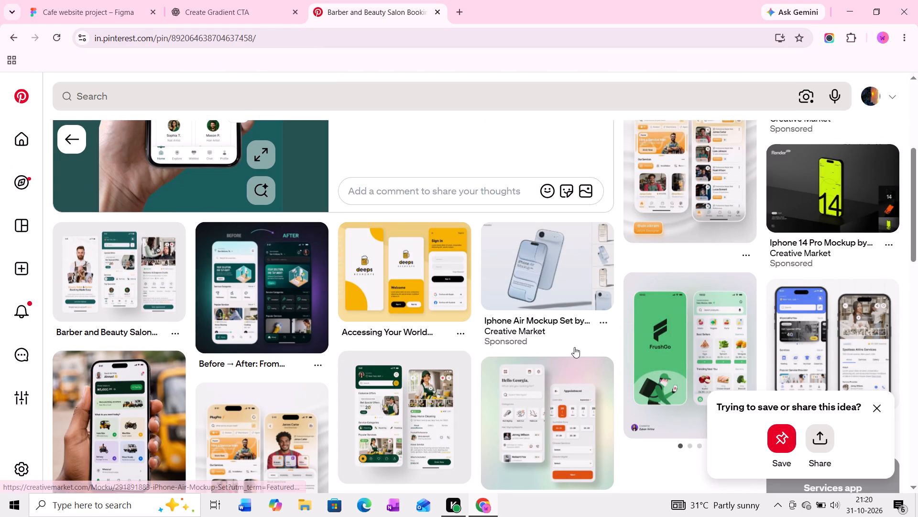
left_click(81, 137, "ctrl")
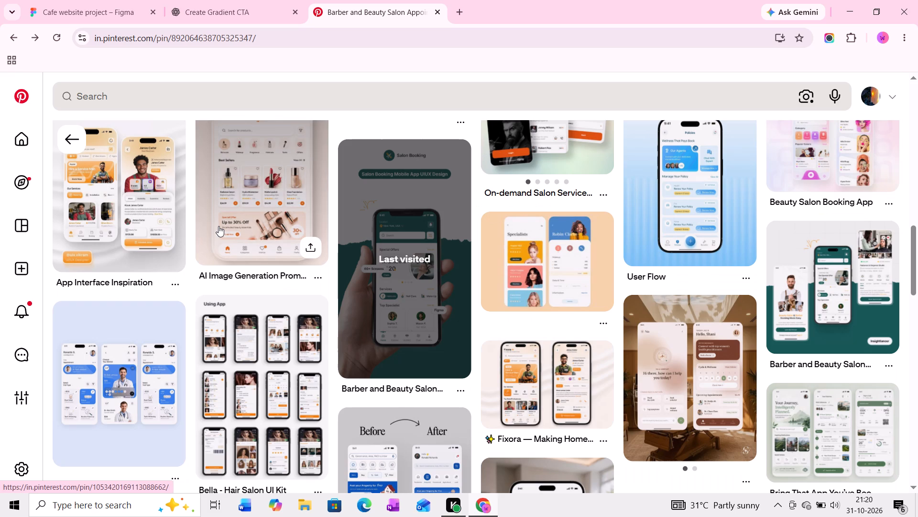
scroll(219, 226, "up", 5, "ctrl")
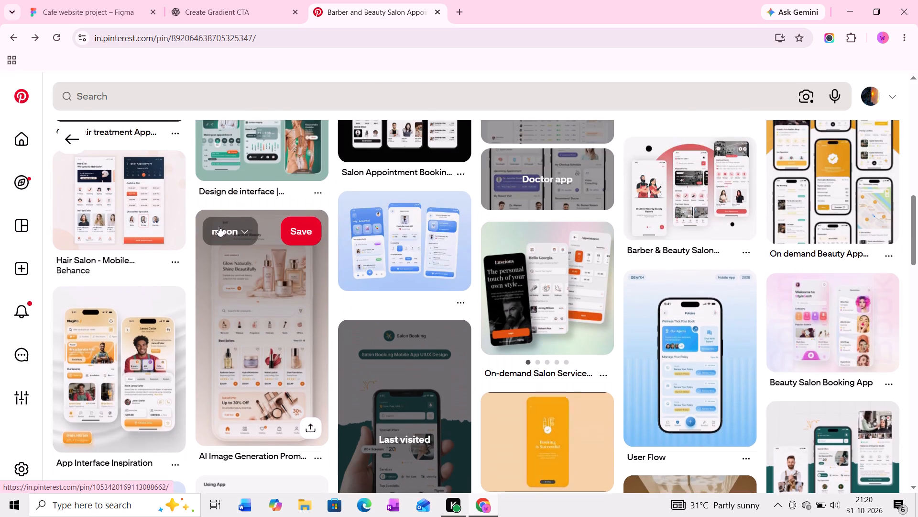
scroll(219, 226, "up", 9, "ctrl")
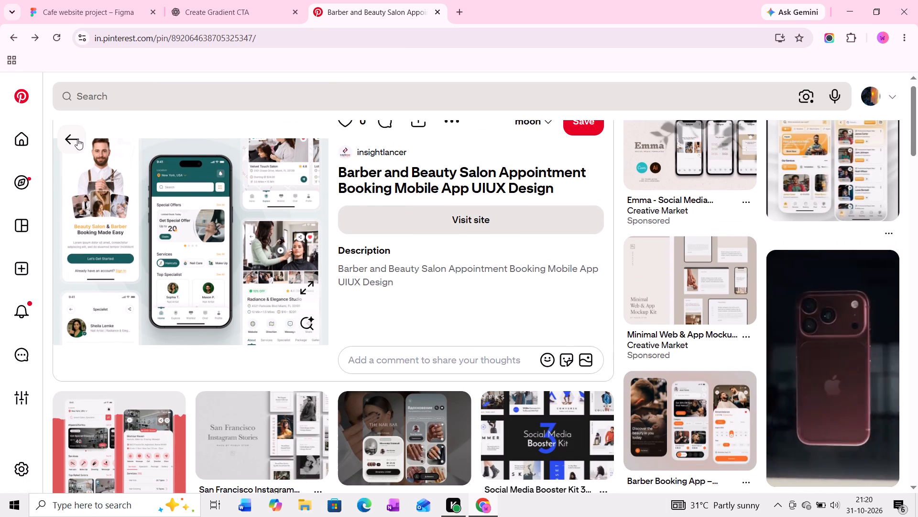
Return to the Sonic TechPro beauty salon app pin and copy its phone mockup image.
left_click(77, 139, "ctrl")
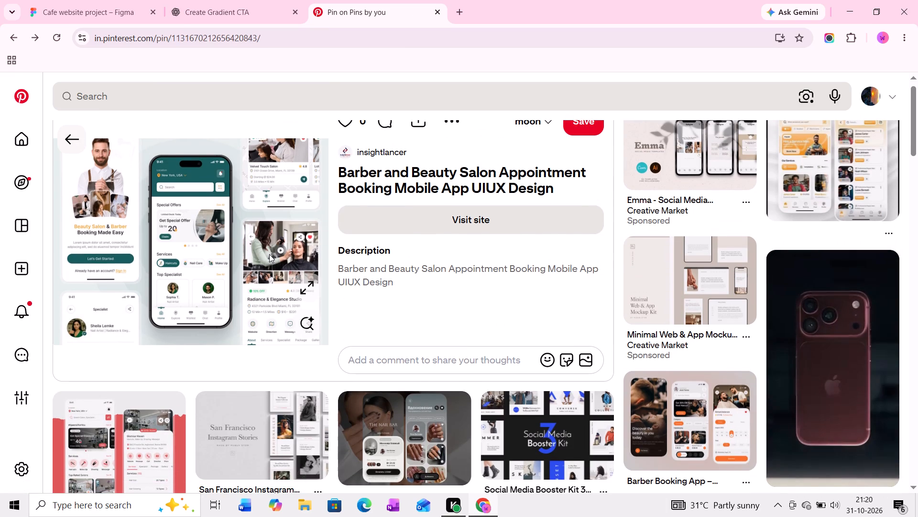
scroll(284, 272, "up", 1, "ctrl")
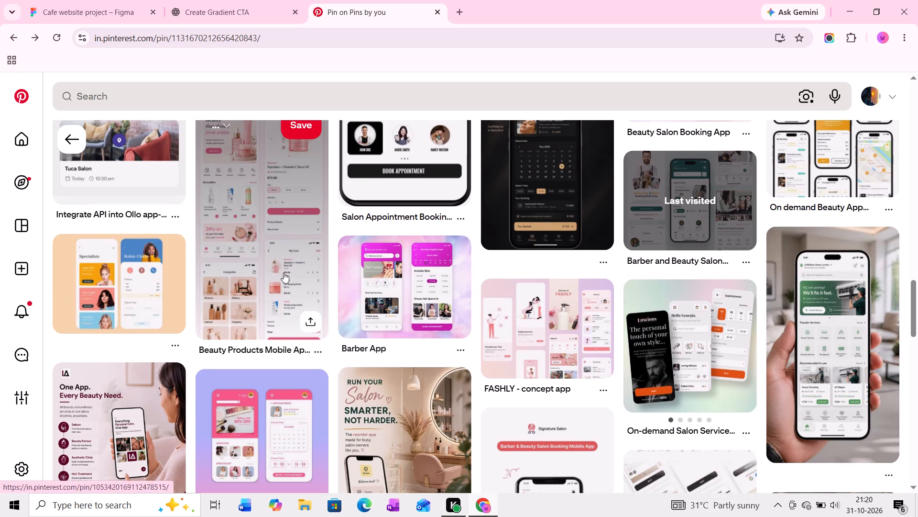
scroll(283, 261, "up", 11, "ctrl")
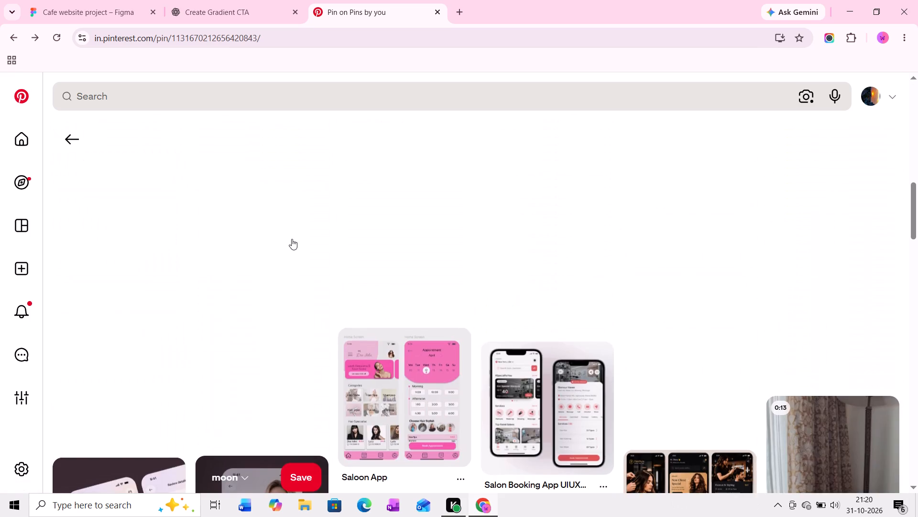
scroll(292, 239, "up", 14, "ctrl")
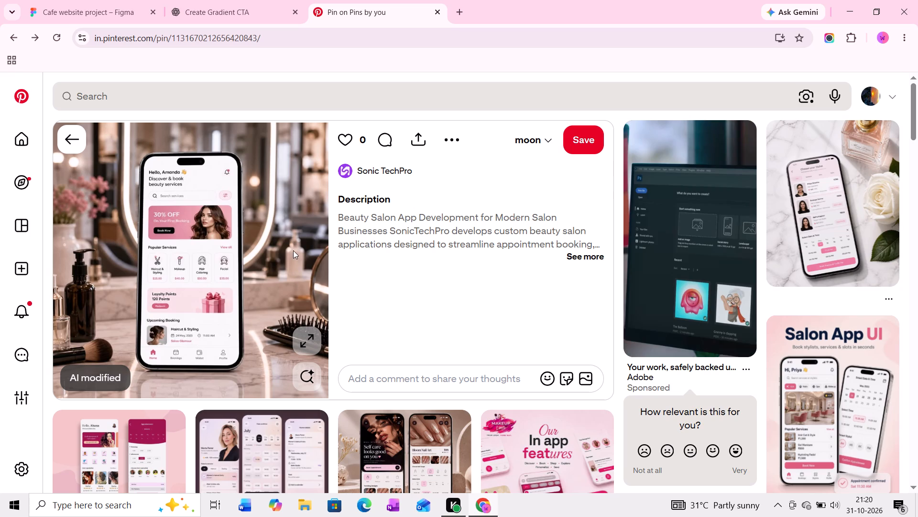
right_click(198, 261, "ctrl")
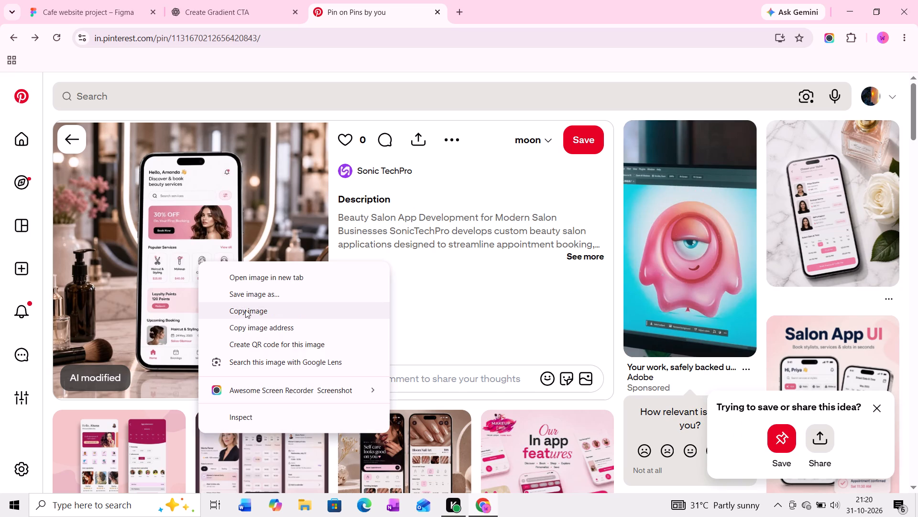
left_click(245, 310, "ctrl")
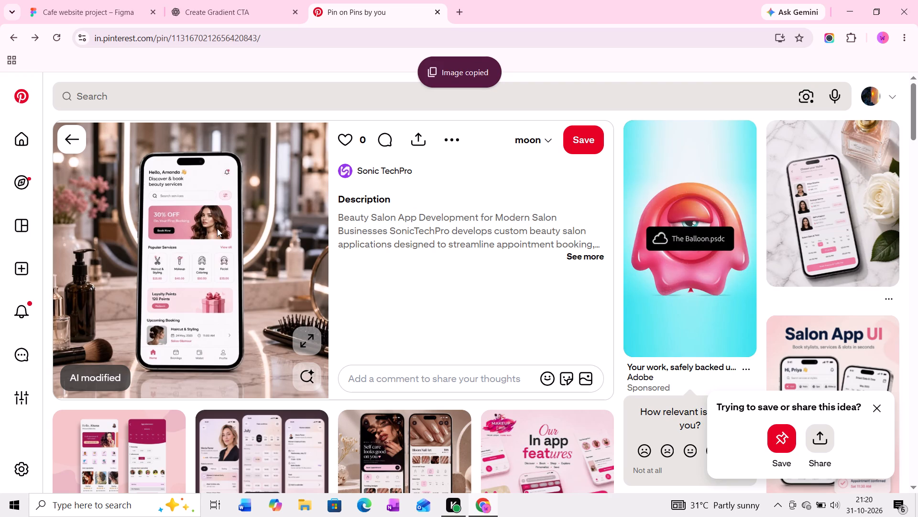
Switch to Figma and paste the copied image into Section 2 beside the salon booking image, top-aligned at X 937, Y 226.
left_click(84, 9, "ctrl")
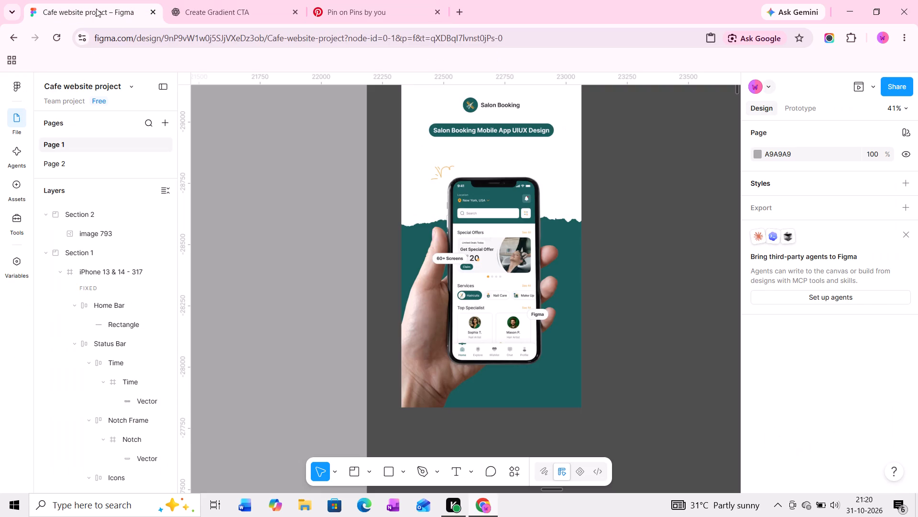
middle_click_drag(514, 258, 261, 290, "ctrl")
scroll(266, 290, "up", 1, "ctrl")
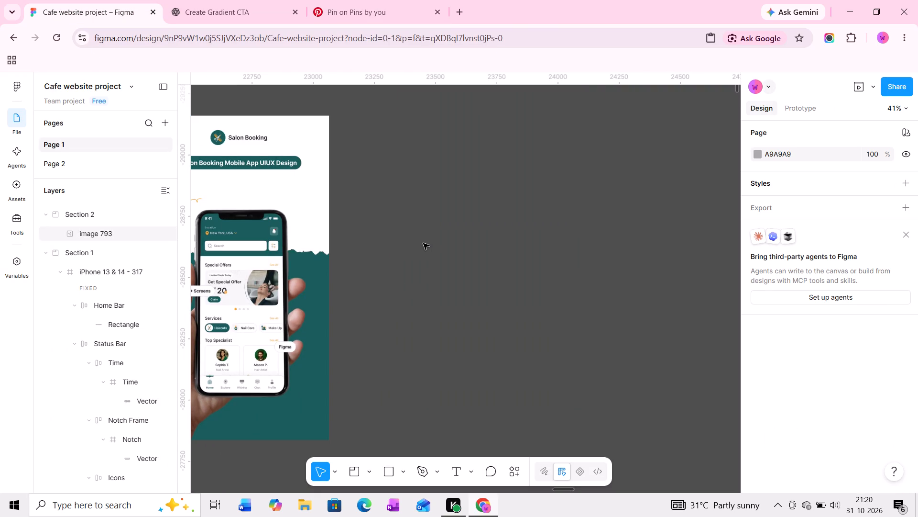
left_click(423, 243, "ctrl")
key("ctrl+v")
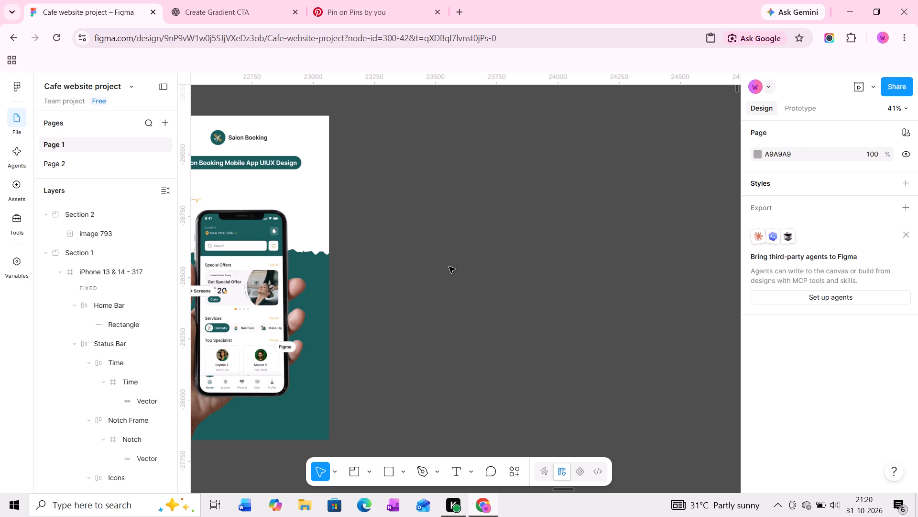
left_click_drag(466, 271, 437, 203)
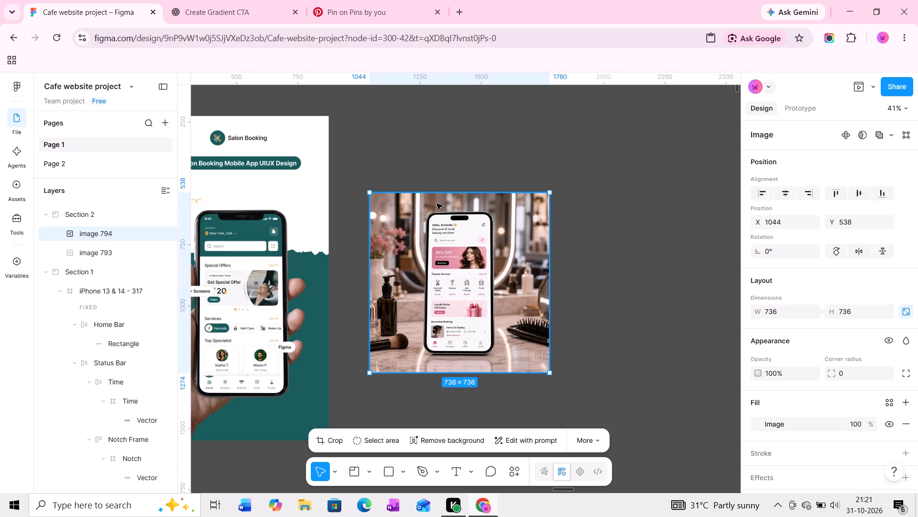
left_click_drag(437, 203, 435, 197)
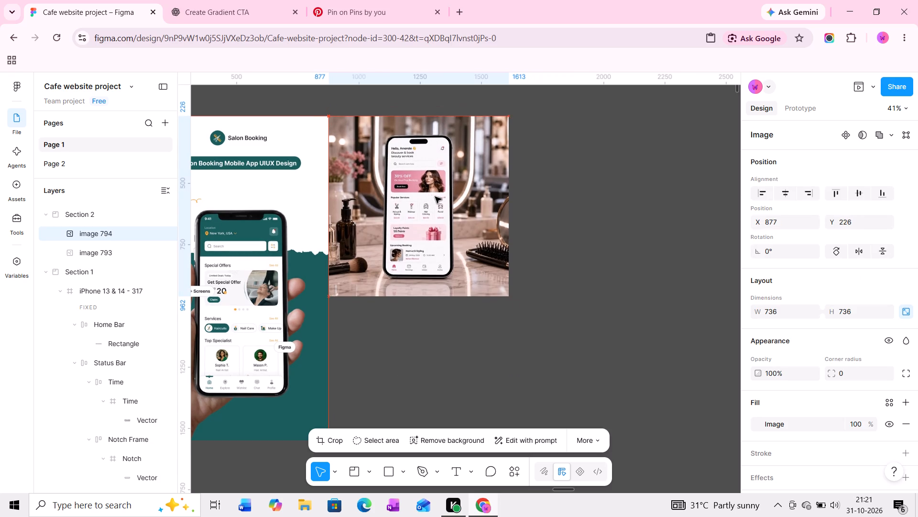
left_click_drag(435, 197, 439, 197)
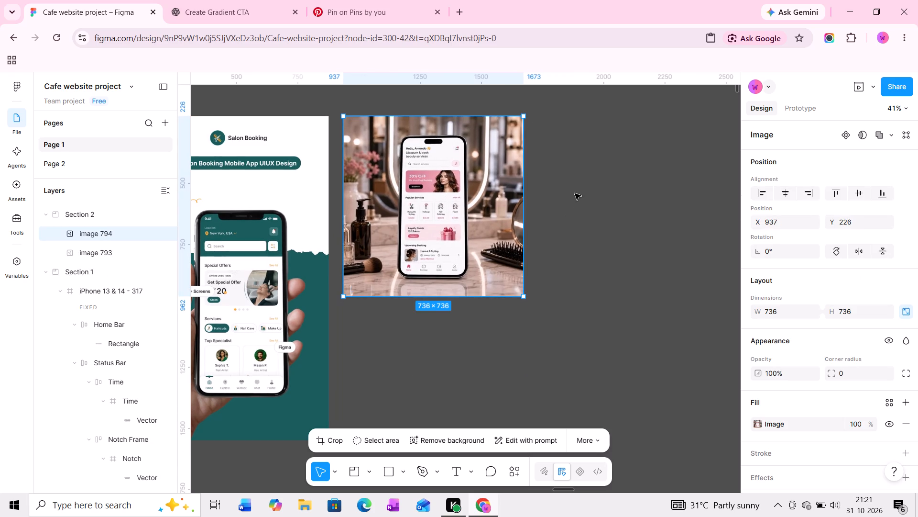
left_click(576, 192)
scroll(577, 192, "down", 6, "ctrl")
middle_click_drag(589, 198, 527, 199)
scroll(527, 199, "down", 5, "ctrl")
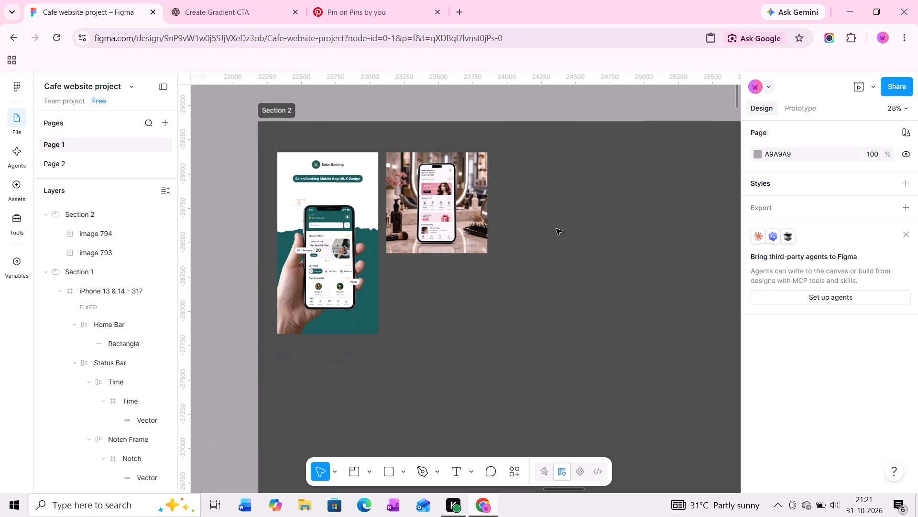
middle_click_drag(545, 229, 534, 230)
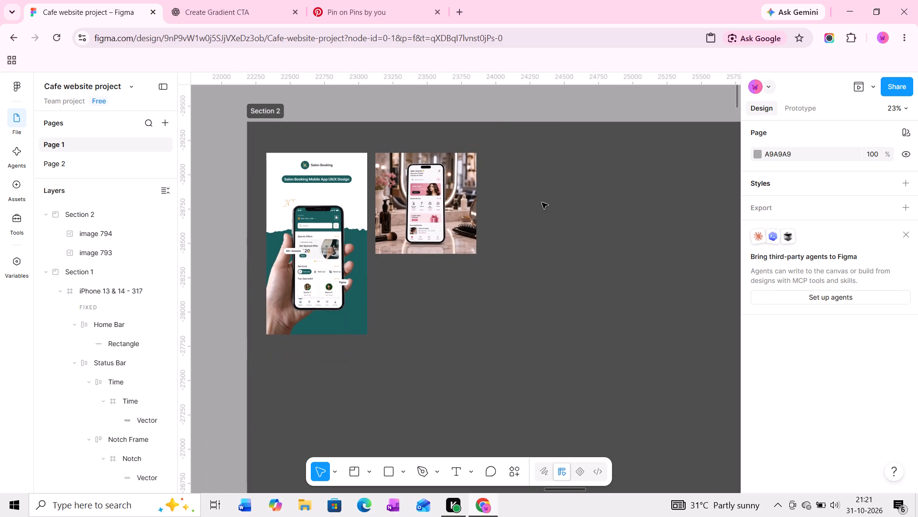
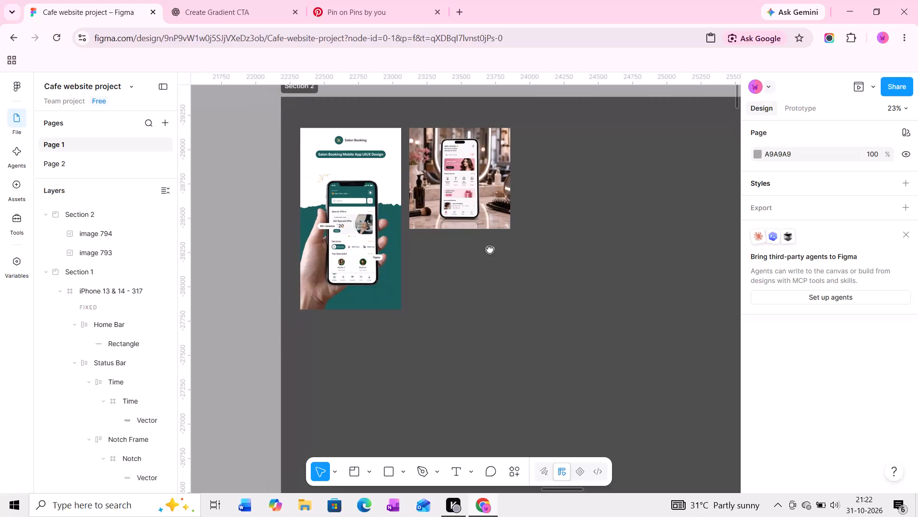
Create a frame from the iPhone 13 & 14 preset and move it into Section 2 near the reference images.
scroll(478, 249, "up", 7, "ctrl")
middle_click_drag(482, 256, 464, 261)
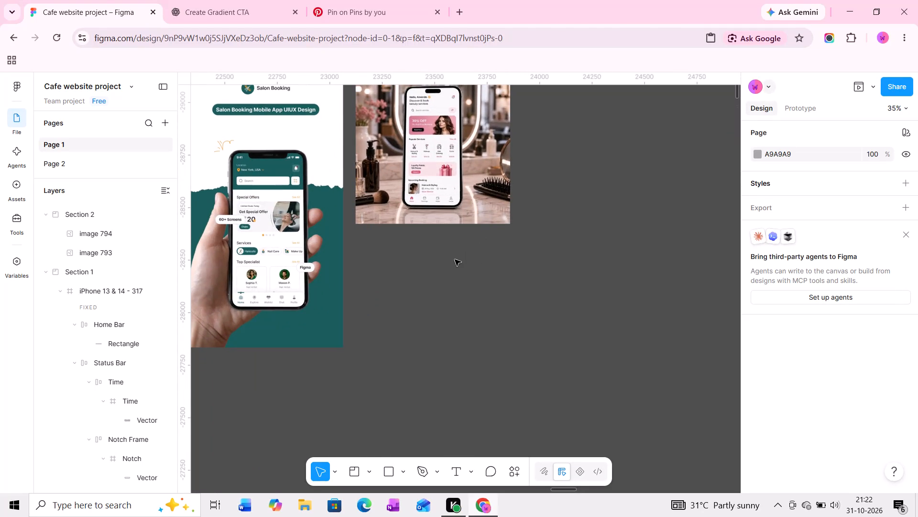
key("f")
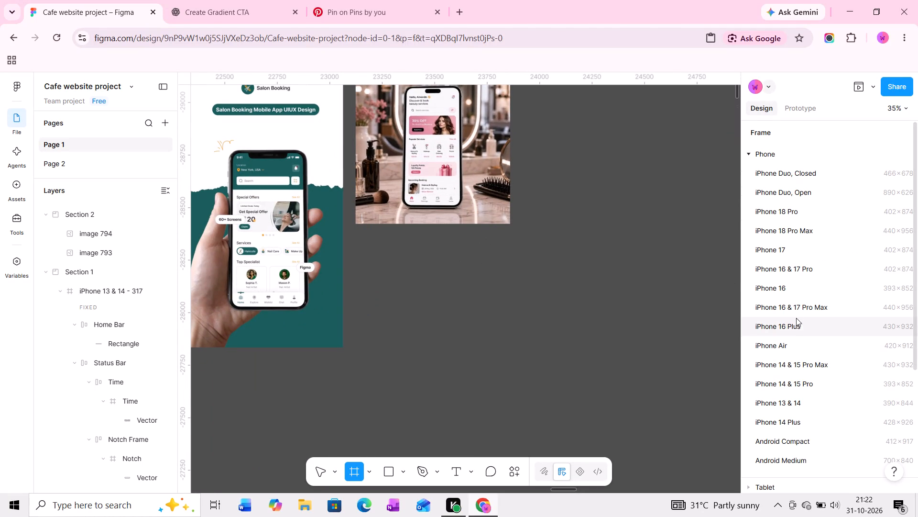
left_click(798, 399)
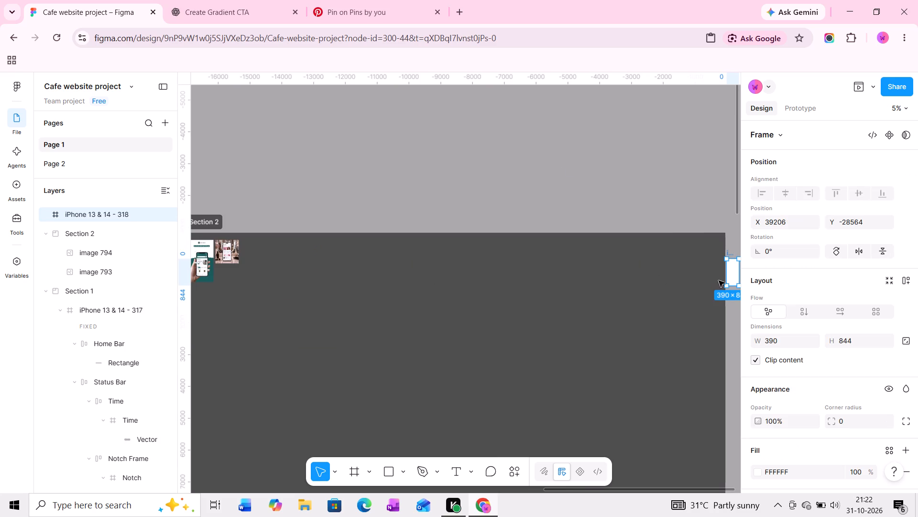
left_click_drag(734, 272, 280, 274)
left_click_drag(280, 274, 258, 257)
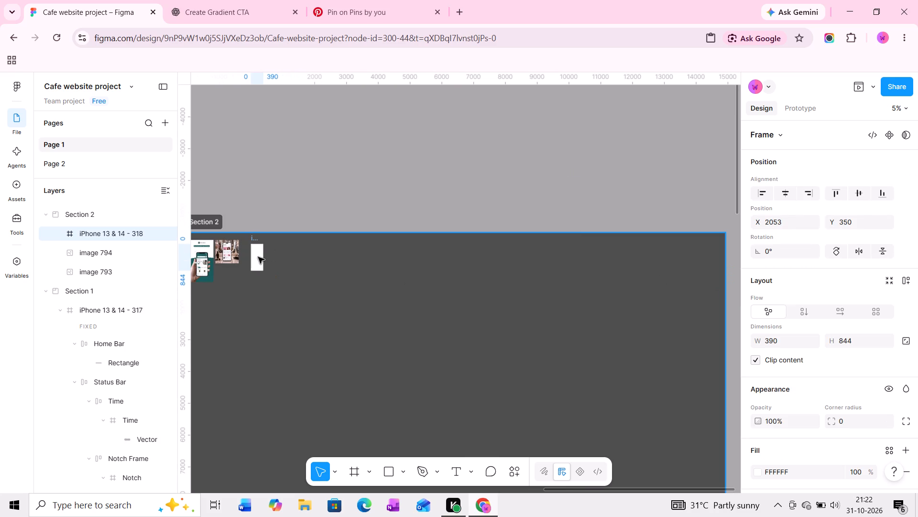
left_click_drag(258, 257, 256, 259)
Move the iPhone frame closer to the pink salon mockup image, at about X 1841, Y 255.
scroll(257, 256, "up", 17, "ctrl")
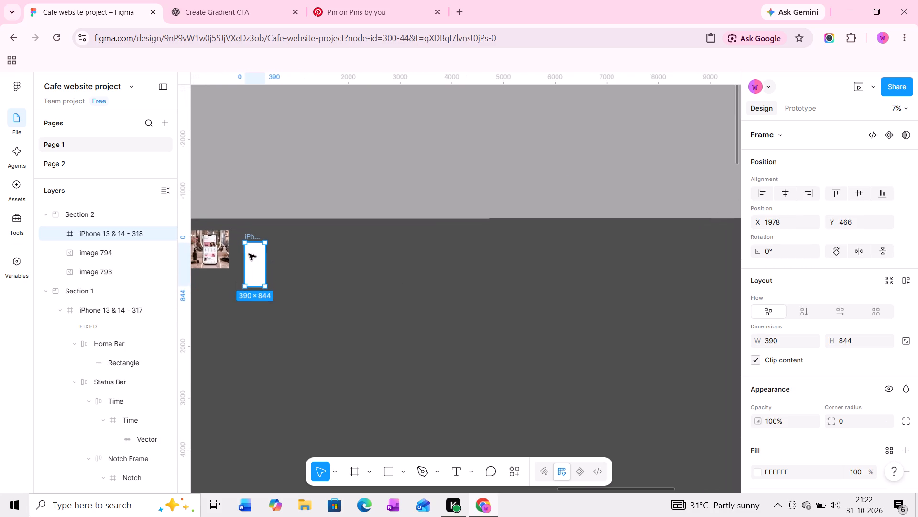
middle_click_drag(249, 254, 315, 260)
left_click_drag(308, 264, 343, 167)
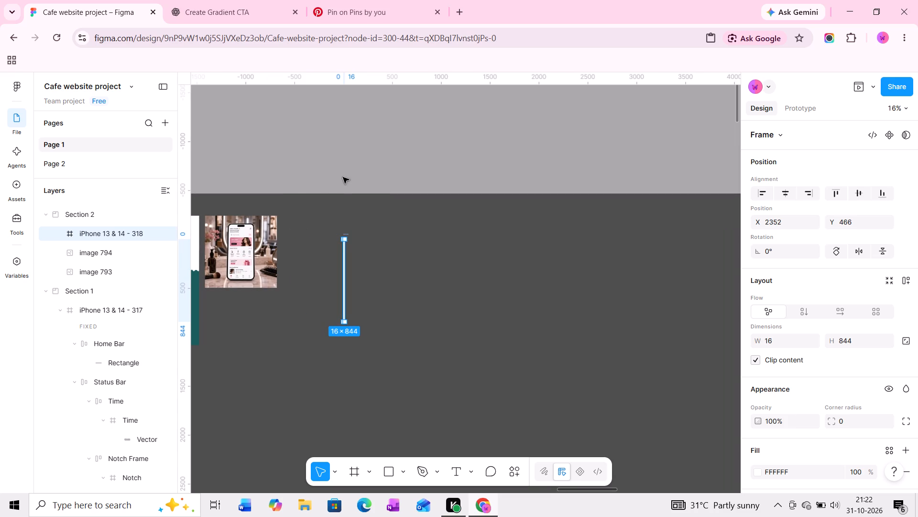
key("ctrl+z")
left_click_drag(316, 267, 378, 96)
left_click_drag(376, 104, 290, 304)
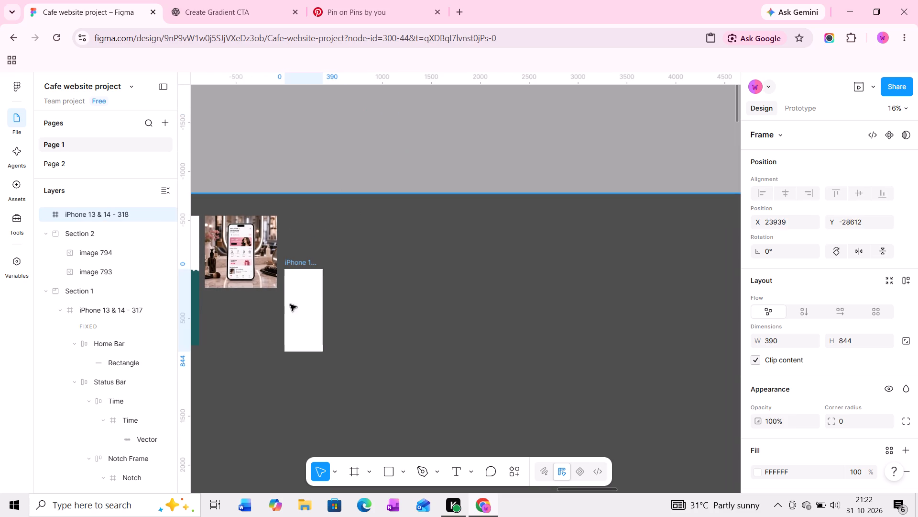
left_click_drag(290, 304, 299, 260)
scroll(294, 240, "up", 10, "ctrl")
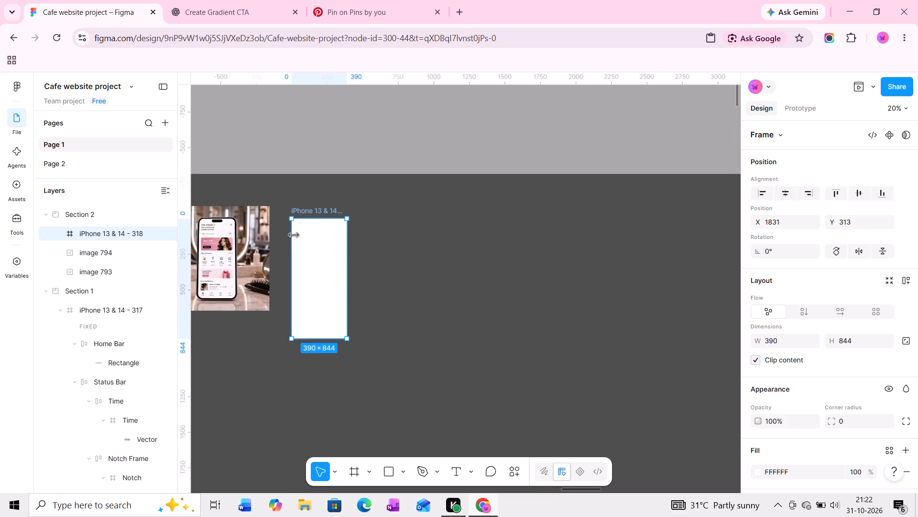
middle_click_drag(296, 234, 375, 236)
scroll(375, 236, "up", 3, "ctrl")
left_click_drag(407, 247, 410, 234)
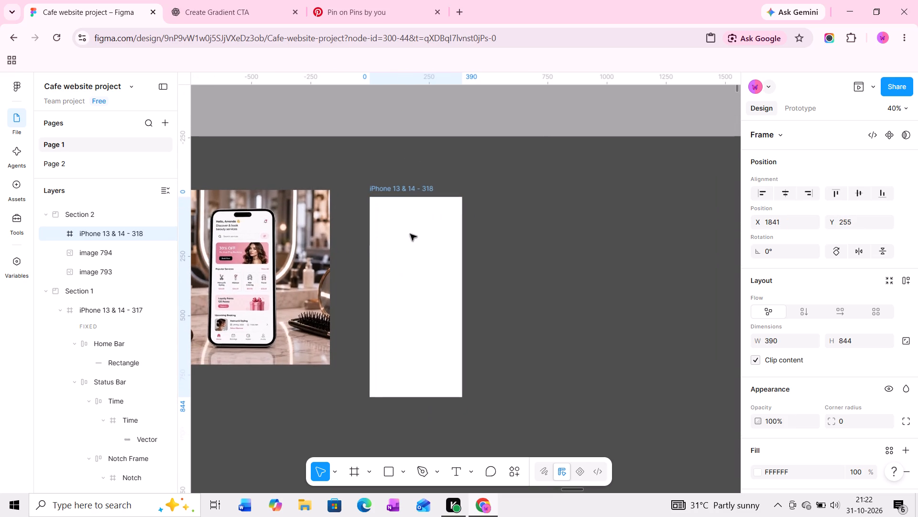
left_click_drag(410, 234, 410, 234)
Crop both sides of the pink salon mockup image to 324 × 736 and place it beside the salon booking image at X 934, Y 226.
middle_click_drag(403, 233, 495, 230)
scroll(295, 238, "up", 4, "ctrl")
middle_click_drag(437, 236, 367, 246)
left_click_drag(357, 247, 389, 249)
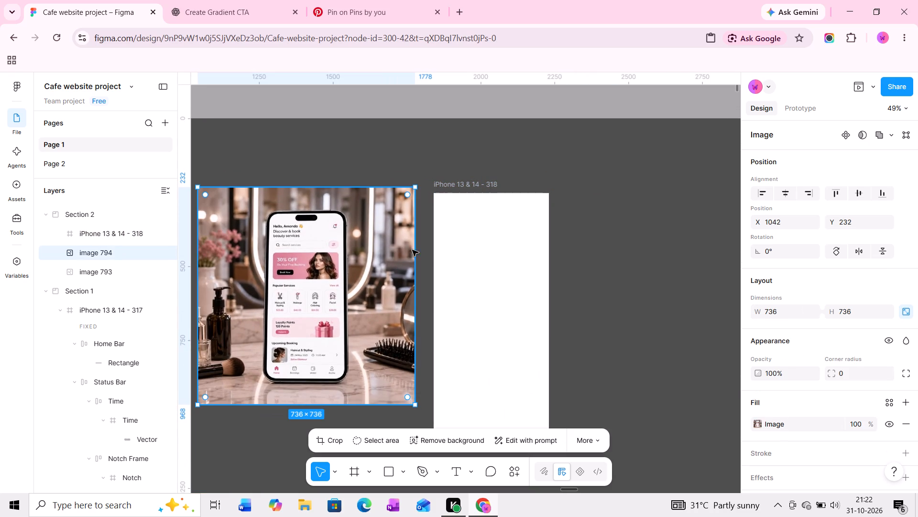
left_click_drag(413, 250, 356, 251, "ctrl")
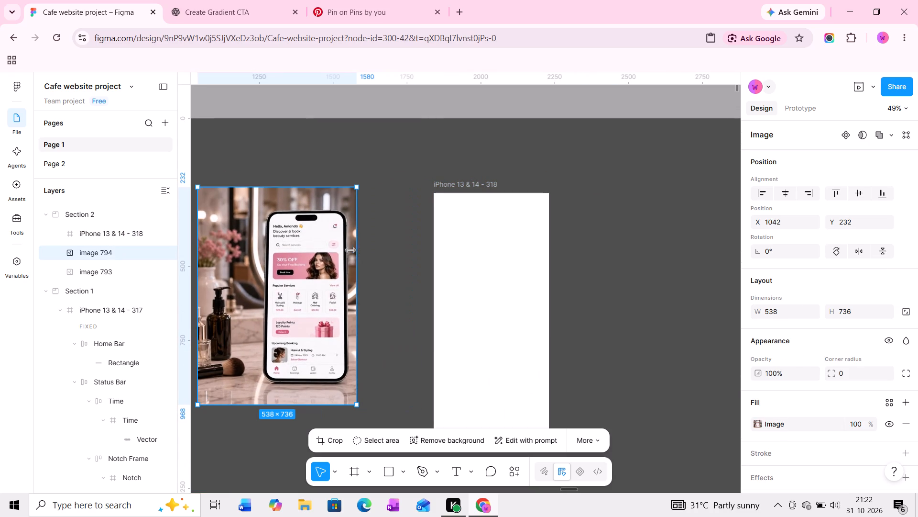
middle_click_drag(302, 250, 375, 249)
left_click_drag(270, 261, 316, 260, "ctrl")
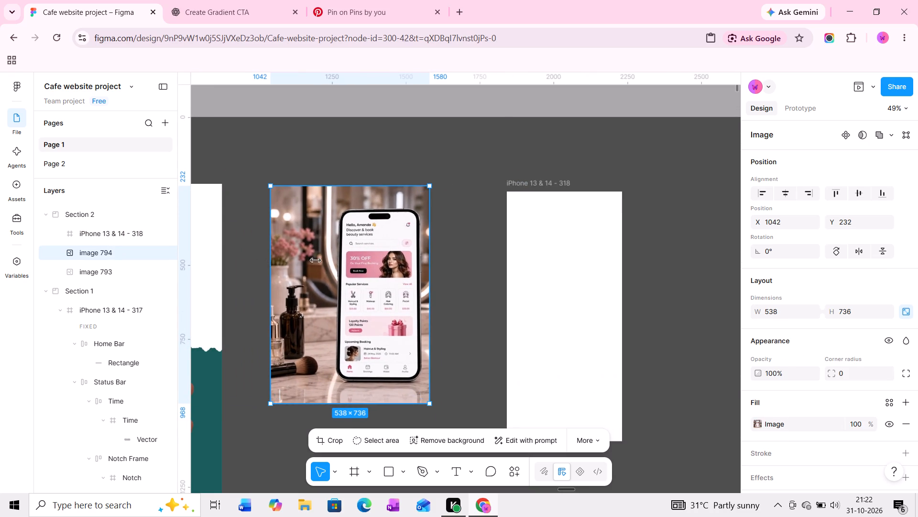
left_click_drag(316, 260, 333, 259, "ctrl")
left_click_drag(354, 258, 344, 258)
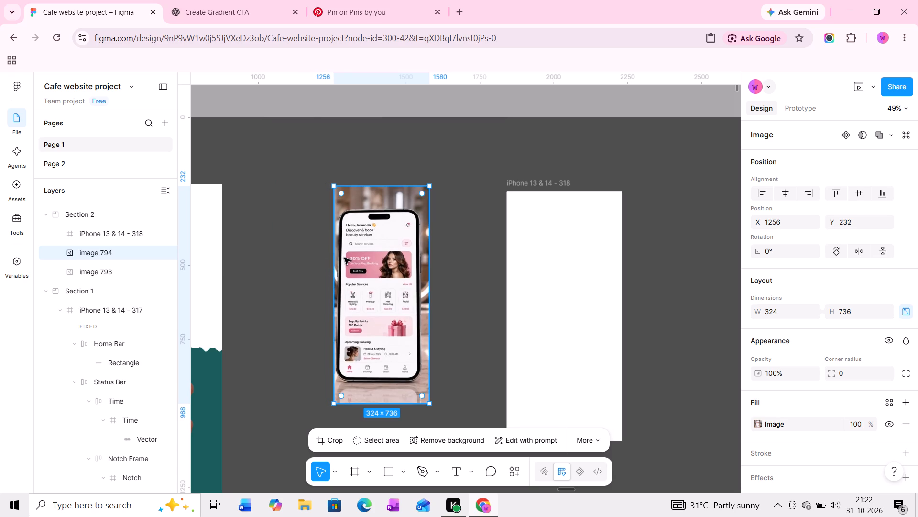
left_click_drag(344, 258, 260, 259)
Move the iPhone frame beside the cropped mockup, top-aligned at X 1291, Y 226.
left_click_drag(581, 239, 455, 239)
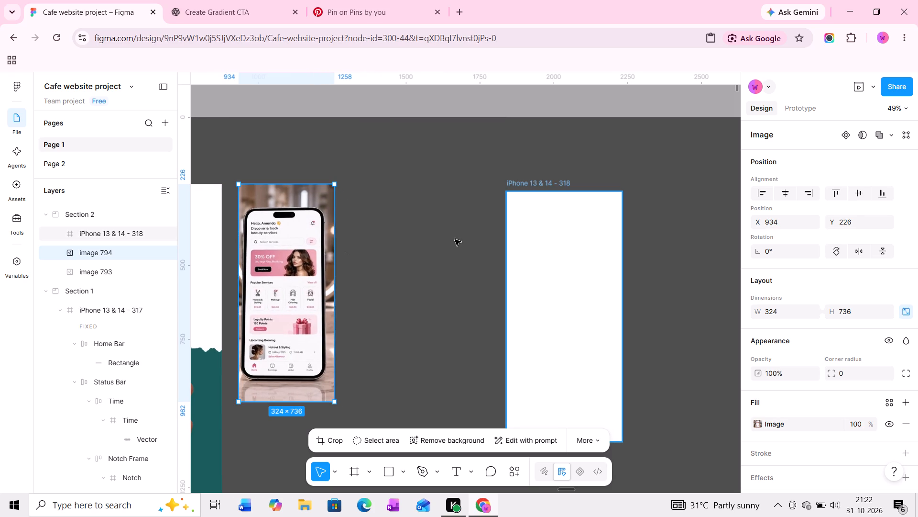
left_click_drag(455, 239, 418, 231)
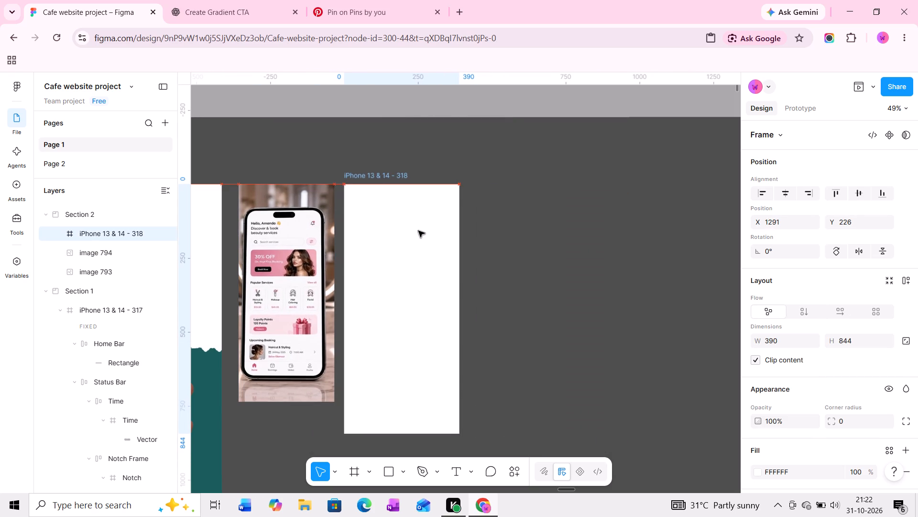
Add a layout guide to the iPhone frame and change its type from grid to columns.
middle_click_drag(390, 238, 443, 247)
scroll(357, 244, "up", 5, "ctrl")
middle_click_drag(374, 246, 372, 220)
scroll(372, 228, "up", 1)
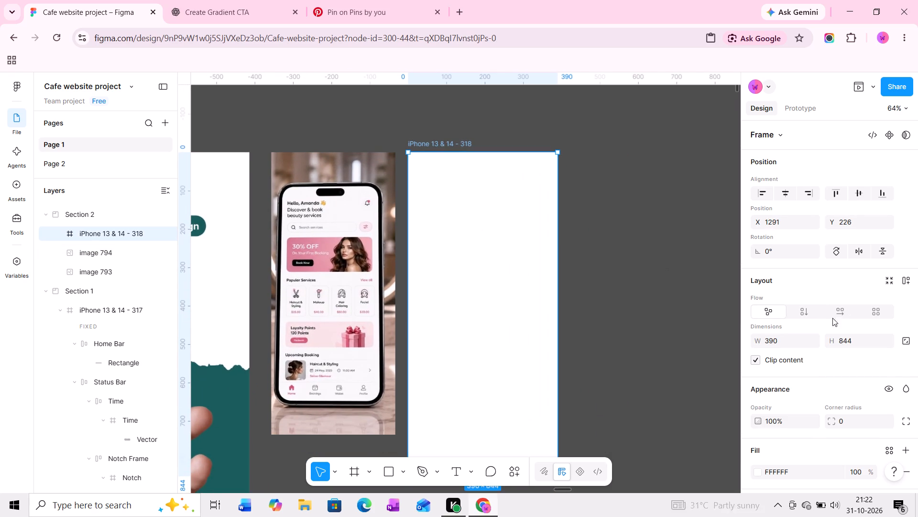
scroll(877, 355, "down", 6)
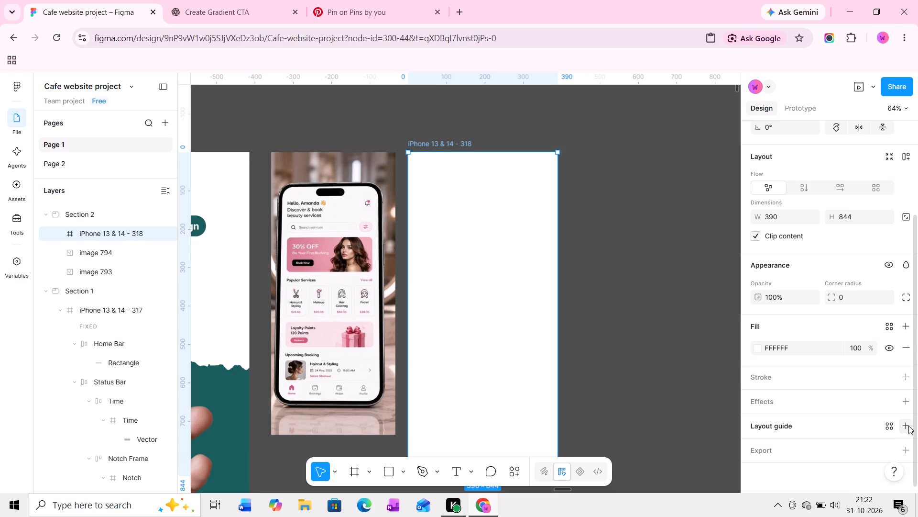
left_click(908, 426)
left_click(828, 446)
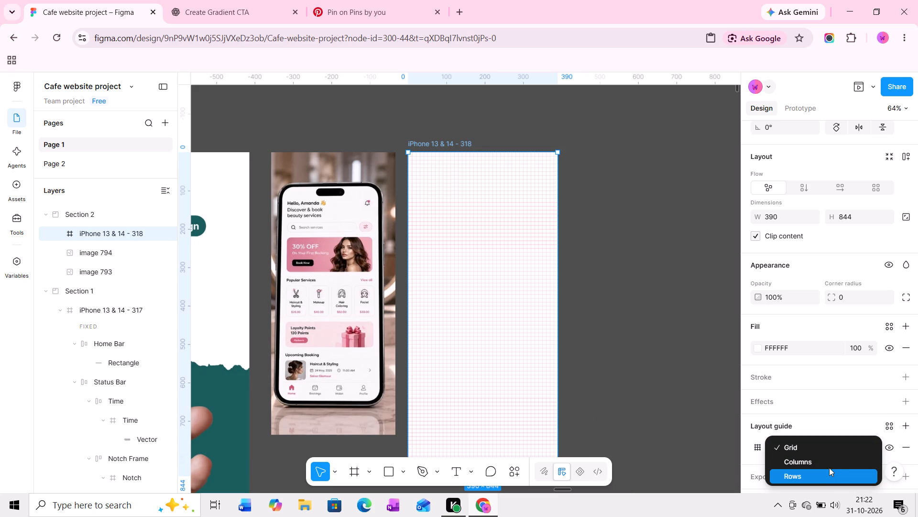
left_click(830, 465)
Set the frame's column guide to a count of 4, a margin of 20 and a gutter of 16.
left_click(754, 449)
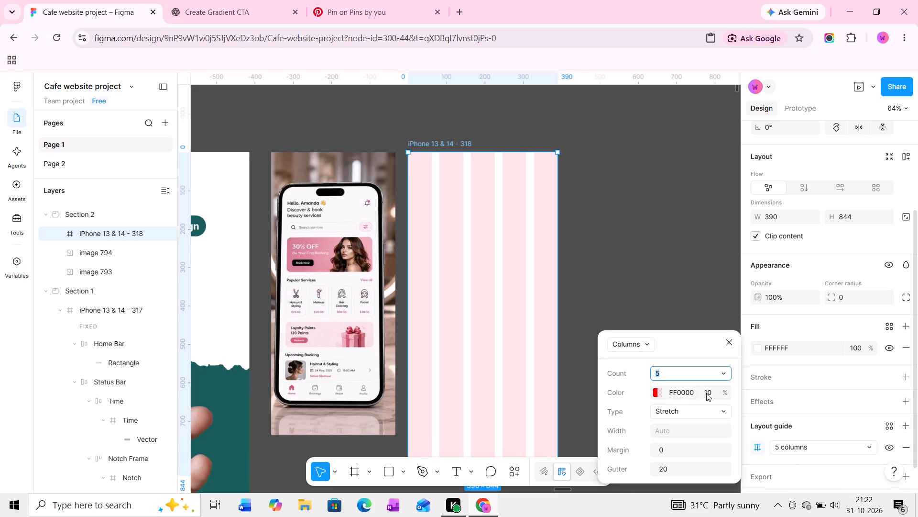
key("4")
left_click(678, 450)
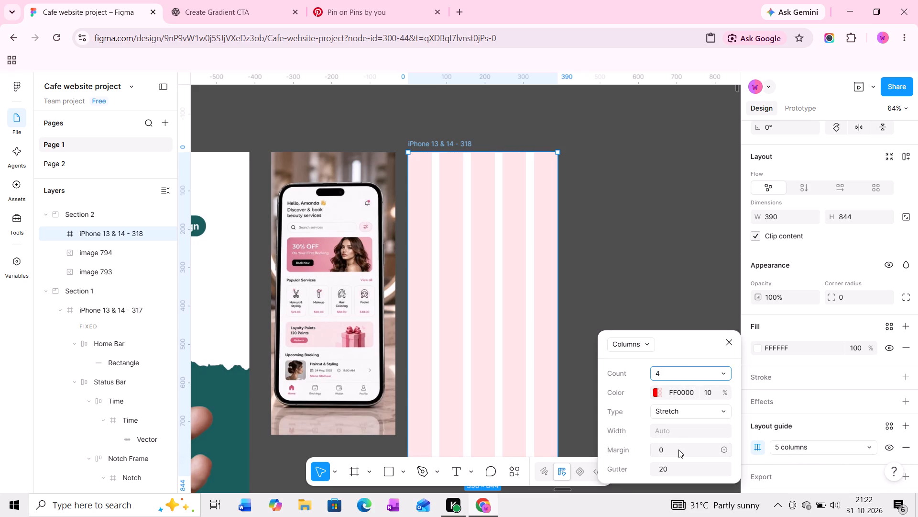
key("2")
key("0")
left_click(684, 462)
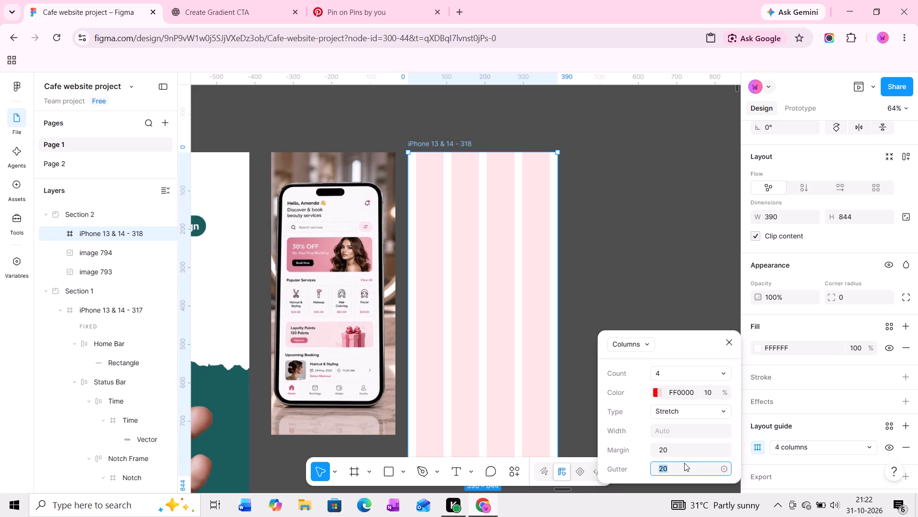
type("16")
key("Return")
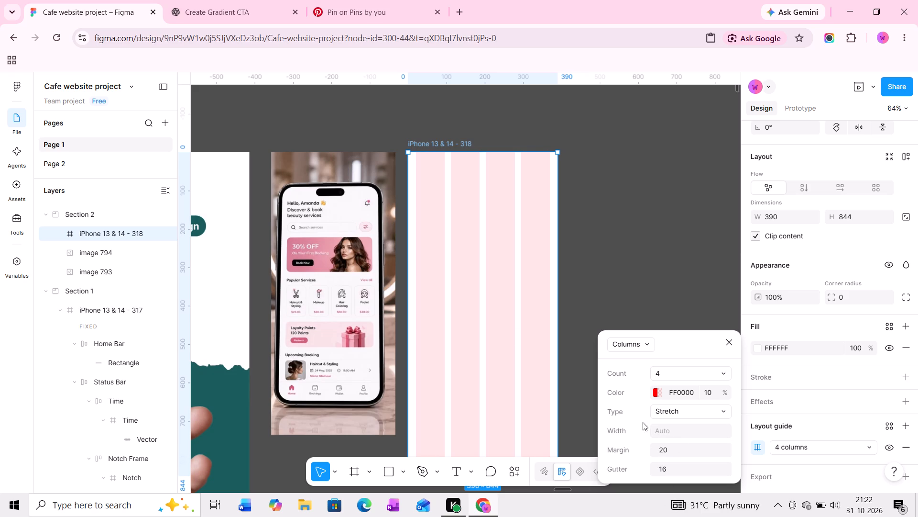
left_click(582, 228)
Reposition the mockup image at about X 929, Y 195 and bring the iPhone frame closer to it at X 1262, Y 226.
scroll(457, 182, "up", 4, "ctrl")
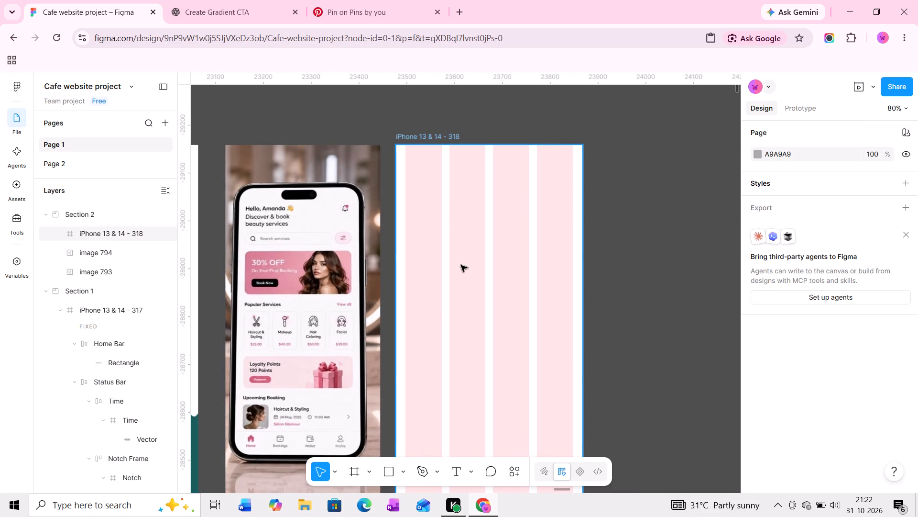
scroll(430, 183, "up", 5, "ctrl")
middle_click_drag(430, 183, 490, 182)
left_click_drag(356, 251, 353, 232)
left_click_drag(507, 226, 507, 226)
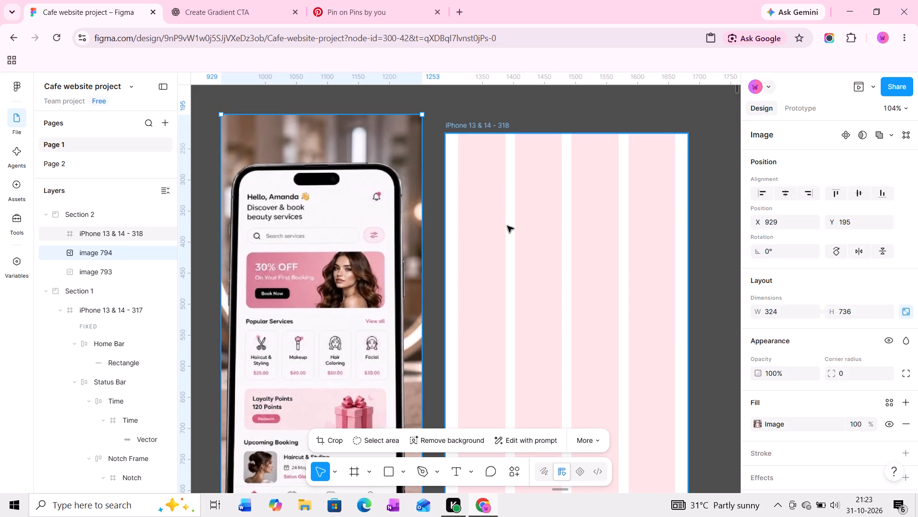
left_click_drag(507, 226, 489, 225)
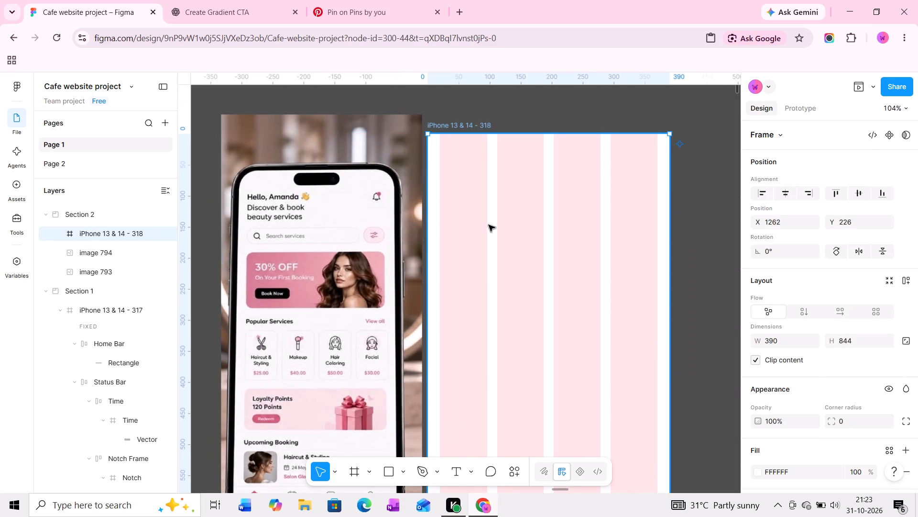
Run the Status Bar 1-click plugin on the iPhone frame to add a status bar and home bar.
scroll(476, 204, "up", 3, "ctrl")
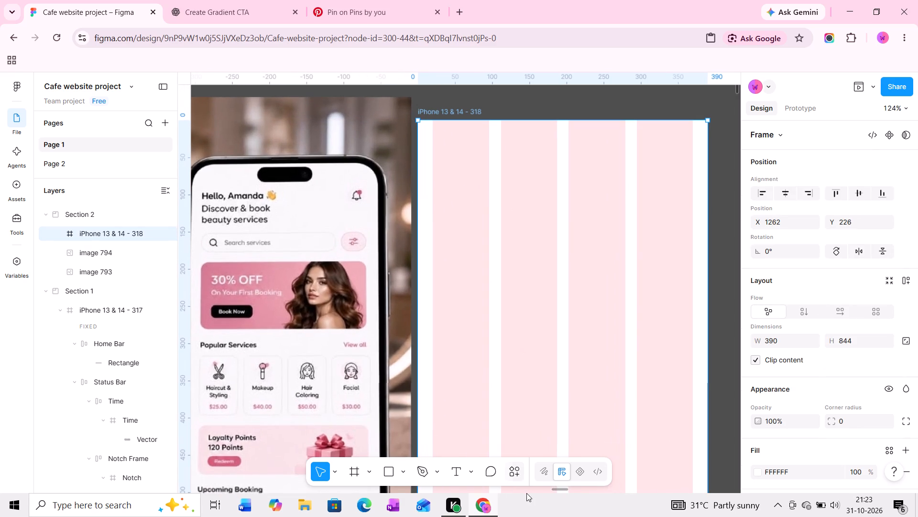
left_click(519, 470)
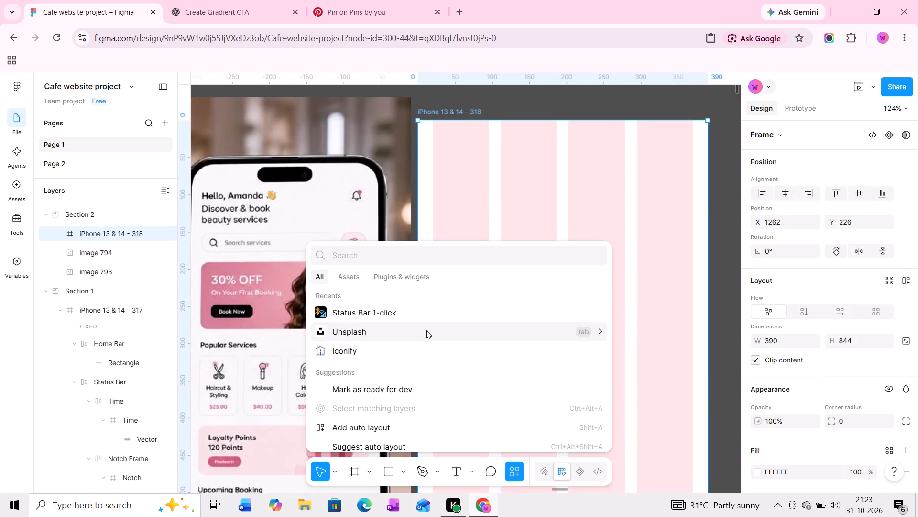
left_click(429, 319)
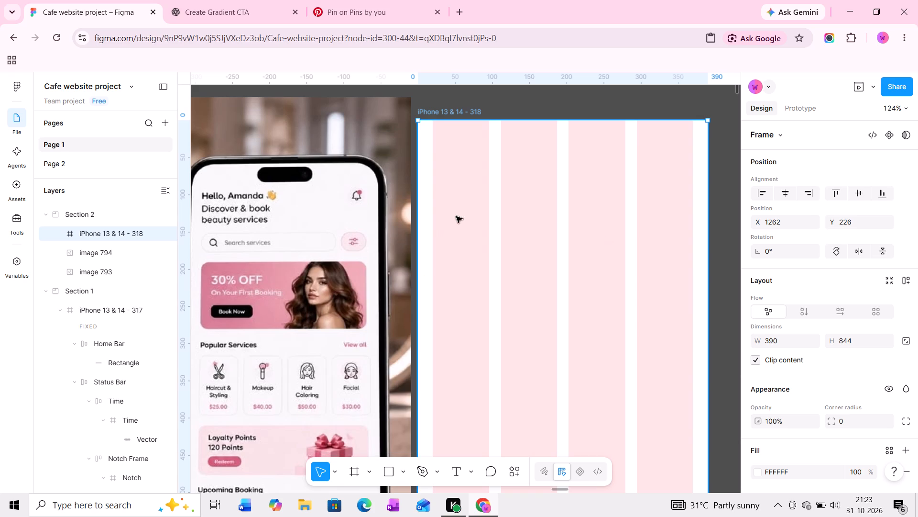
middle_click_drag(497, 214, 503, 204)
middle_click_drag(511, 203, 512, 203)
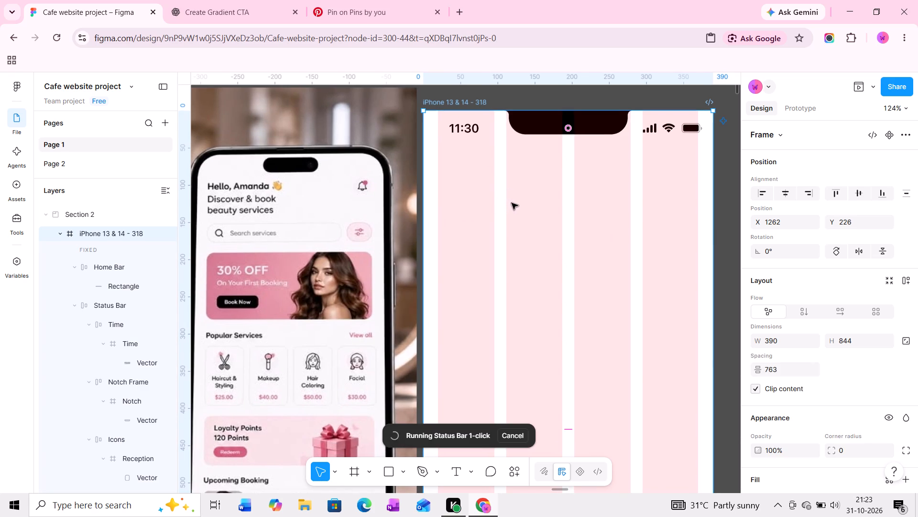
middle_click_drag(512, 203, 512, 187)
middle_click_drag(530, 192, 513, 192)
scroll(513, 192, "down", 1, "ctrl")
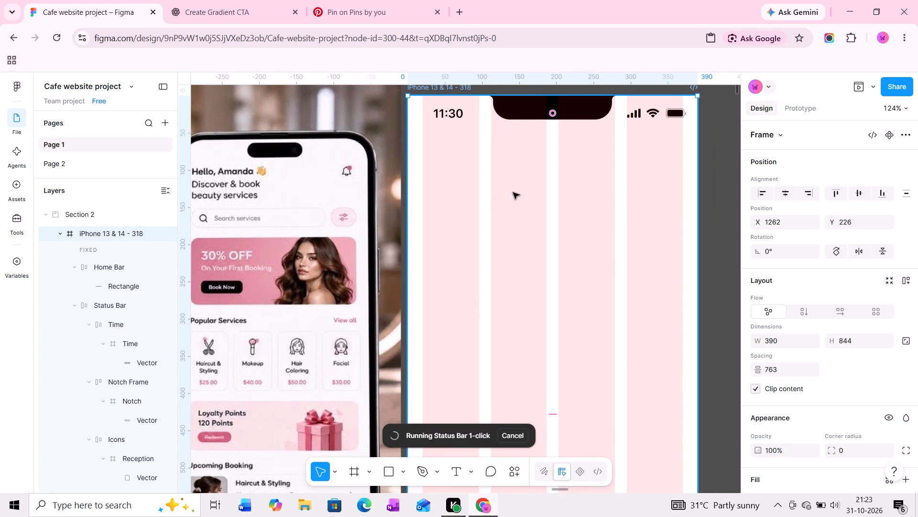
middle_click_drag(513, 192, 513, 199)
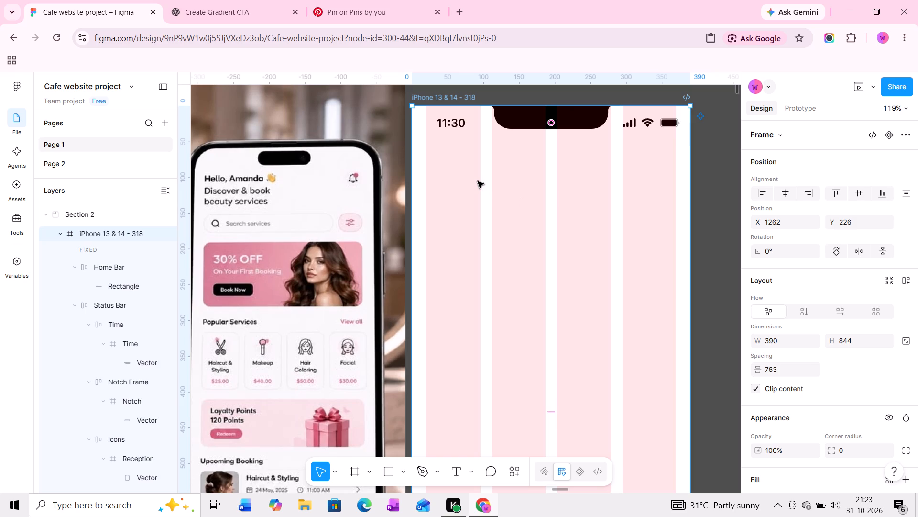
Add a "Hello, Amanda" text below the status bar in the iPhone frame, at about X 37, Y 81.
scroll(478, 181, "up", 2, "ctrl")
middle_click_drag(478, 181, 498, 199)
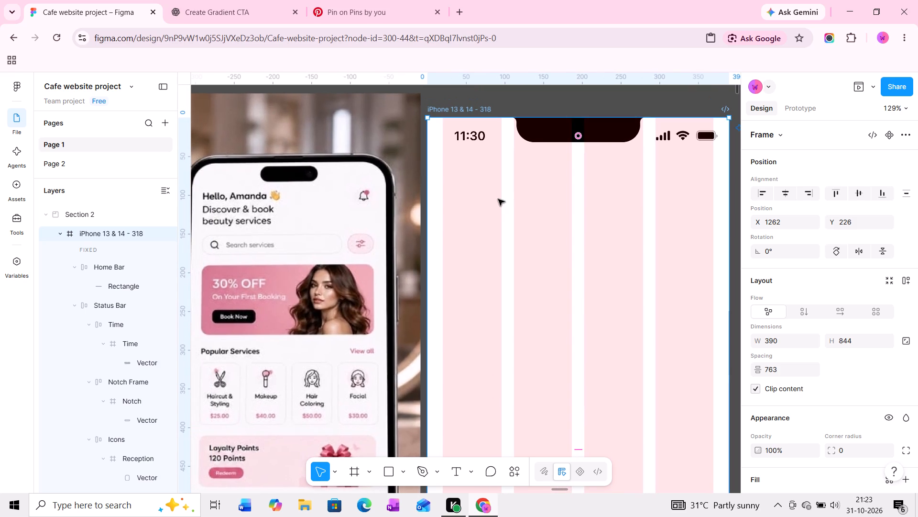
key("t")
left_click(456, 180)
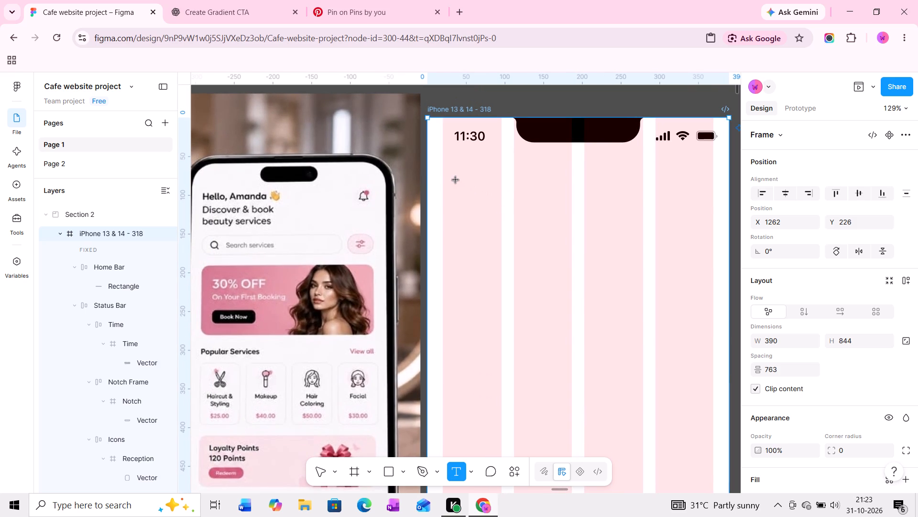
type("Hello")
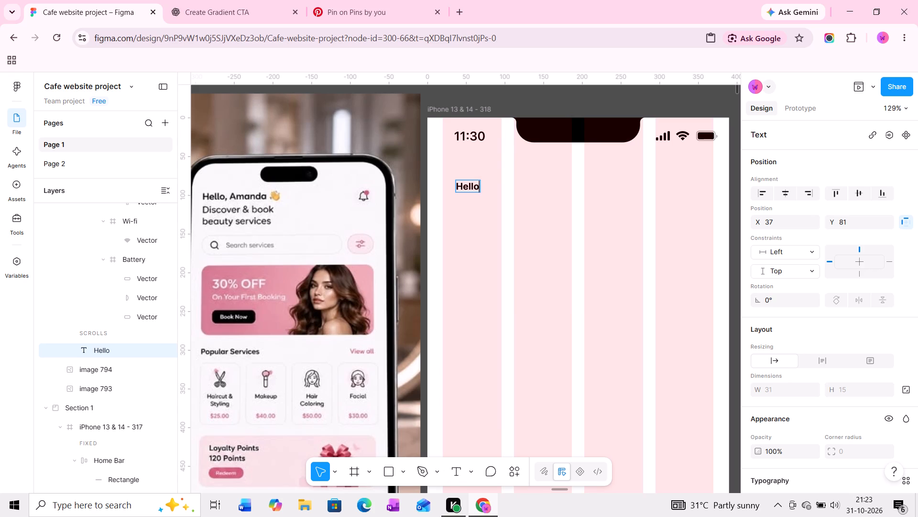
key("comma")
key("space")
type("AM")
key("a")
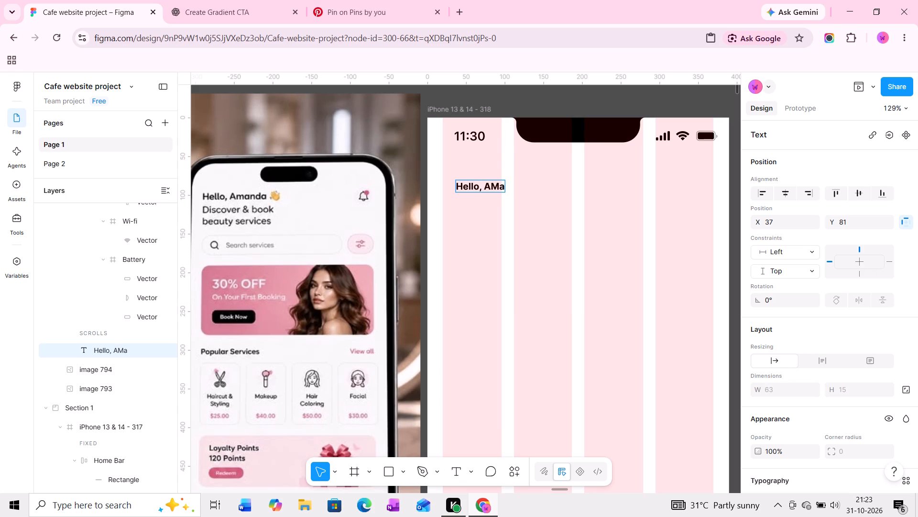
key("BackSpace")
key("BackSpace")
type("ma")
type("nds")
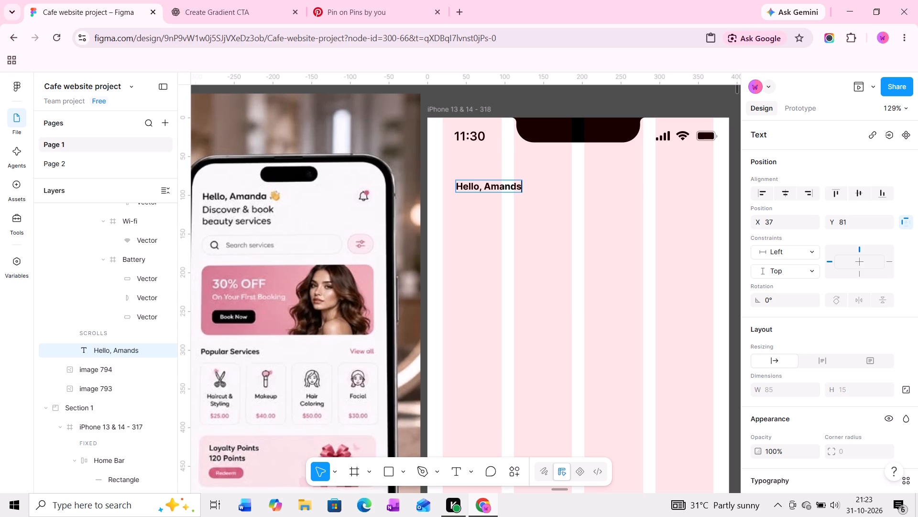
key("BackSpace")
key("a")
left_click(487, 226)
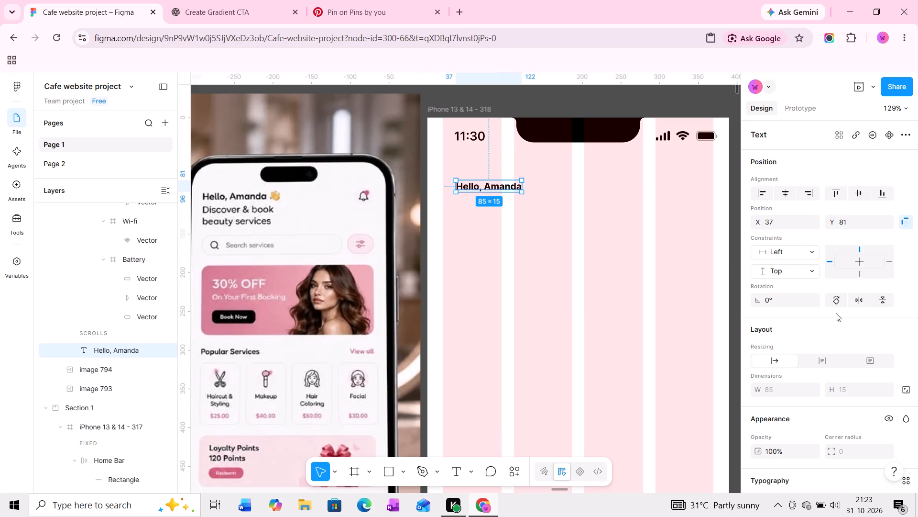
Set the greeting text's font size to 20 and move it to about X 18, Y 61.
scroll(837, 323, "down", 5)
left_click(885, 264)
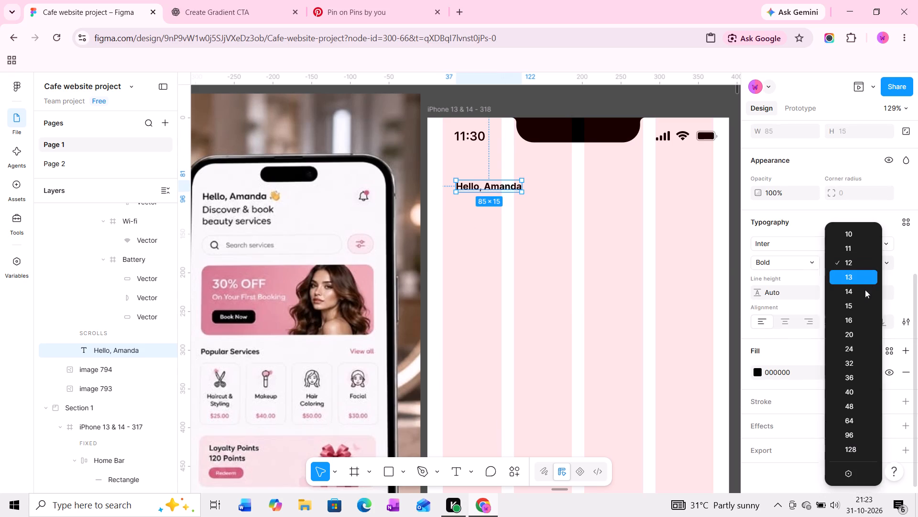
left_click(854, 337)
left_click_drag(530, 191, 516, 187)
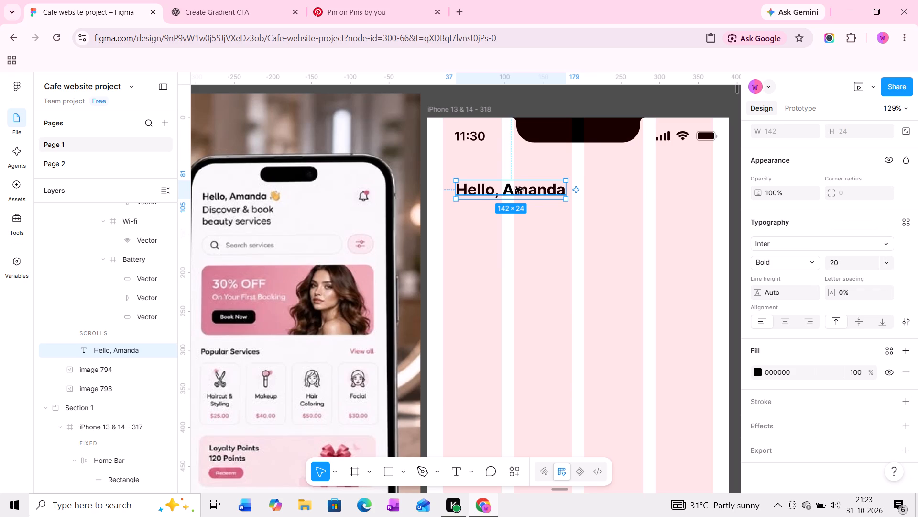
left_click_drag(516, 187, 515, 175)
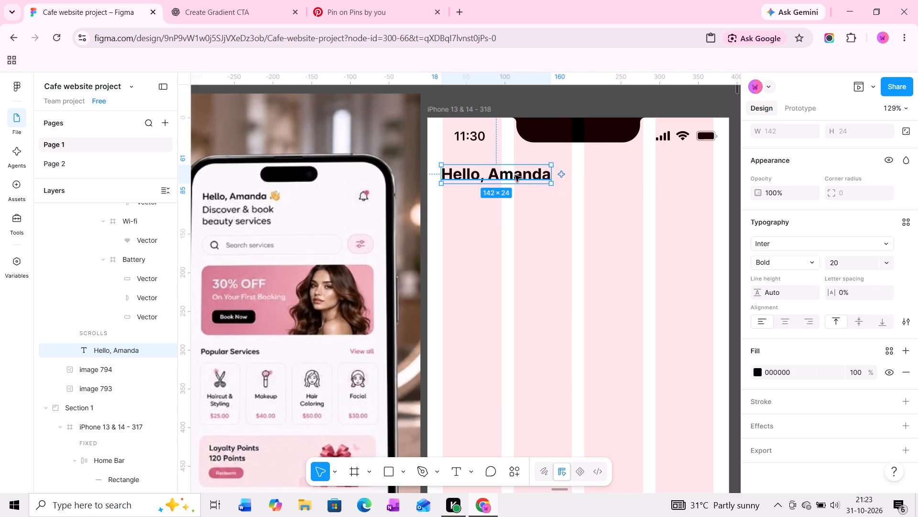
Duplicate the greeting just below itself and change the copy's text to "Discover & book Beauty services".
left_click_drag(515, 175, 515, 201, "alt")
double_click(515, 201, "alt")
type("Disco")
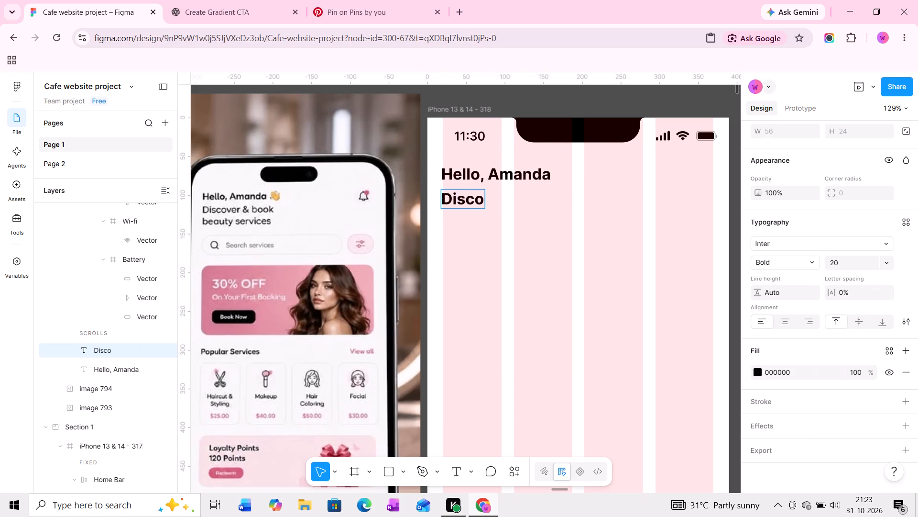
type("ver")
key("space")
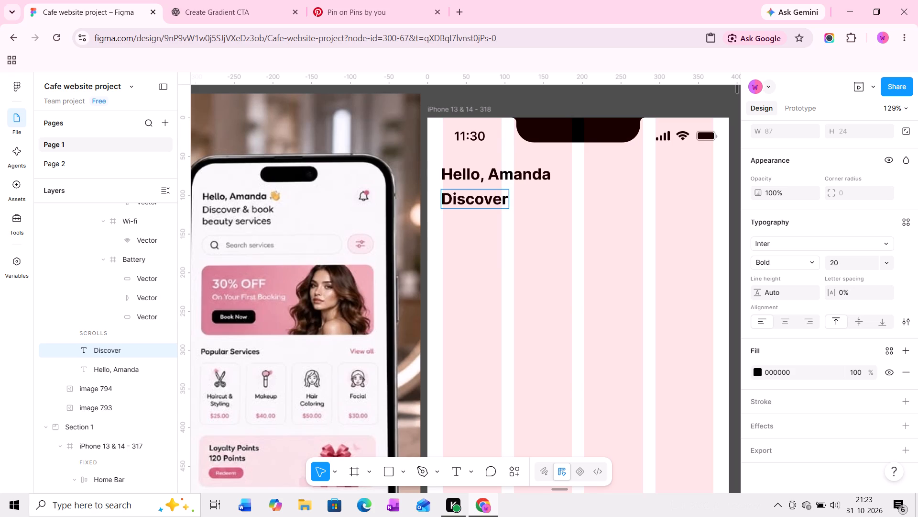
type("&")
key("space")
type("book")
key("space")
type("Beauty services")
left_click(602, 253)
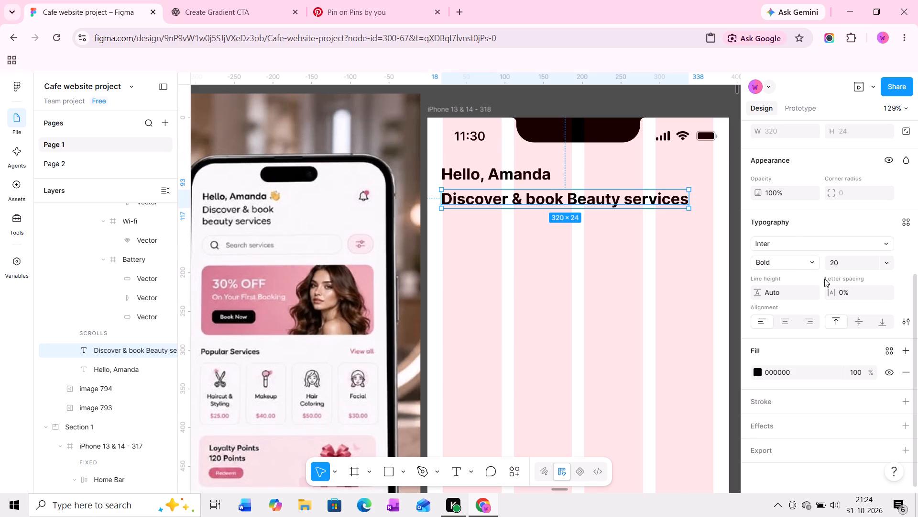
Set the "Discover & book Beauty services" text to font size 14 and Regular weight.
left_click(880, 266)
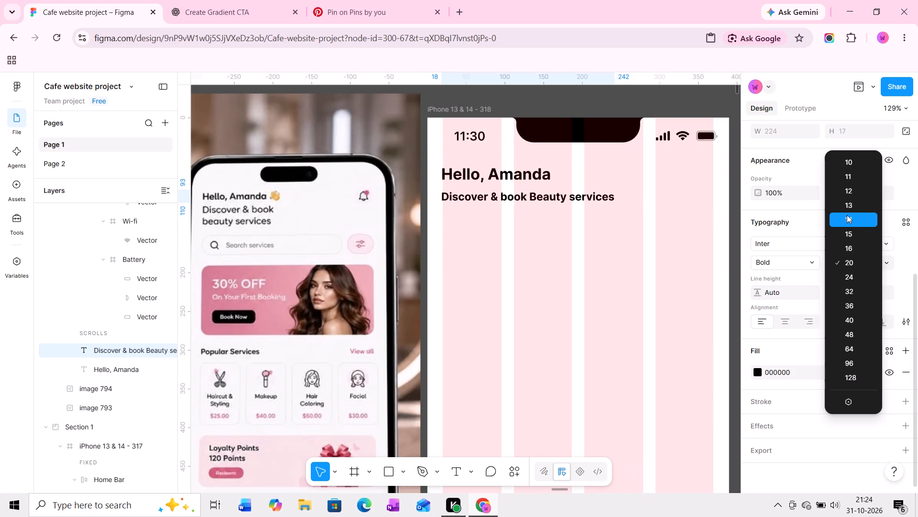
left_click(847, 215)
left_click(817, 259)
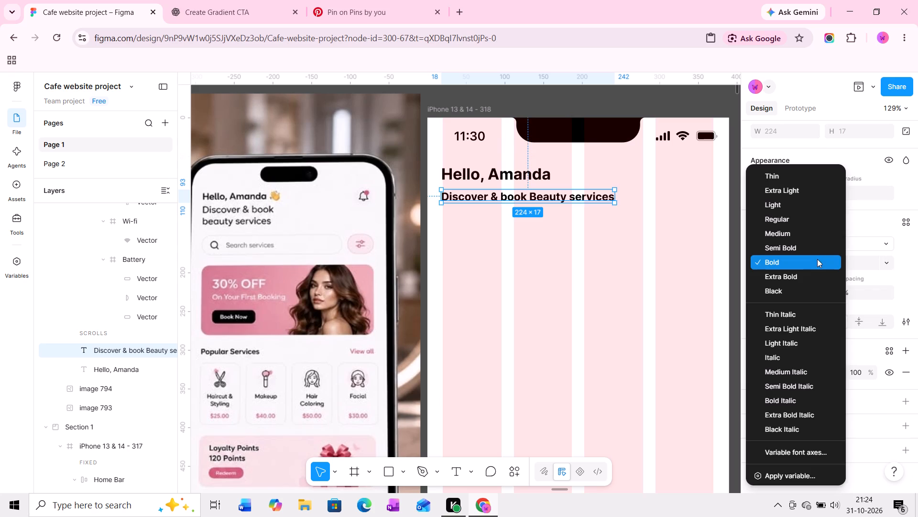
left_click(793, 221)
Align the subtitle and greeting with the first column's edge at X 20, with the subtitle at about Y 89.
scroll(521, 196, "up", 5, "ctrl")
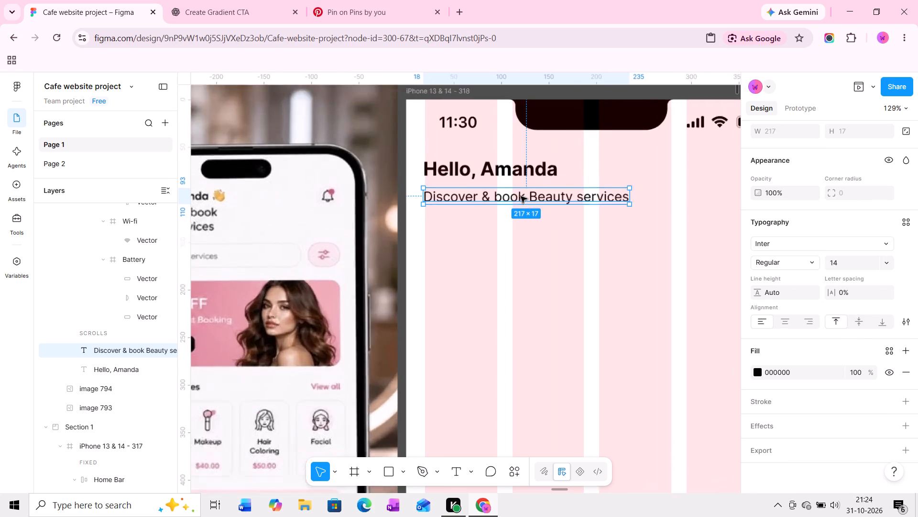
left_click_drag(516, 199, 522, 187)
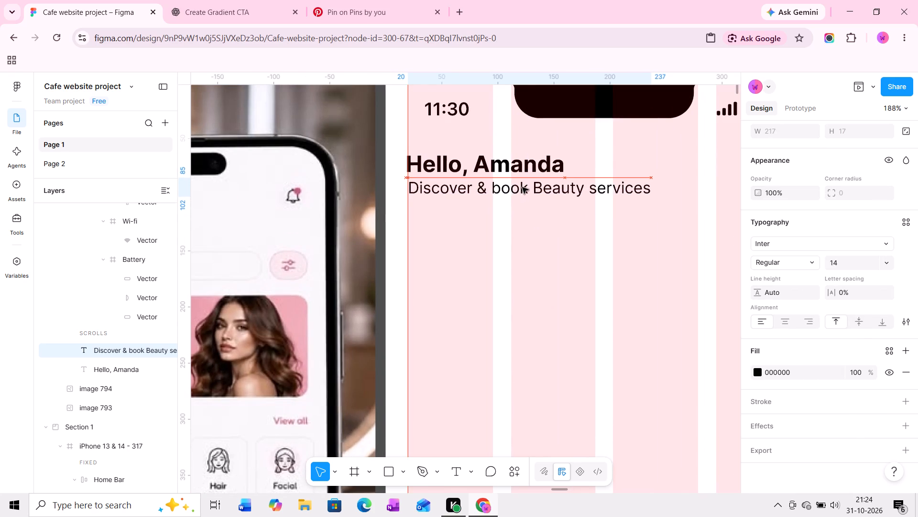
left_click_drag(522, 187, 519, 187)
scroll(515, 185, "up", 5, "ctrl")
left_click_drag(514, 183, 513, 186)
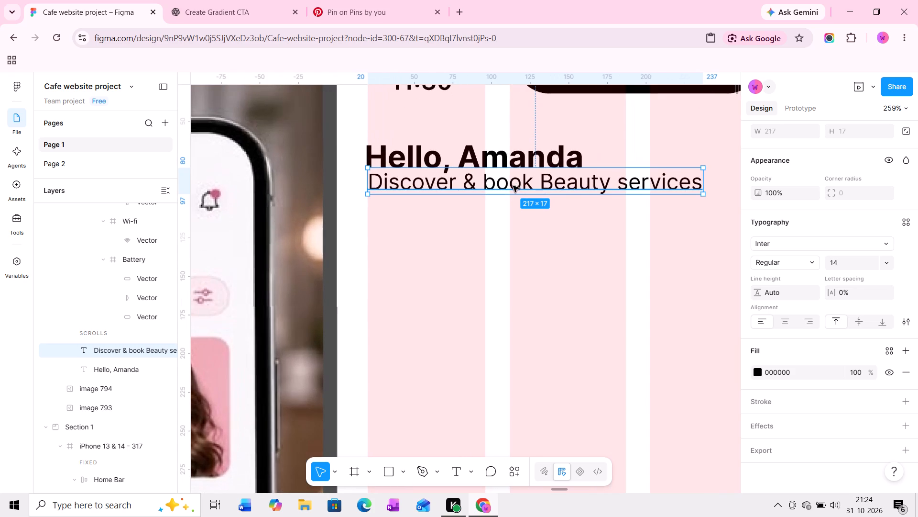
left_click_drag(513, 186, 514, 197)
left_click(491, 160)
left_click(478, 159)
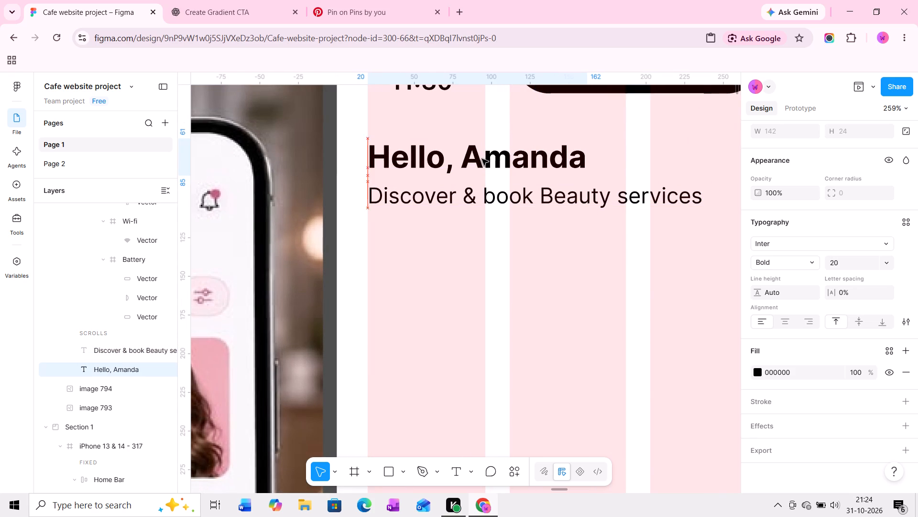
scroll(414, 166, "up", 5, "ctrl")
left_click(401, 210)
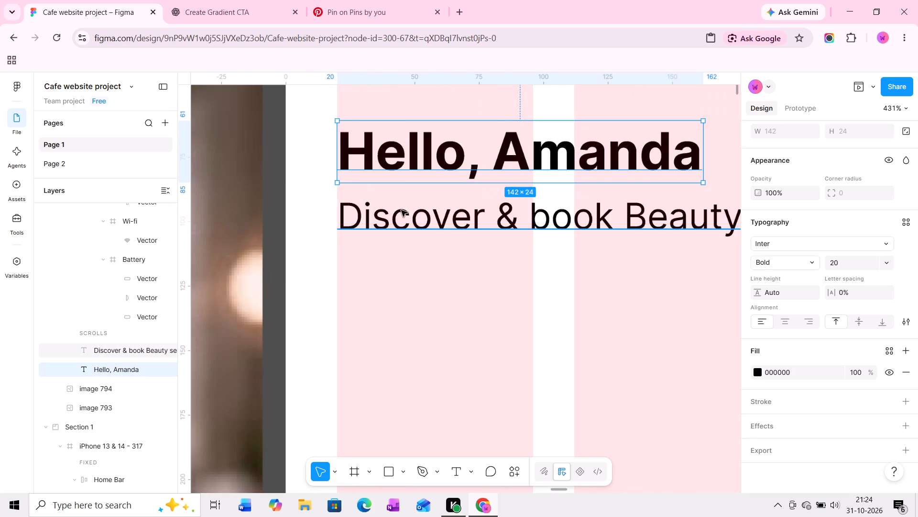
Open the Iconify plugin and search its icons for "bell".
scroll(422, 242, "down", 13, "ctrl")
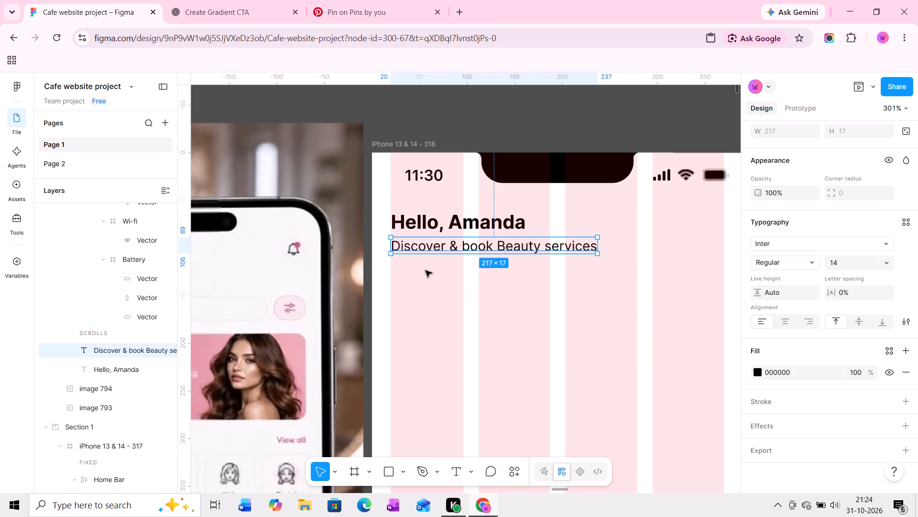
middle_click_drag(426, 271, 456, 272)
scroll(515, 268, "down", 3, "ctrl")
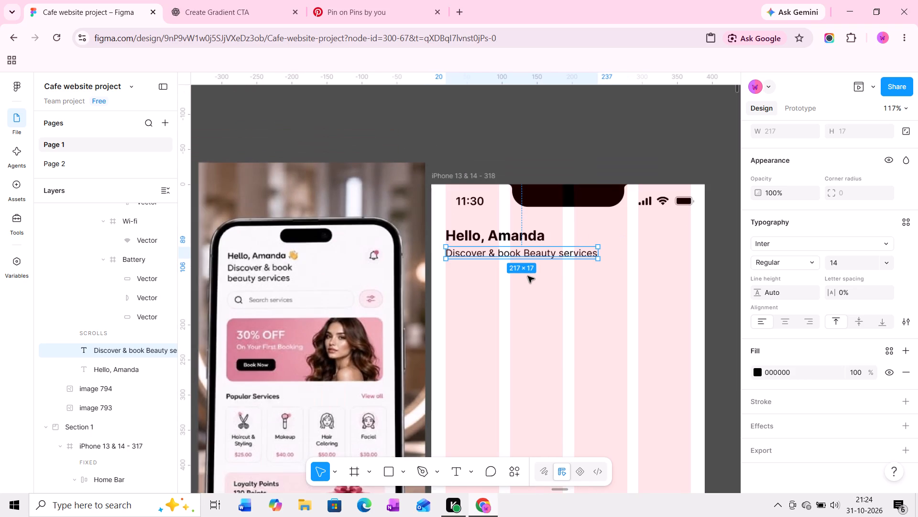
middle_click_drag(528, 276, 541, 275)
middle_click_drag(552, 275, 487, 278)
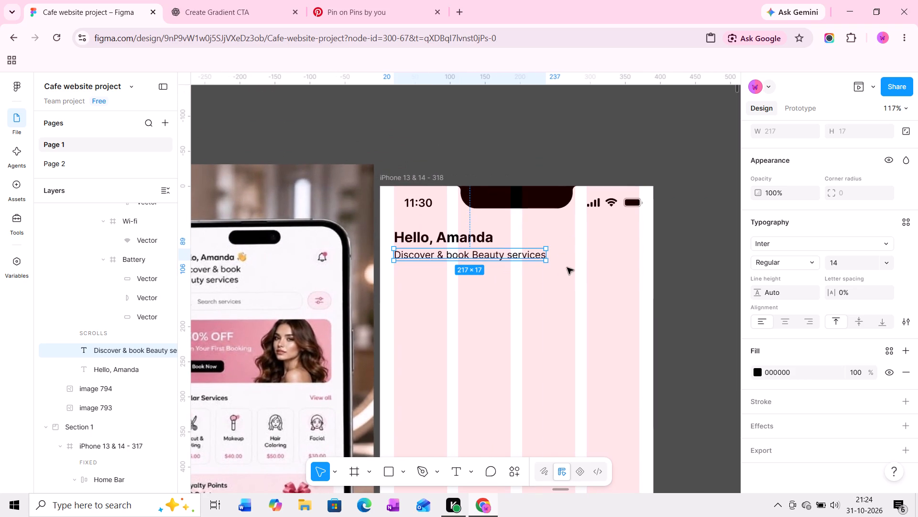
middle_click_drag(567, 268, 517, 268)
scroll(553, 247, "up", 5, "ctrl")
left_click(518, 472)
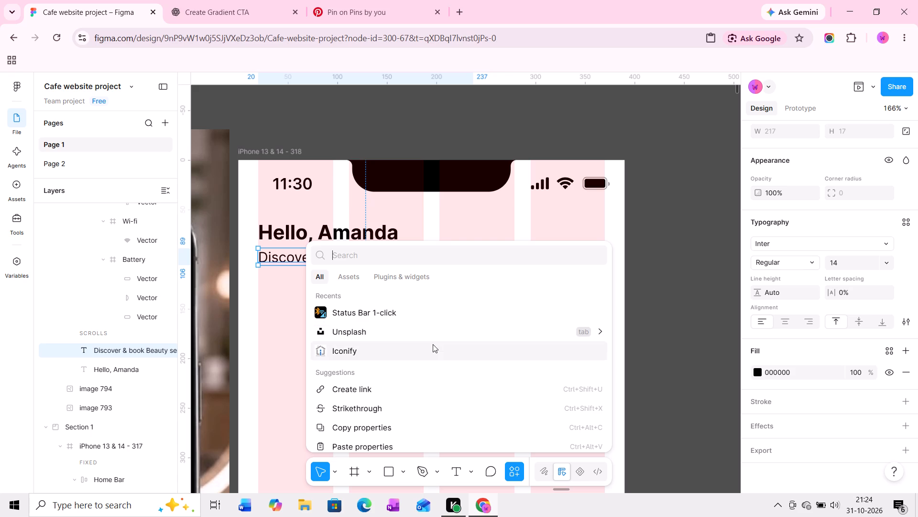
left_click(433, 344)
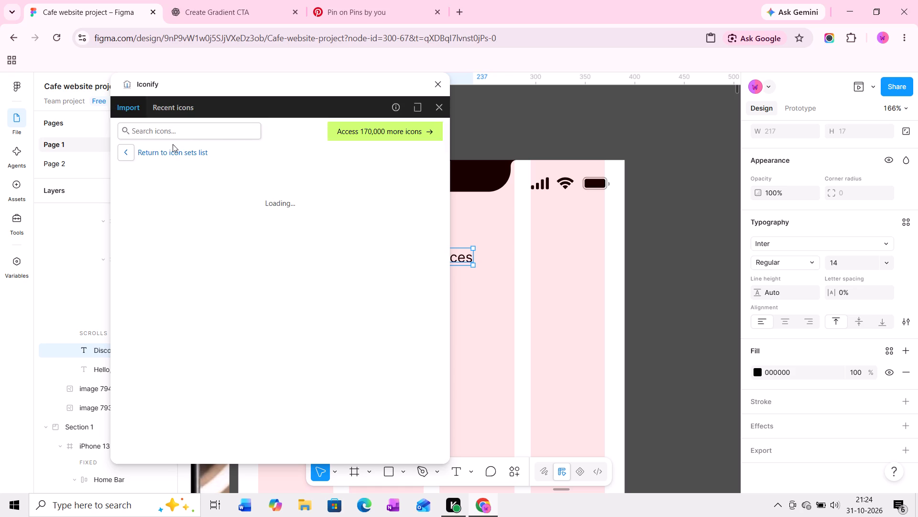
left_click(173, 135)
type("bell")
key("Return")
key("Return")
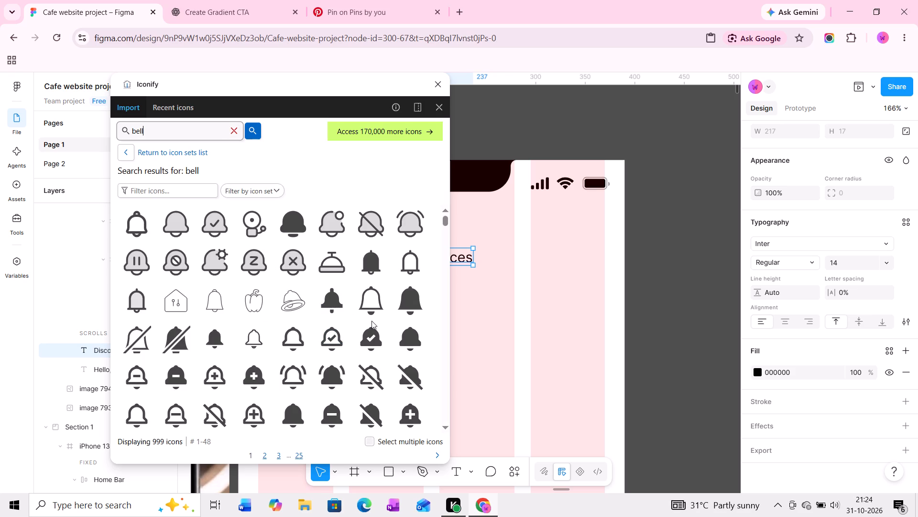
Place the solid badged bell icon in the iPhone frame's last column at about X 335, Y 66, and close Iconify.
scroll(372, 321, "down", 3)
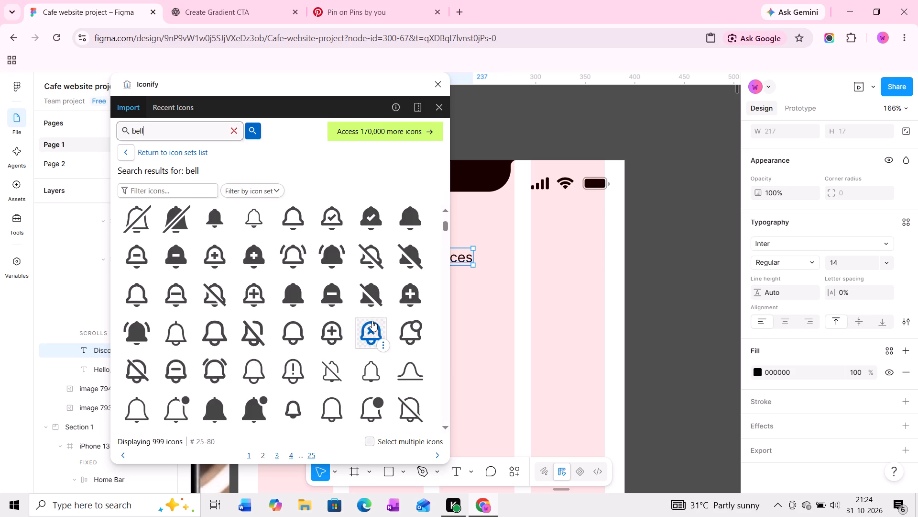
left_click_drag(256, 341, 547, 253)
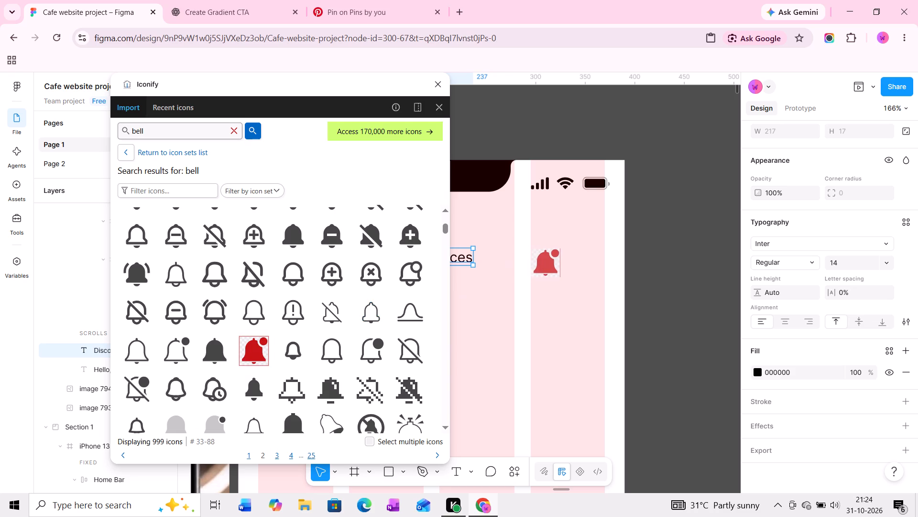
left_click_drag(547, 253, 579, 235)
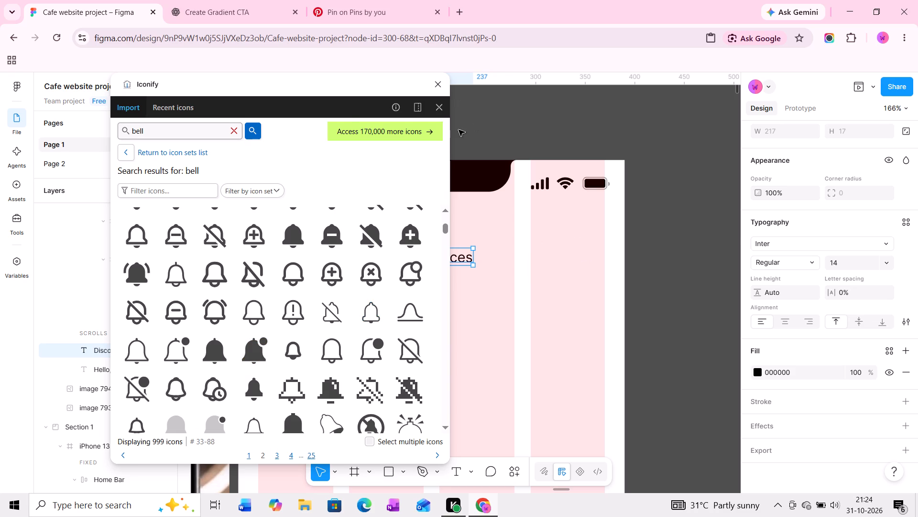
middle_click_drag(544, 253, 640, 251)
middle_click_drag(533, 256, 673, 256)
middle_click_drag(570, 256, 658, 256)
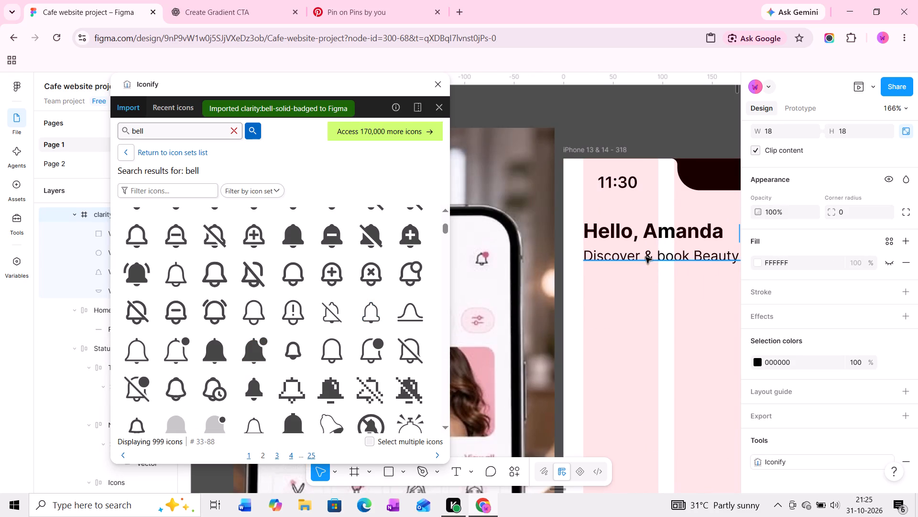
middle_click_drag(623, 260, 460, 283)
middle_click_drag(650, 249, 508, 232)
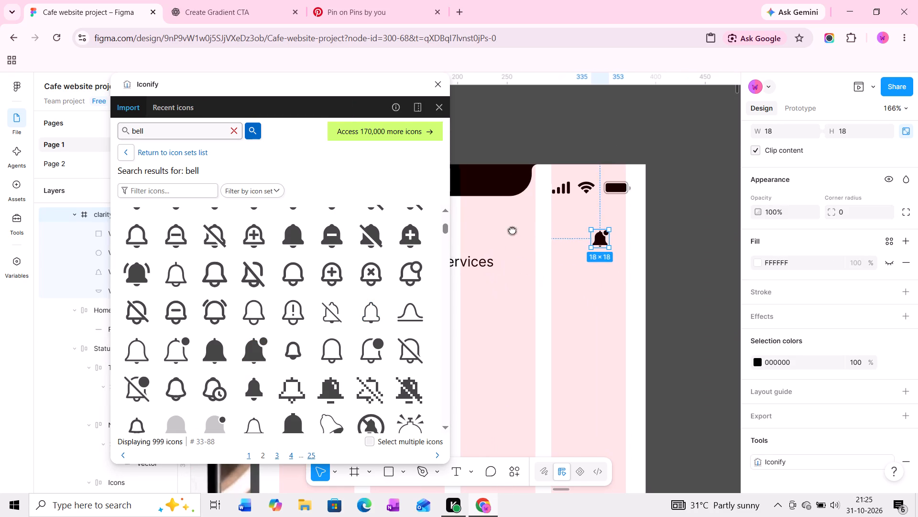
left_click(435, 84)
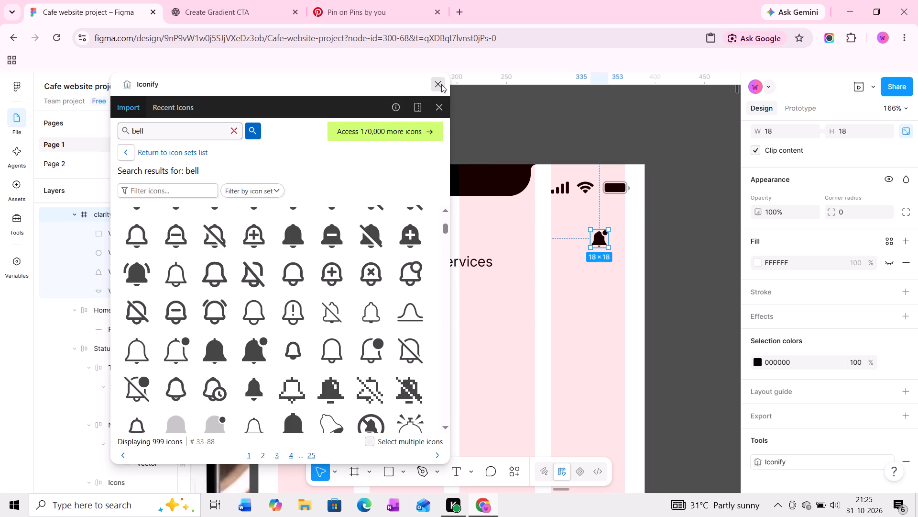
Copy the outlined notification bell from the style guide's Iconography set to the empty canvas beside the iPhone 13 & 14 frame.
scroll(535, 225, "down", 10, "ctrl")
scroll(501, 269, "down", 6, "ctrl")
middle_click_drag(455, 278, 494, 266)
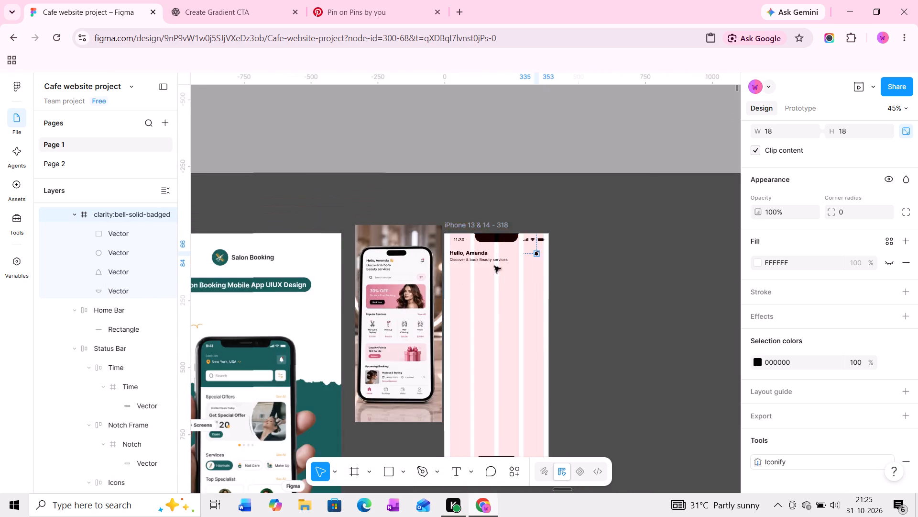
middle_click_drag(494, 266, 609, 240)
scroll(434, 282, "down", 20, "ctrl")
scroll(434, 282, "down", 1, "ctrl")
middle_click_drag(382, 275, 648, 249)
middle_click_drag(514, 277, 729, 245)
middle_click_drag(368, 309, 661, 254)
middle_click_drag(353, 287, 717, 228)
middle_click_drag(430, 237, 713, 228)
scroll(681, 233, "down", 9, "ctrl")
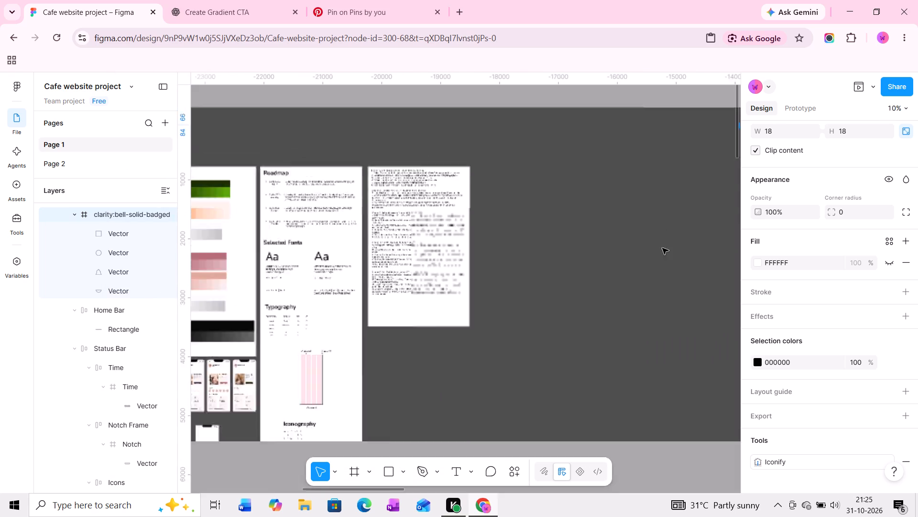
middle_click_drag(526, 246, 733, 203)
middle_click_drag(607, 228, 751, 220)
middle_click_drag(702, 232, 504, 250)
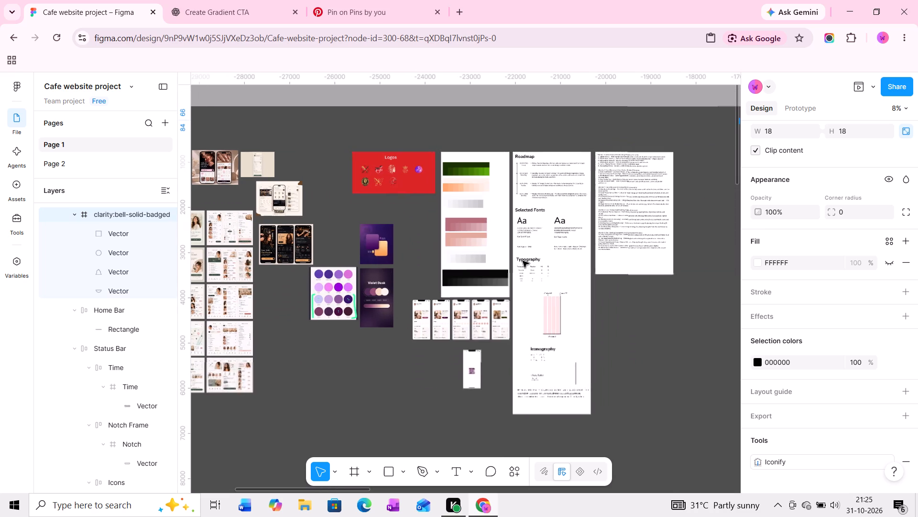
scroll(566, 270, "up", 7, "ctrl")
scroll(566, 258, "down", 6)
scroll(539, 237, "up", 6, "ctrl")
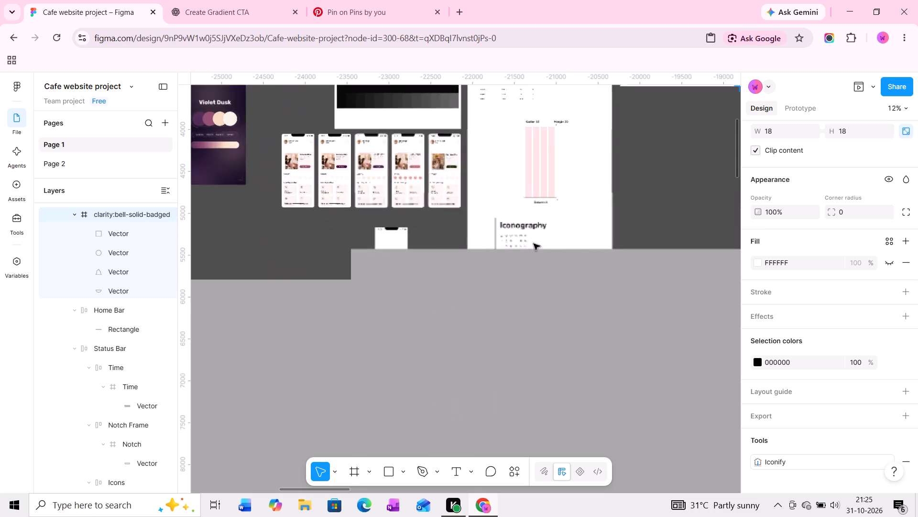
scroll(534, 244, "up", 16, "ctrl")
middle_click_drag(534, 239, 522, 240)
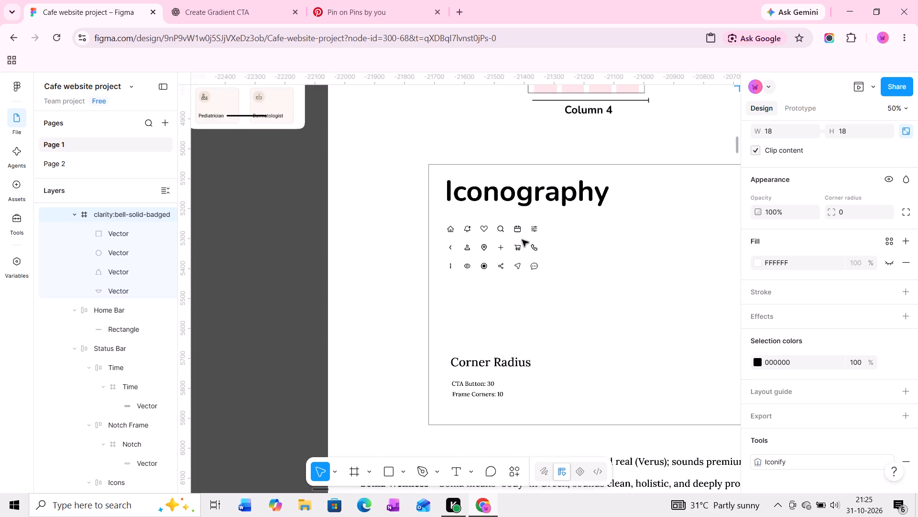
left_click(469, 231, "ctrl")
scroll(469, 225, "up", 16, "ctrl")
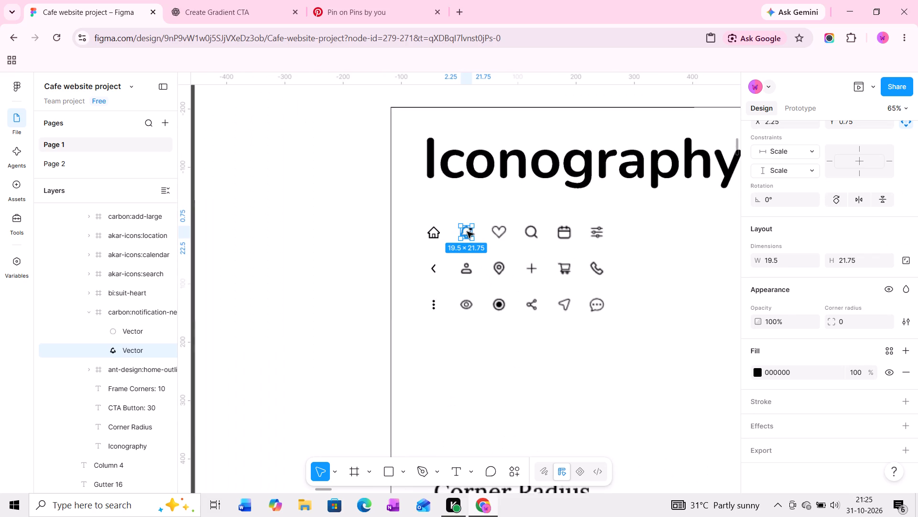
scroll(467, 232, "up", 5, "ctrl")
left_click(110, 313)
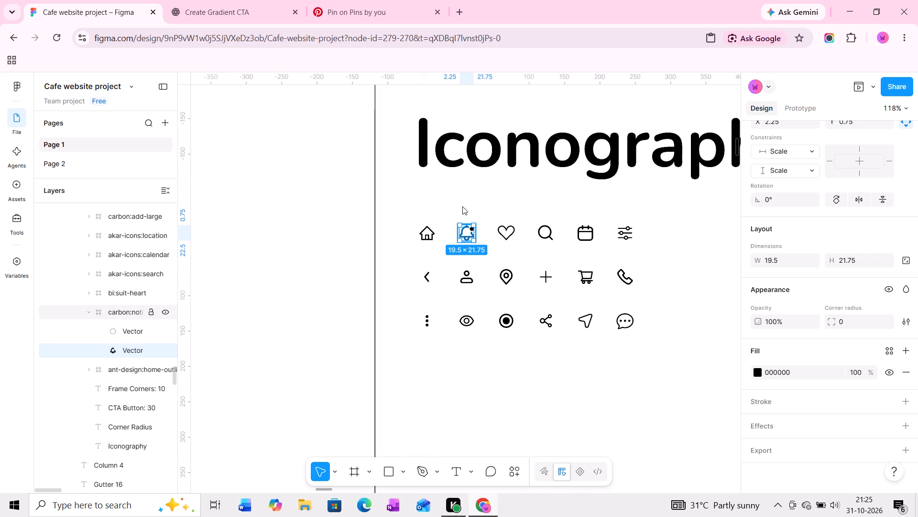
scroll(463, 238, "down", 20, "ctrl")
scroll(463, 238, "down", 4, "ctrl")
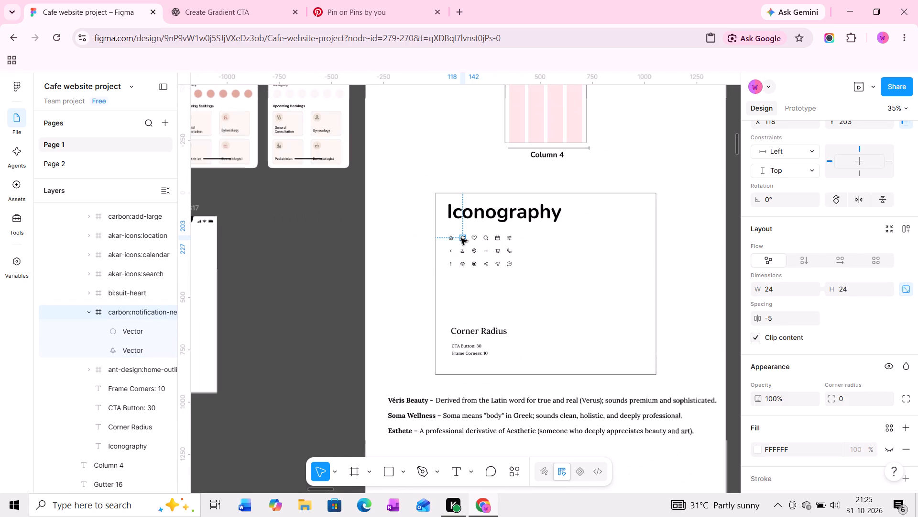
left_click_drag(461, 238, 865, 183, "alt")
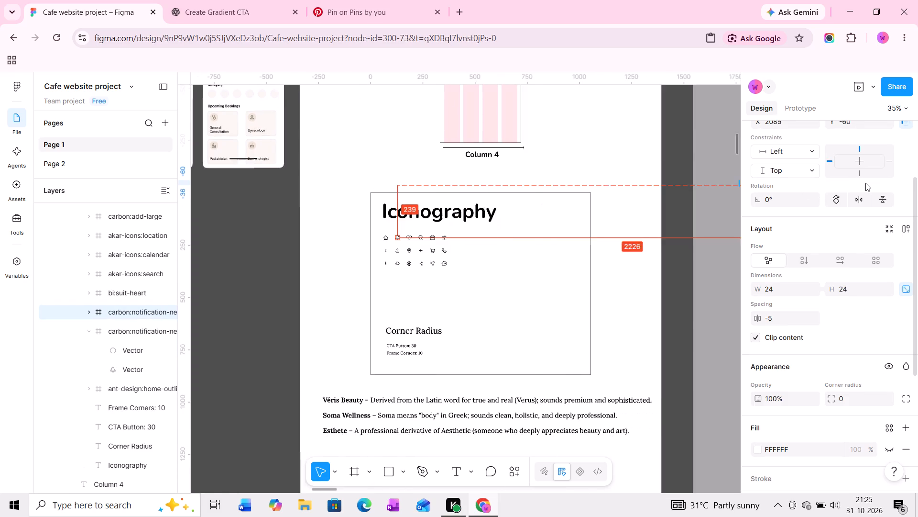
left_click_drag(865, 183, 870, 182, "alt")
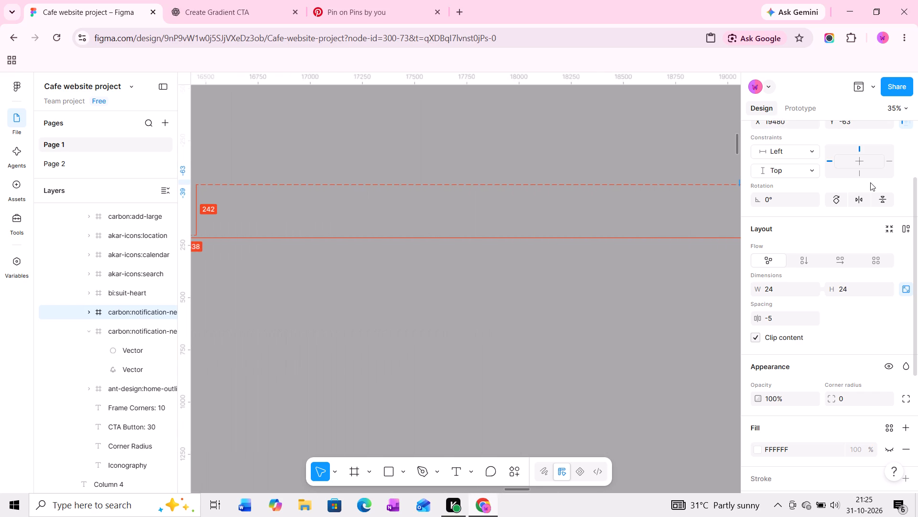
left_click_drag(870, 182, 668, 175, "alt")
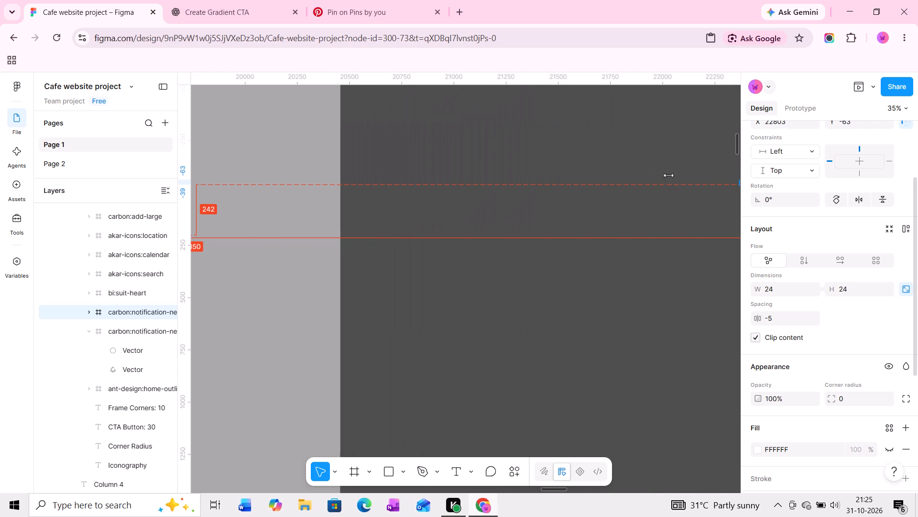
left_click_drag(668, 175, 709, 71, "alt")
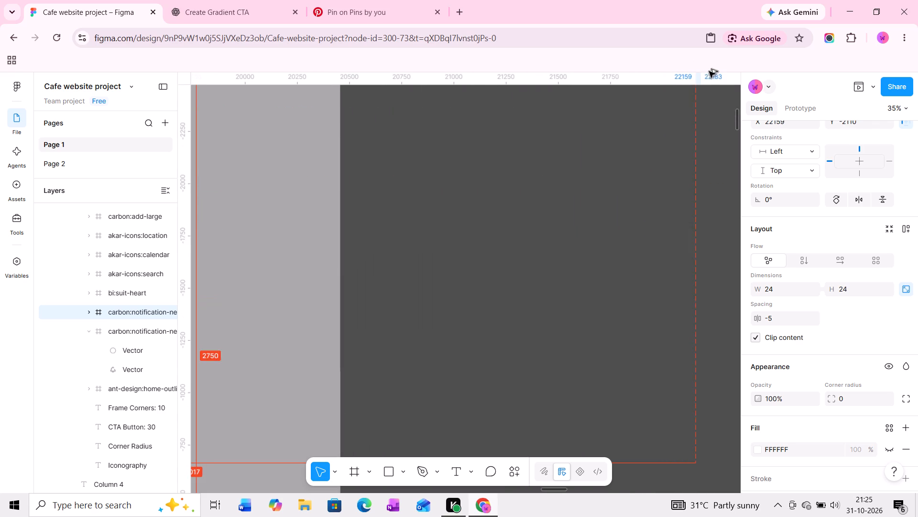
left_click_drag(709, 71, 537, 52, "alt")
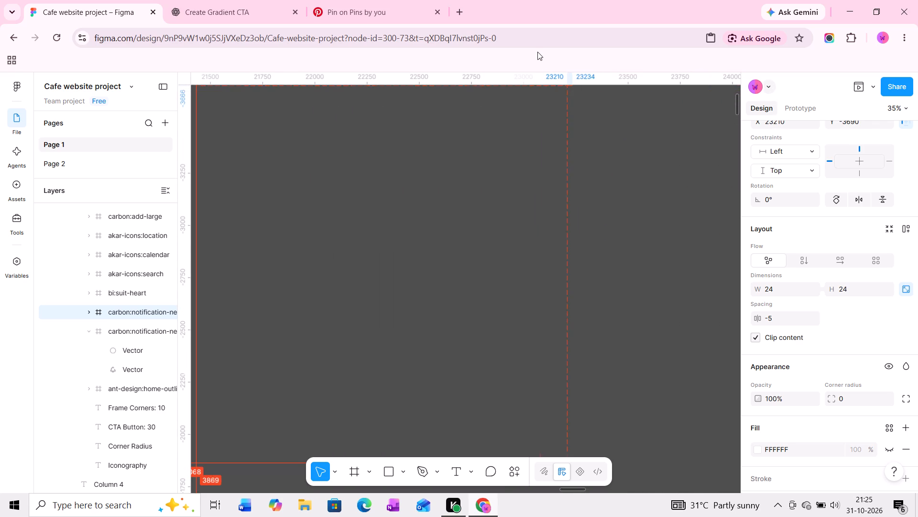
left_click_drag(537, 52, 351, 158, "alt")
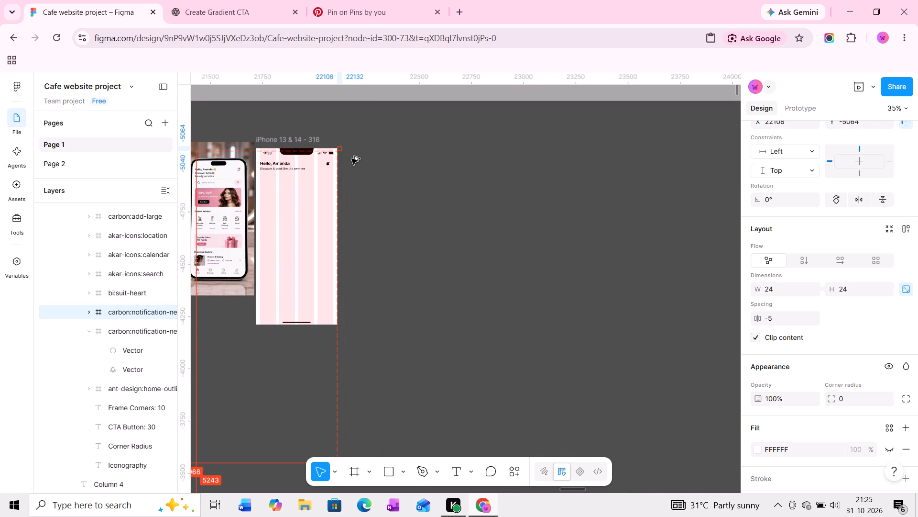
left_click_drag(351, 158, 347, 160, "alt")
Delete the solid badged bell icon from the iPhone frame's last column.
scroll(338, 163, "up", 15, "ctrl")
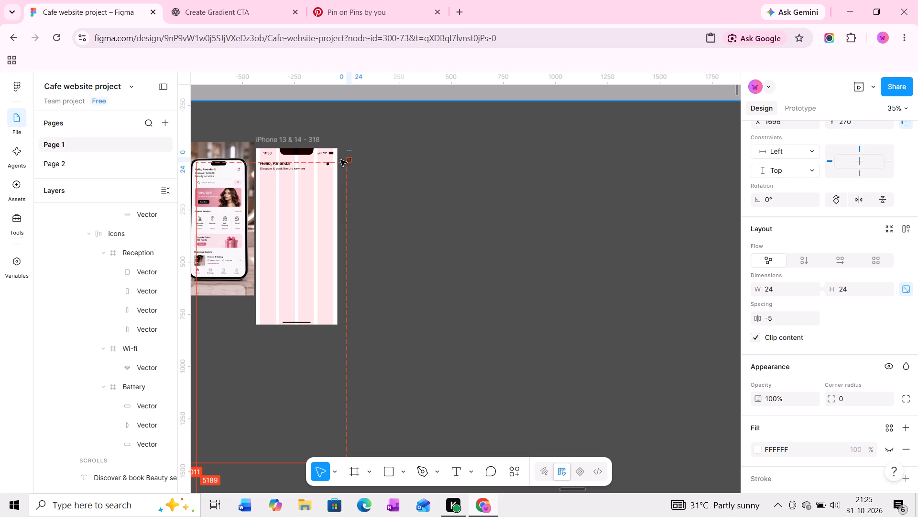
scroll(336, 153, "up", 20, "ctrl")
scroll(321, 159, "up", 13, "ctrl")
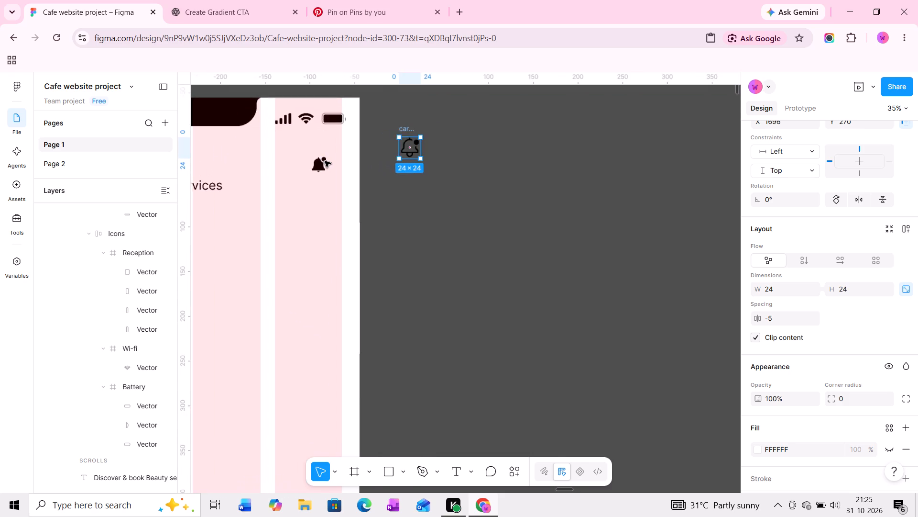
scroll(325, 161, "up", 6, "ctrl")
left_click(316, 169)
key("Delete")
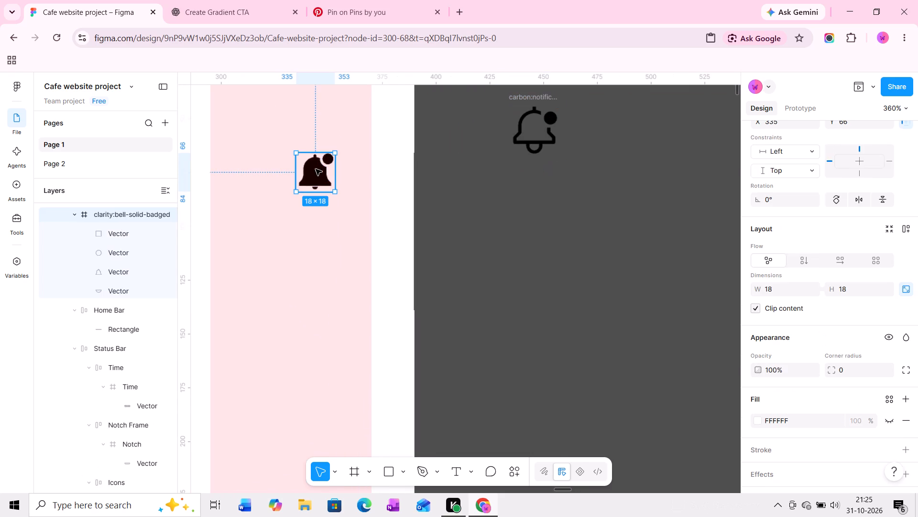
Move the copied outlined bell into the iPhone frame's last column at about X 343, Y 57.
left_click_drag(523, 95, 329, 133)
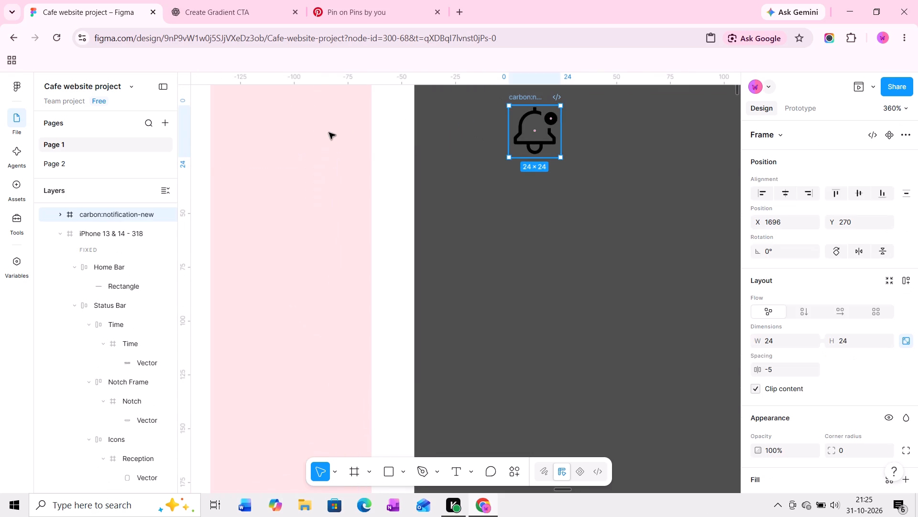
left_click_drag(329, 133, 328, 124)
middle_click_drag(332, 195, 452, 232)
scroll(454, 238, "down", 5, "ctrl")
left_click_drag(460, 202, 460, 195)
key("ctrl+z")
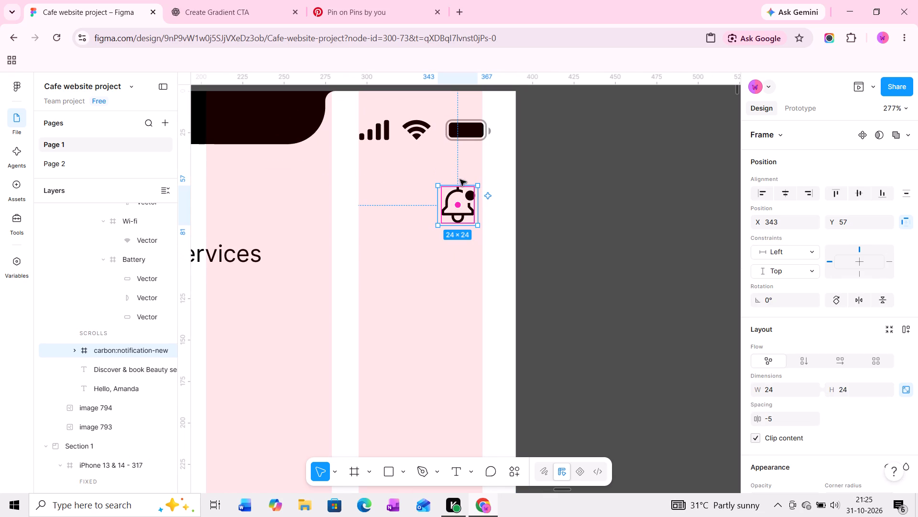
Align the outlined bell with the last column's outer edge at X 346, Y 59, level with the greeting.
left_click(115, 349)
scroll(459, 183, "up", 10, "ctrl")
left_click(611, 208)
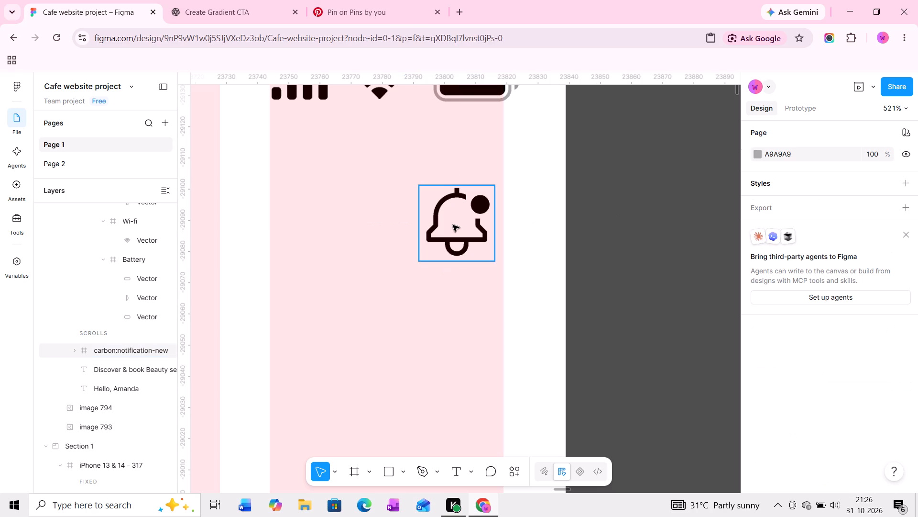
left_click(454, 224)
left_click_drag(464, 222, 472, 212)
left_click_drag(472, 212, 471, 212)
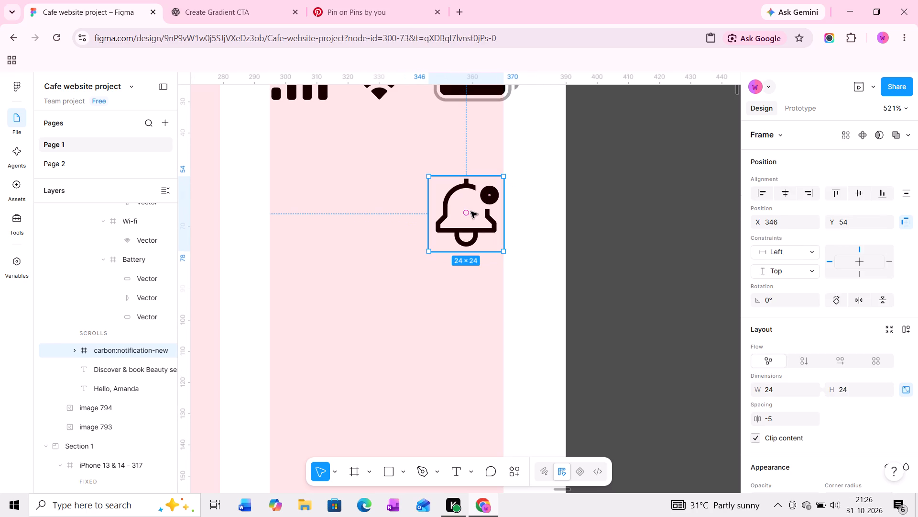
left_click_drag(471, 212, 470, 219)
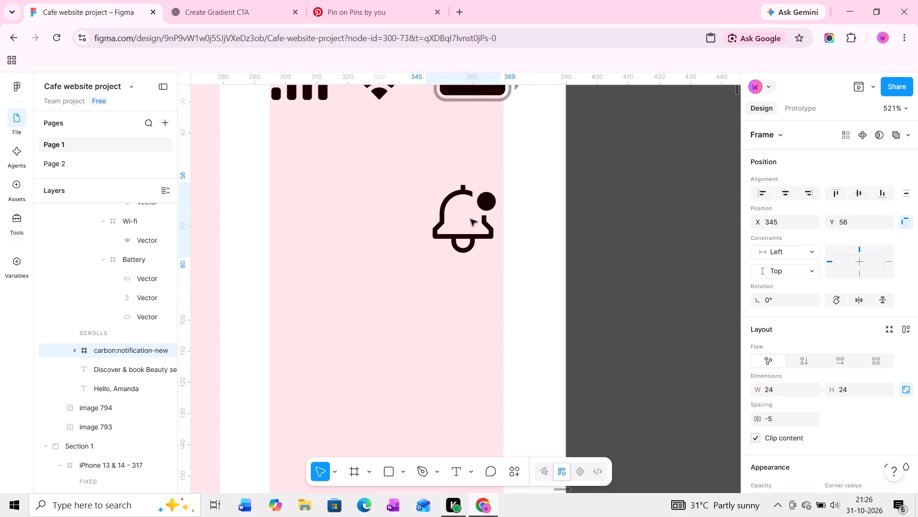
left_click_drag(470, 219, 472, 219)
scroll(471, 217, "down", 10, "ctrl")
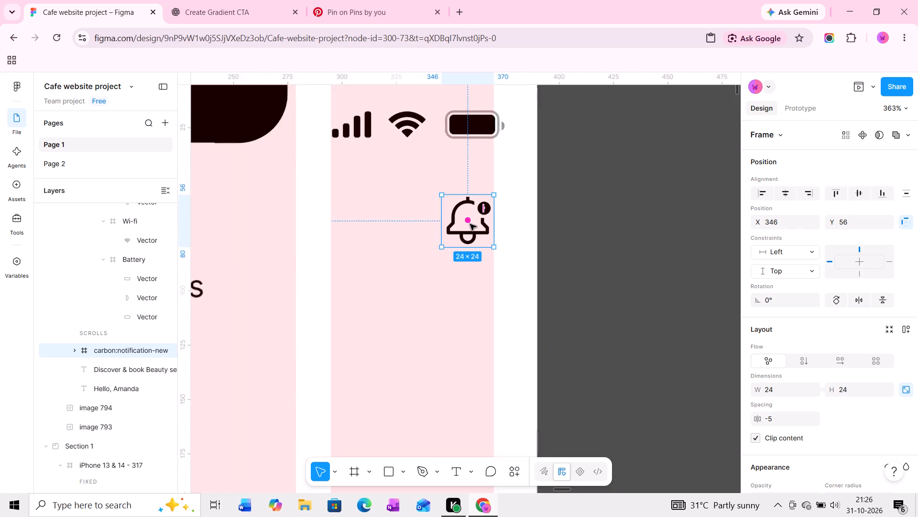
scroll(470, 224, "down", 8, "ctrl")
middle_click(470, 224)
scroll(470, 223, "up", 2, "ctrl")
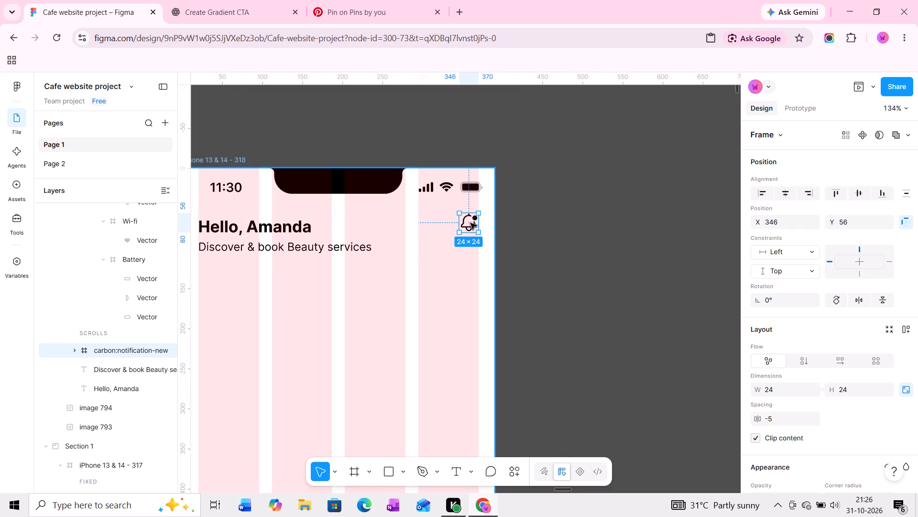
scroll(470, 223, "up", 13, "ctrl")
left_click_drag(470, 219, 470, 226)
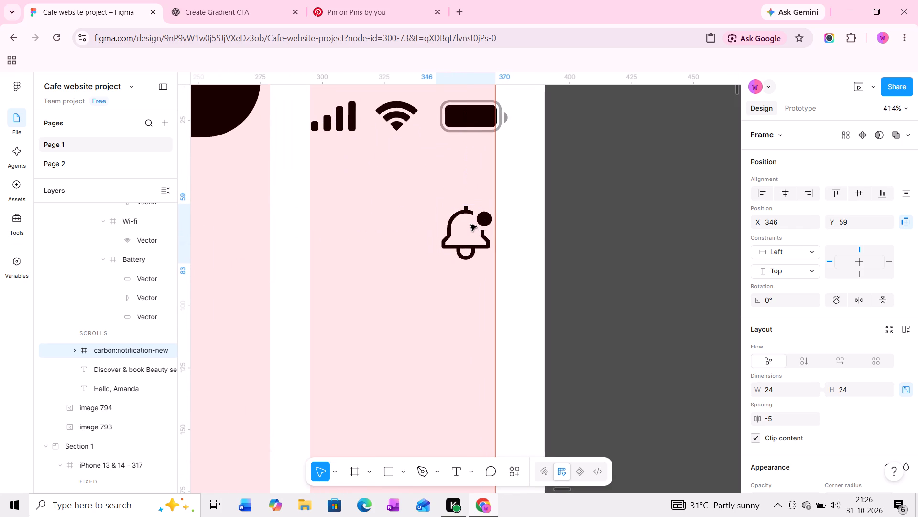
scroll(470, 225, "down", 20, "ctrl")
middle_click_drag(479, 227, 507, 225)
left_click(580, 222)
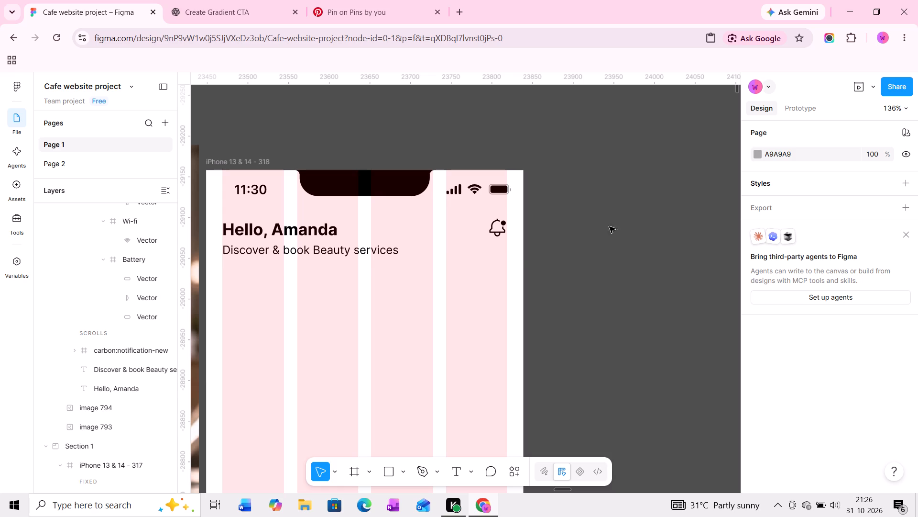
Examine the mockup's header and search bar beside the iPhone frame's header.
left_click(504, 227)
scroll(504, 226, "up", 5)
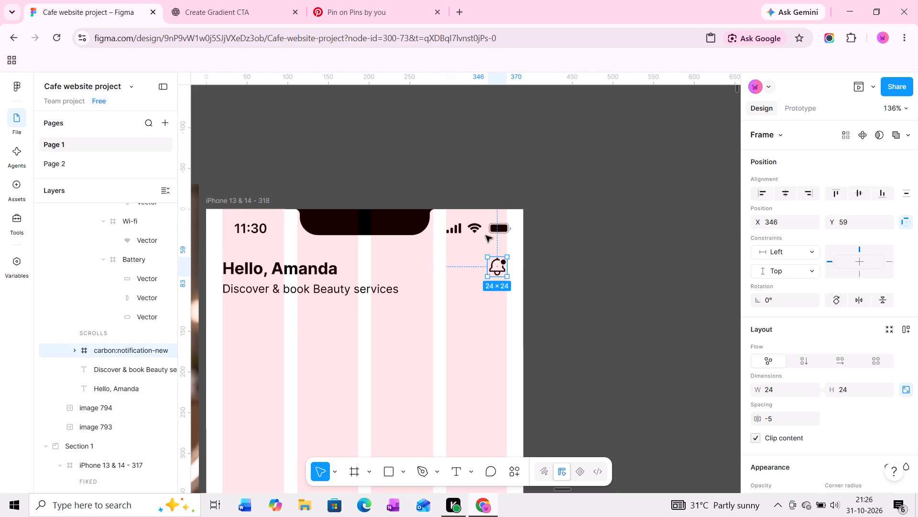
middle_click_drag(460, 257, 534, 219)
middle_click_drag(394, 270, 457, 247)
middle_click_drag(451, 258, 485, 212)
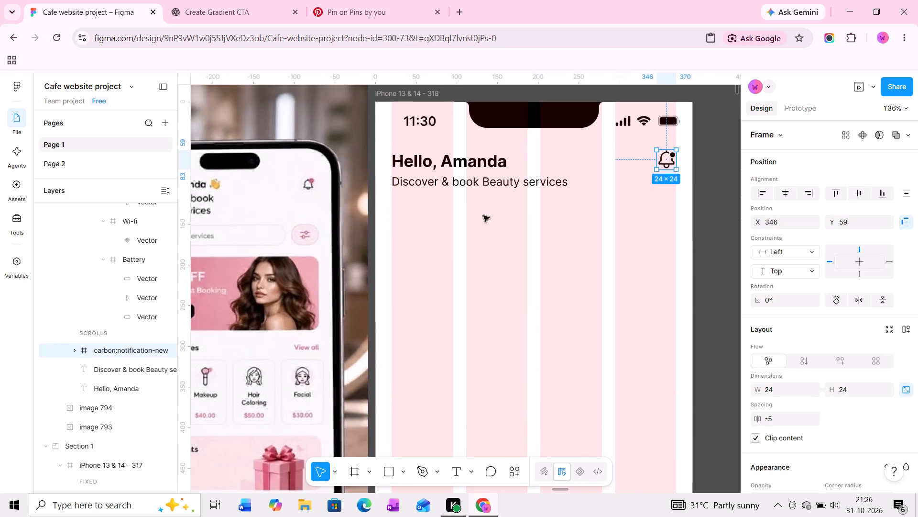
left_click(460, 261)
middle_click_drag(458, 262, 495, 248)
middle_click_drag(501, 248, 533, 232)
scroll(533, 232, "down", 4, "ctrl")
middle_click_drag(532, 237, 509, 239)
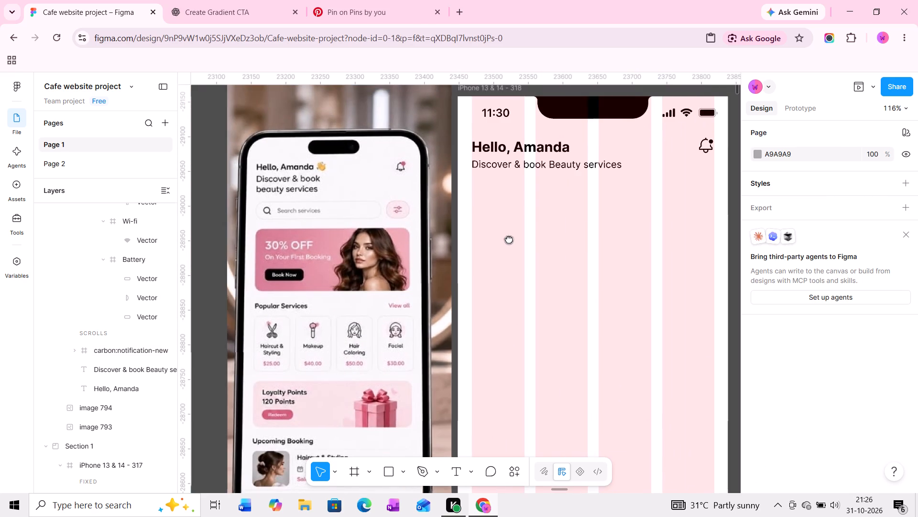
middle_click_drag(509, 239, 508, 239)
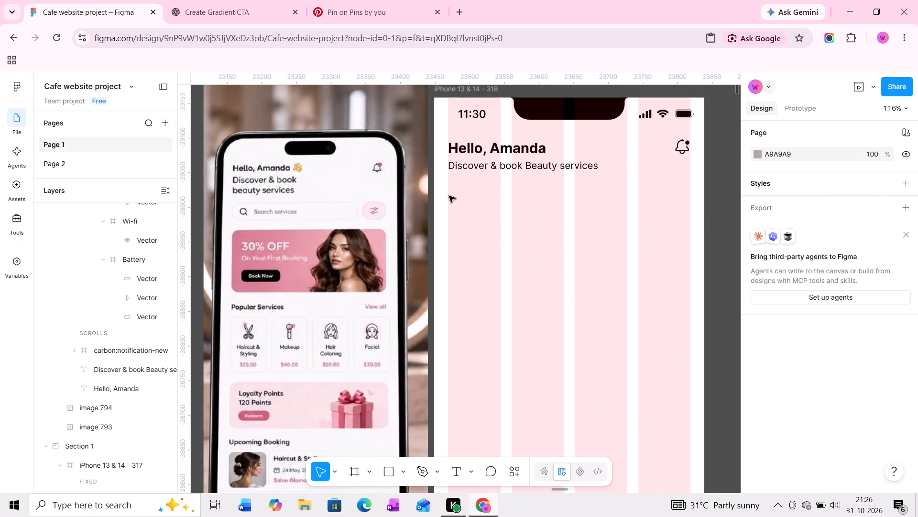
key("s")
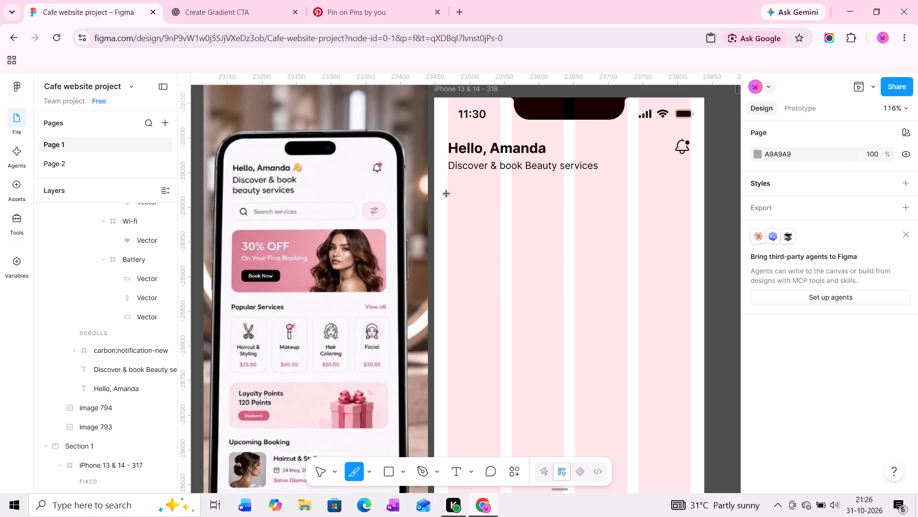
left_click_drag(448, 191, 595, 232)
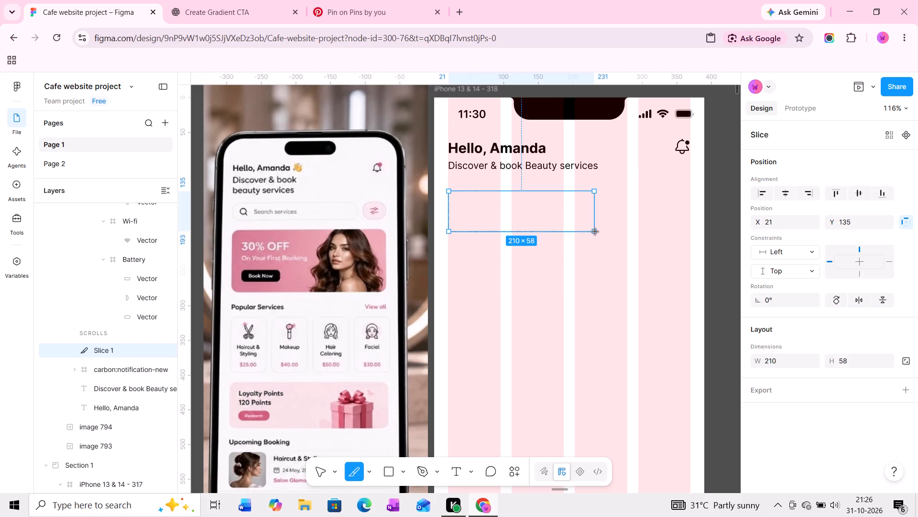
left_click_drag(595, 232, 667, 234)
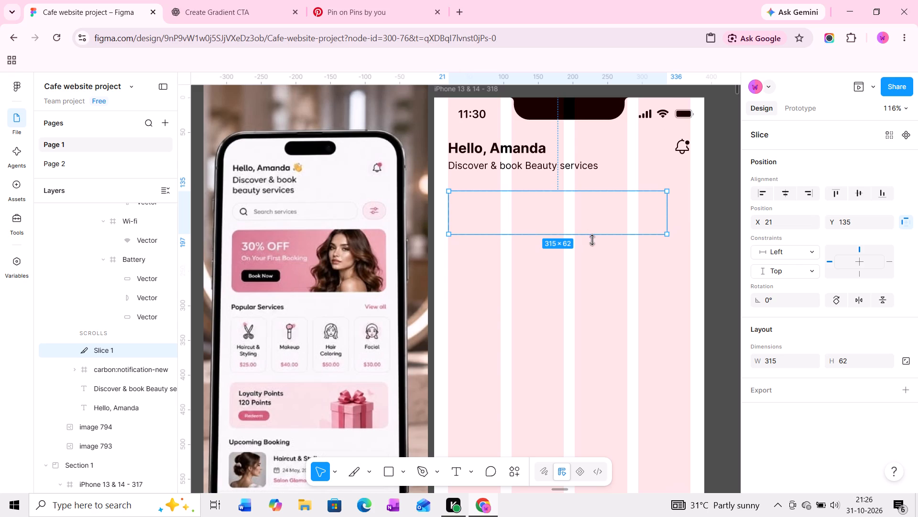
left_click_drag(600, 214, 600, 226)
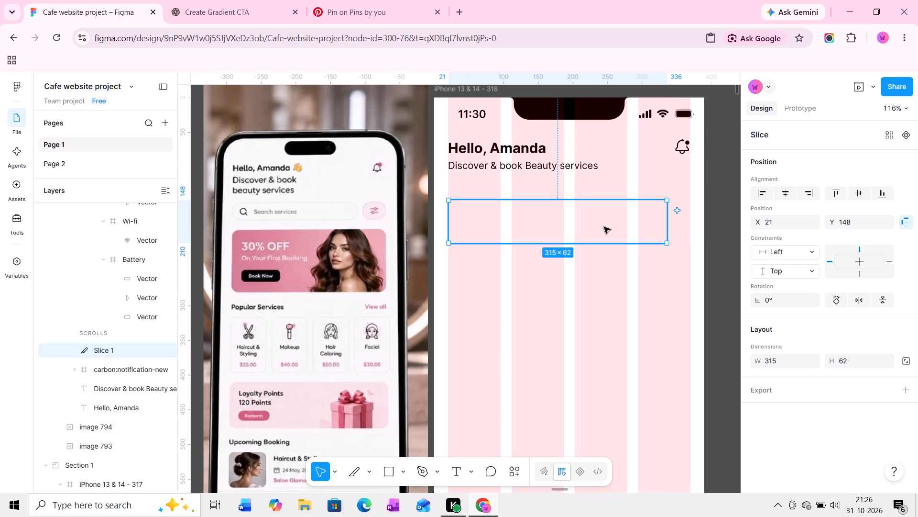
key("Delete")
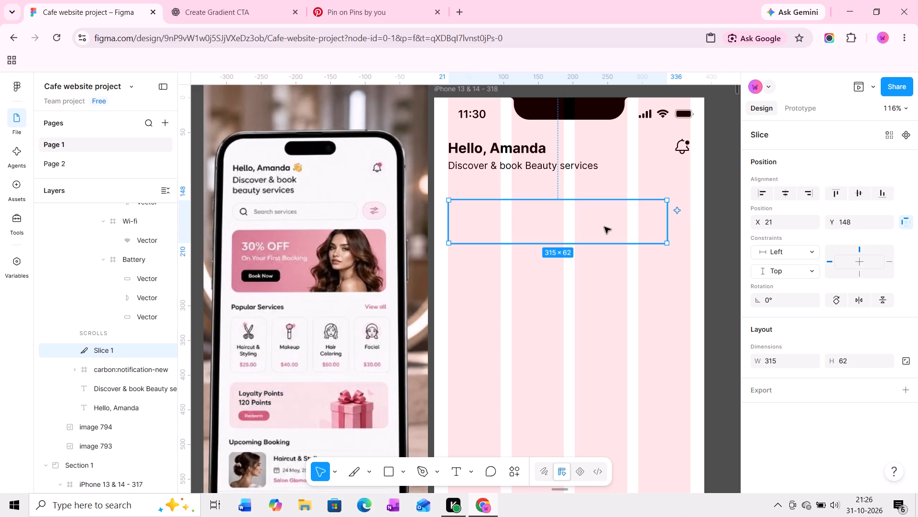
Start a new frame below the subtitle in the iPhone frame for the search bar.
key("f")
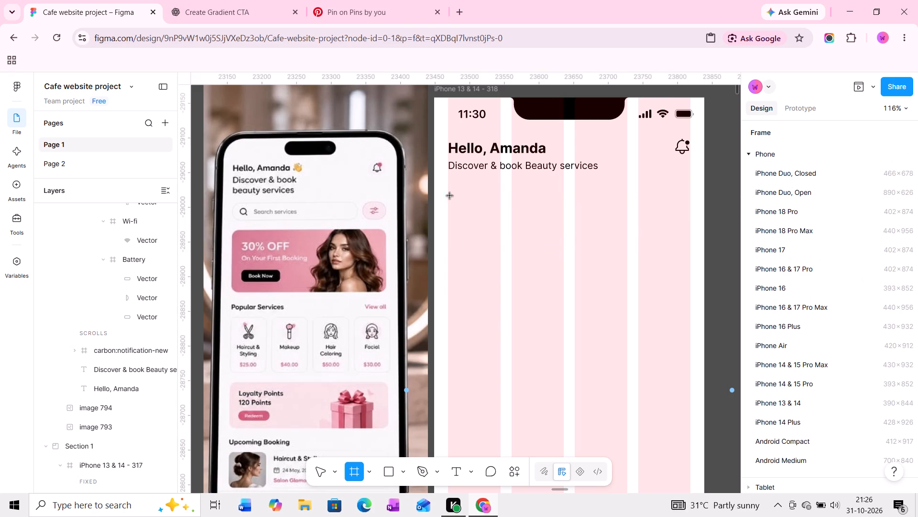
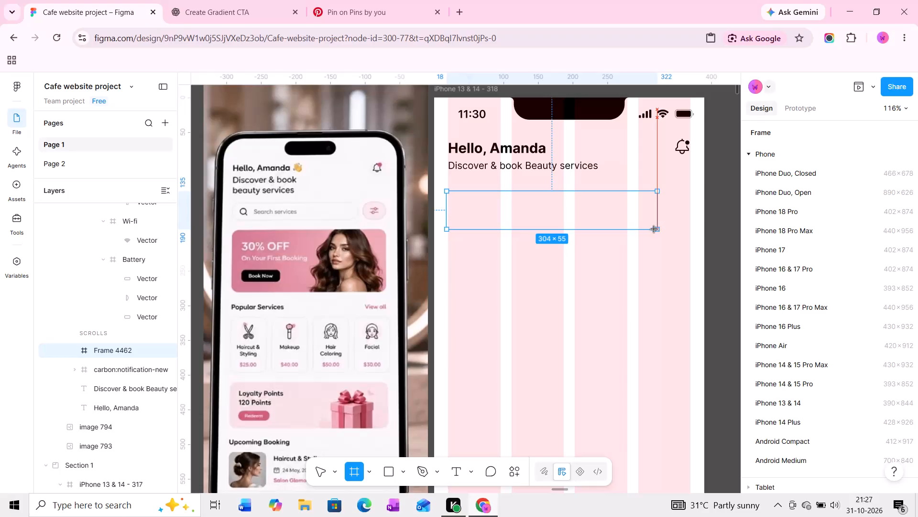
Align the search bar frame with the first column's outer edge at X 20, Y 137, and reduce its height to 47.
scroll(536, 207, "up", 3, "ctrl")
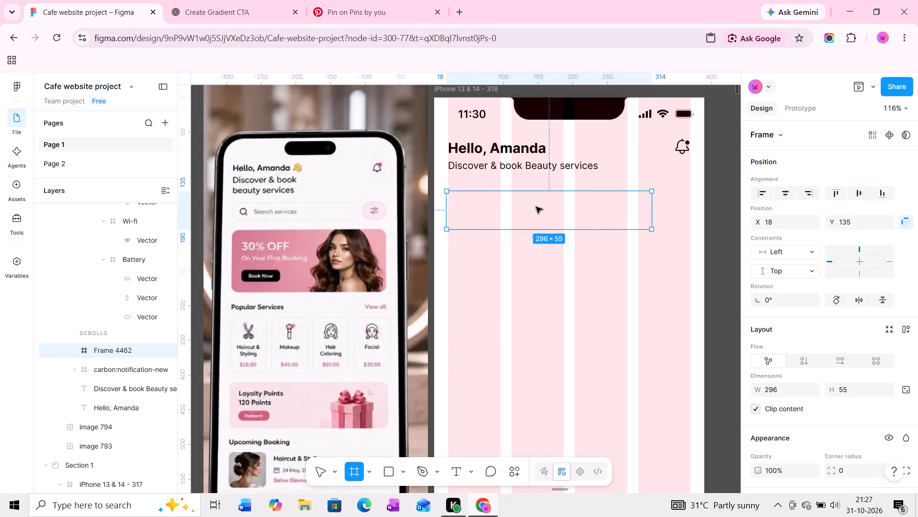
scroll(536, 207, "up", 5, "ctrl")
left_click_drag(508, 208, 514, 208)
middle_click_drag(523, 208, 517, 208)
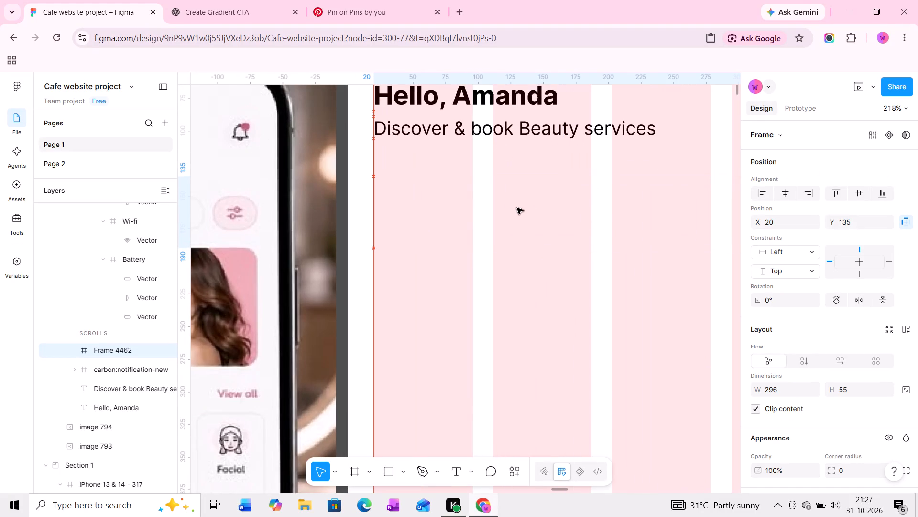
middle_click_drag(517, 208, 463, 213)
left_click_drag(479, 181, 479, 193)
left_click_drag(471, 210, 471, 203)
scroll(471, 203, "down", 5, "ctrl")
middle_click_drag(471, 204, 497, 200)
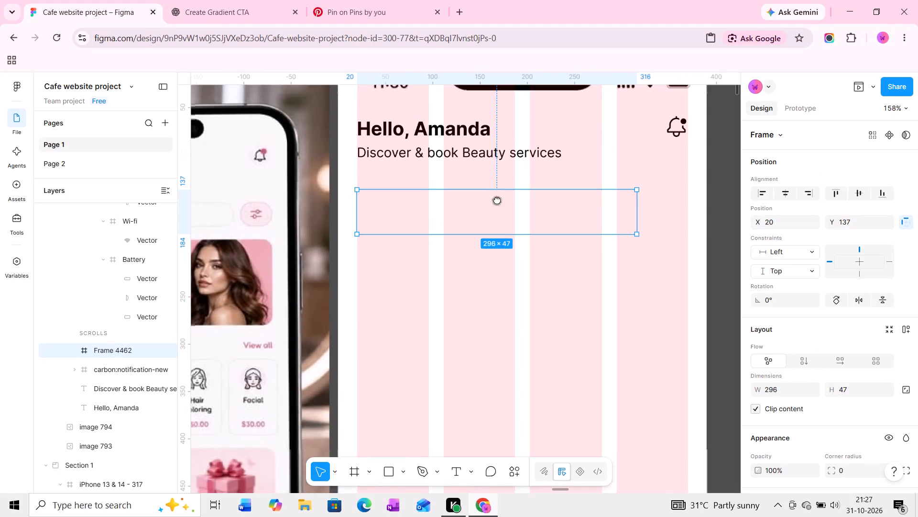
middle_click_drag(497, 200, 529, 194)
Round the search bar frame's corners to a radius of 95.
scroll(816, 256, "down", 6)
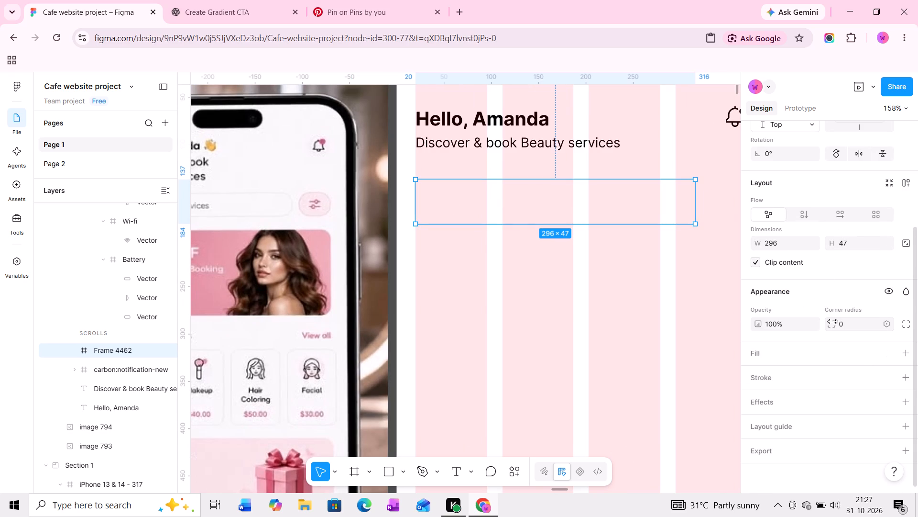
left_click_drag(832, 321, 696, 225)
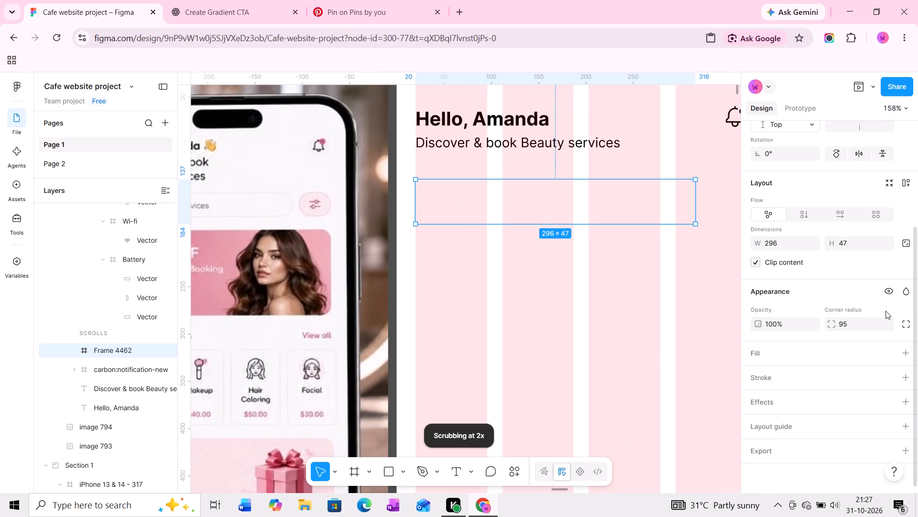
Add an inside stroke of weight 1 in light grey DADADA to the search bar frame.
left_click(906, 378)
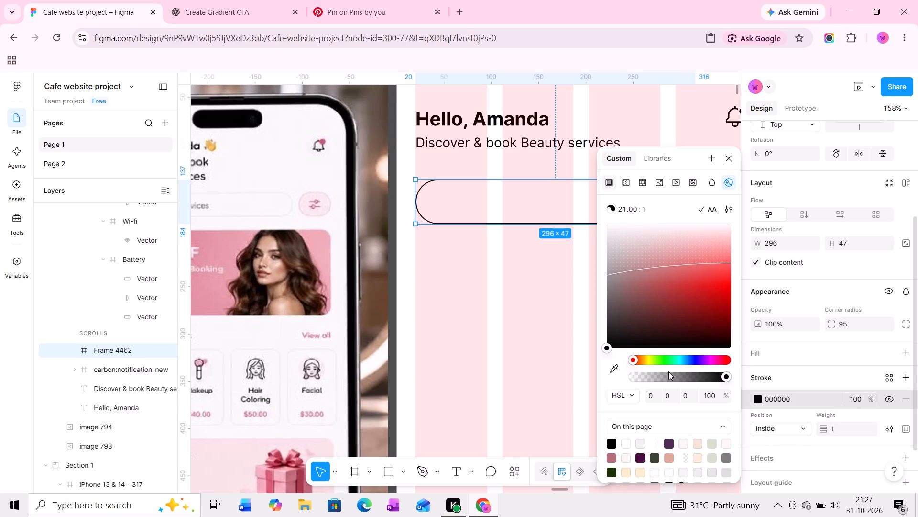
left_click_drag(618, 242, 603, 235)
left_click(603, 234)
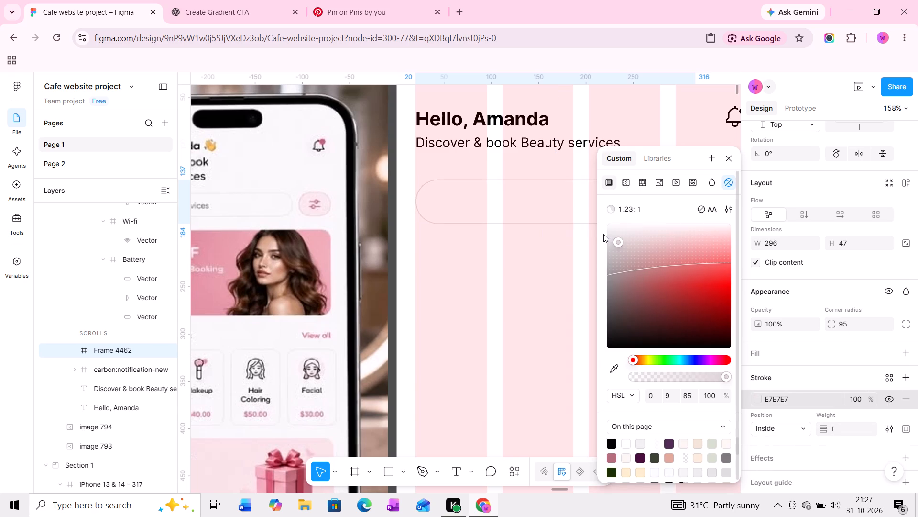
left_click(602, 234)
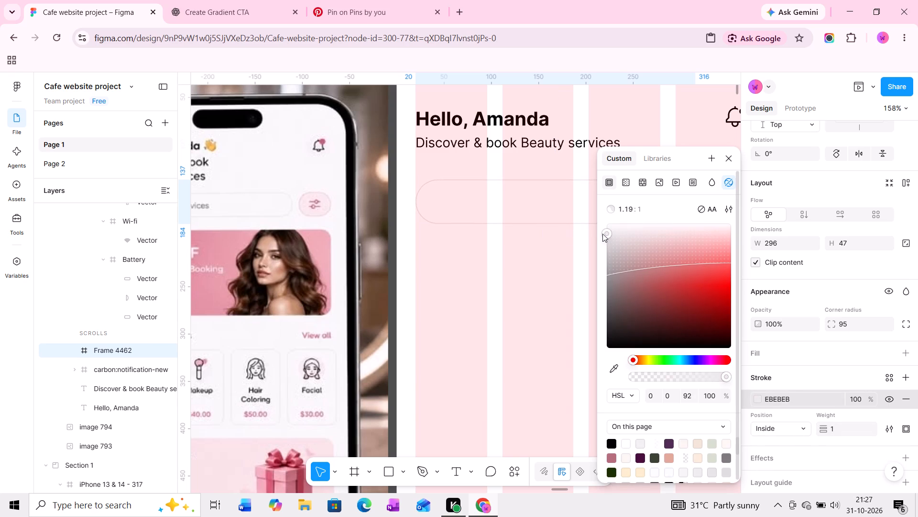
left_click_drag(602, 234, 598, 242)
left_click(725, 160)
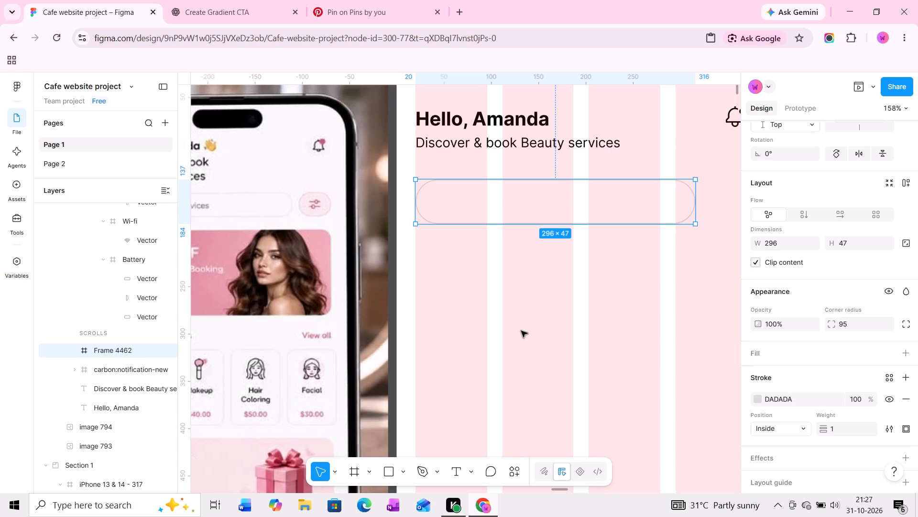
Open a live preview of the iPhone 13 & 14 - 318 frame to check the header and search bar.
scroll(518, 323, "down", 3, "ctrl")
middle_click_drag(548, 305, 538, 315)
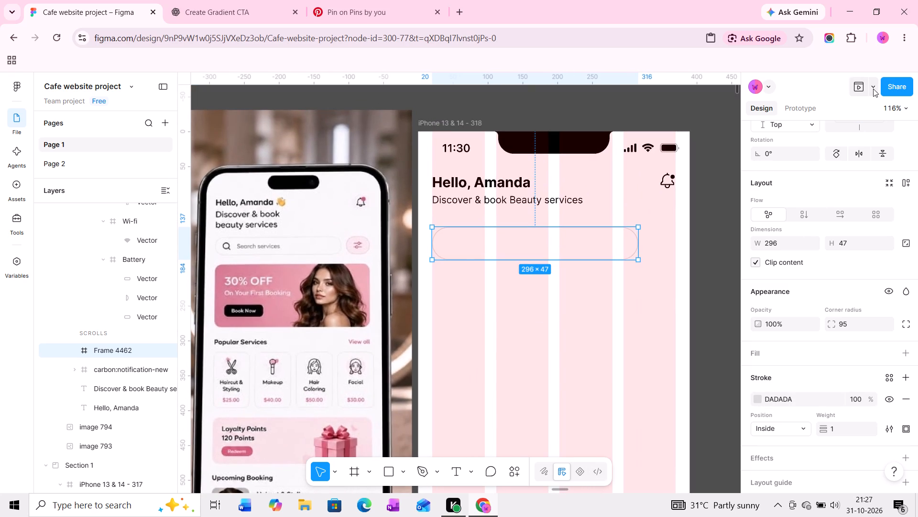
left_click(873, 89)
left_click(797, 125)
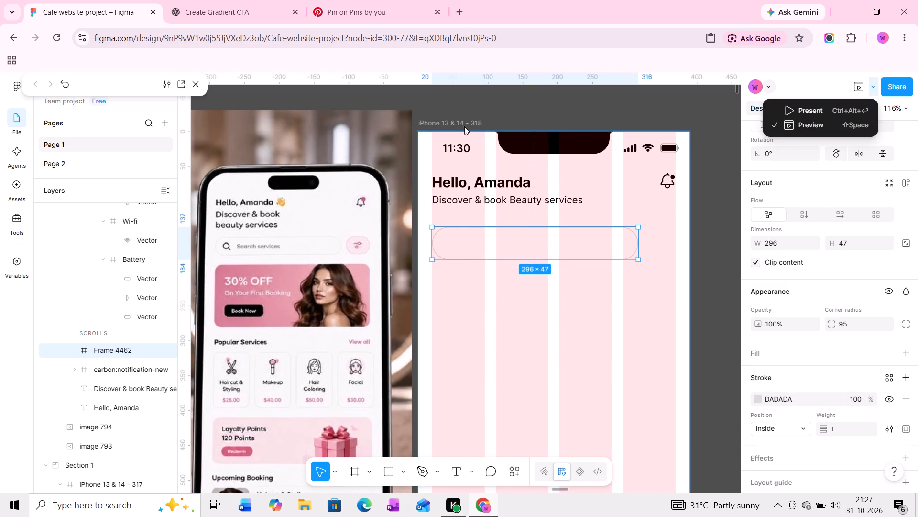
left_click(461, 121)
scroll(539, 234, "up", 5, "ctrl")
middle_click_drag(545, 234, 533, 236)
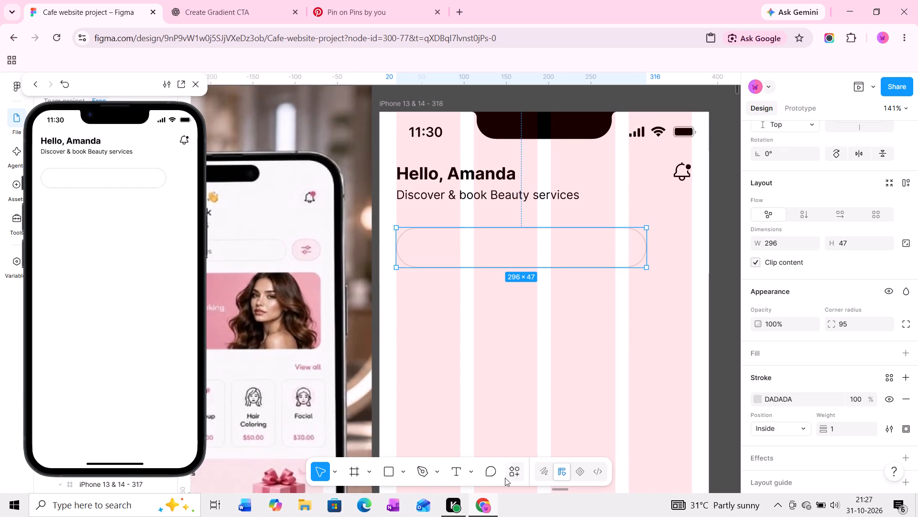
Adjust the search bar frame's upper edge so that its height is 53.
middle_click_drag(645, 244, 567, 263)
scroll(562, 253, "up", 4, "ctrl")
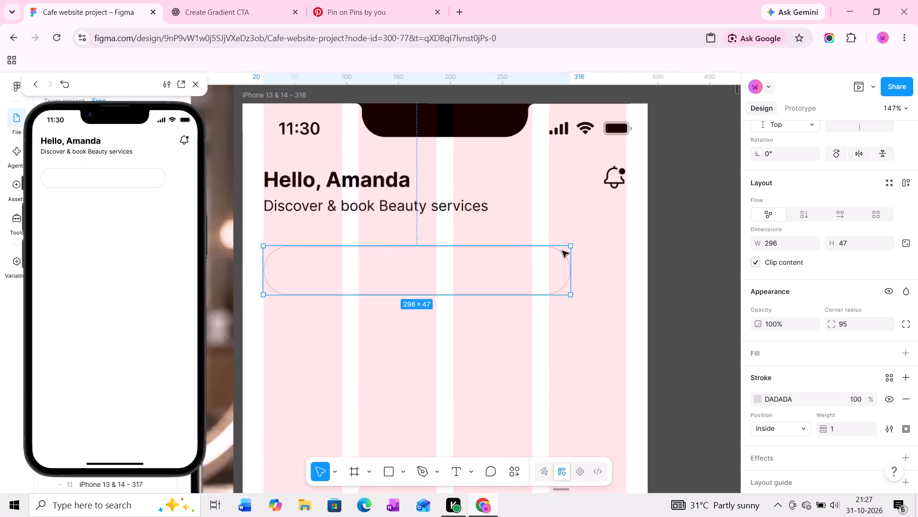
scroll(562, 251, "up", 5, "ctrl")
left_click_drag(555, 243, 554, 249)
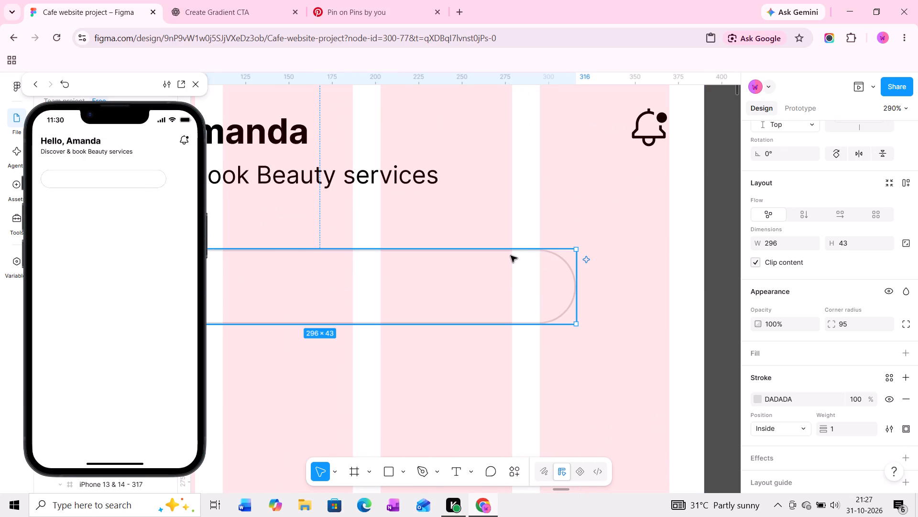
left_click_drag(510, 250, 510, 241)
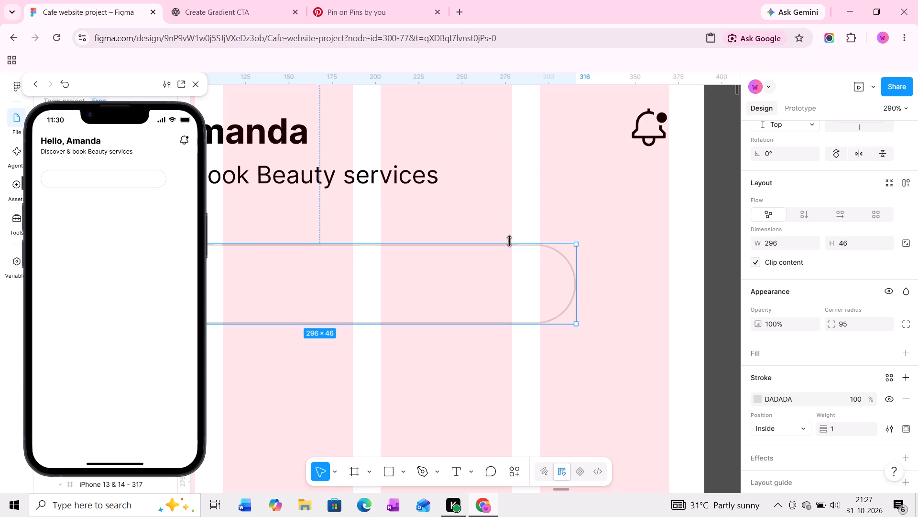
left_click_drag(510, 241, 510, 232)
scroll(501, 260, "down", 4, "ctrl")
middle_click_drag(501, 265, 547, 260)
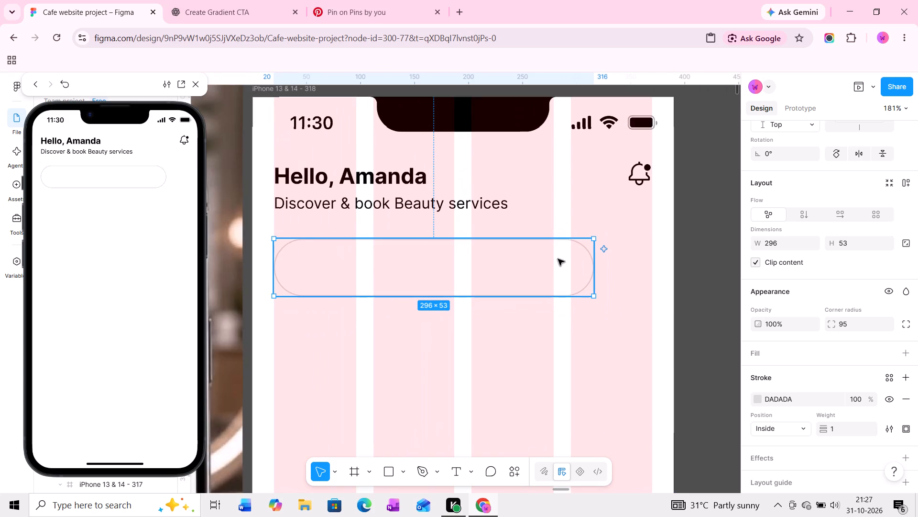
Draw a promo banner frame of about 348 × 125 below the search bar, spanning the iPhone frame's columns.
middle_click_drag(576, 255, 530, 258)
scroll(502, 306, "down", 4, "ctrl")
middle_click_drag(467, 311, 579, 286)
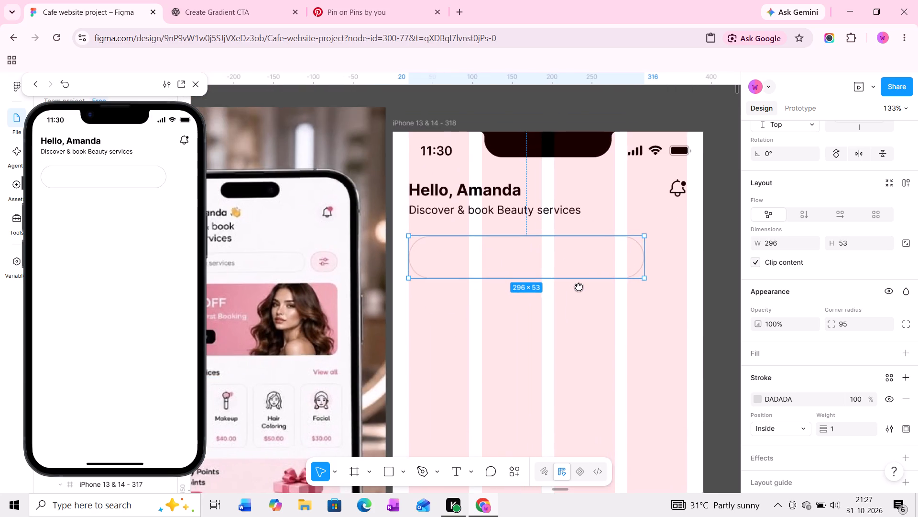
middle_click_drag(554, 294, 613, 233)
middle_click_drag(610, 259, 603, 244)
middle_click_drag(594, 243, 591, 238)
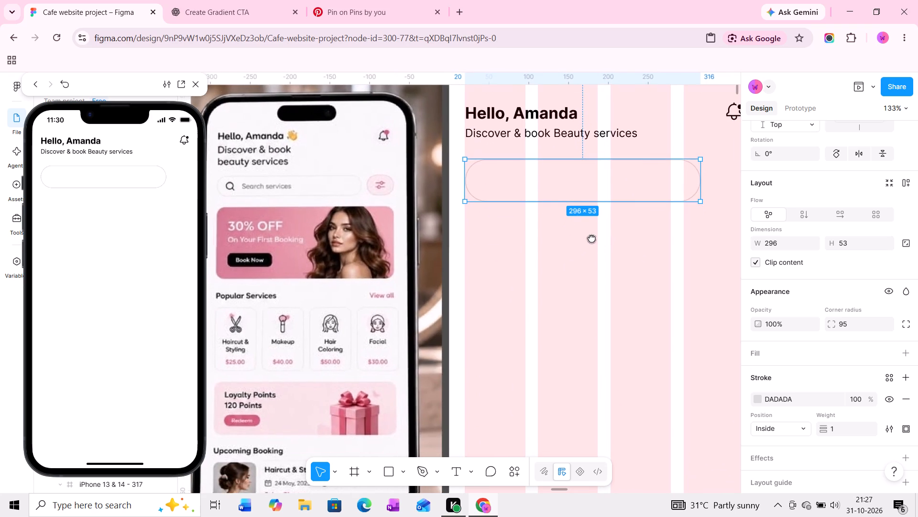
middle_click_drag(591, 238, 584, 230)
key("f")
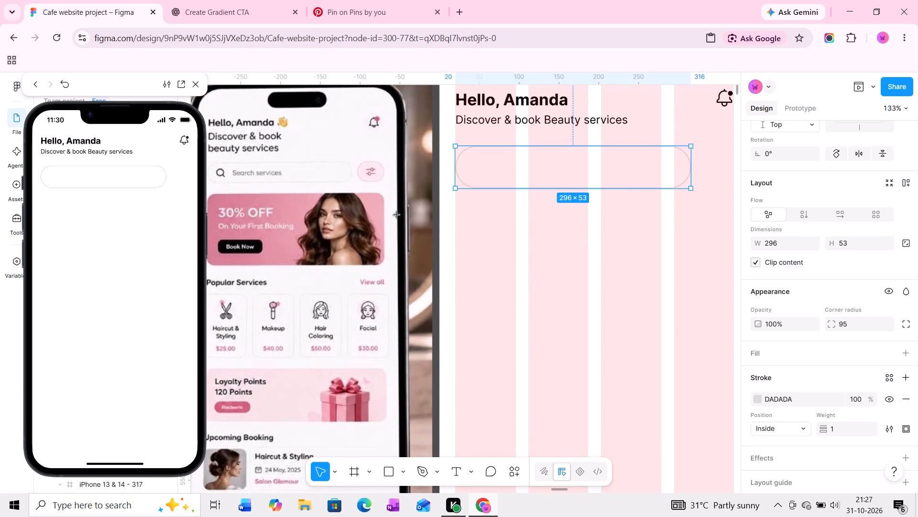
left_click_drag(457, 218, 724, 316)
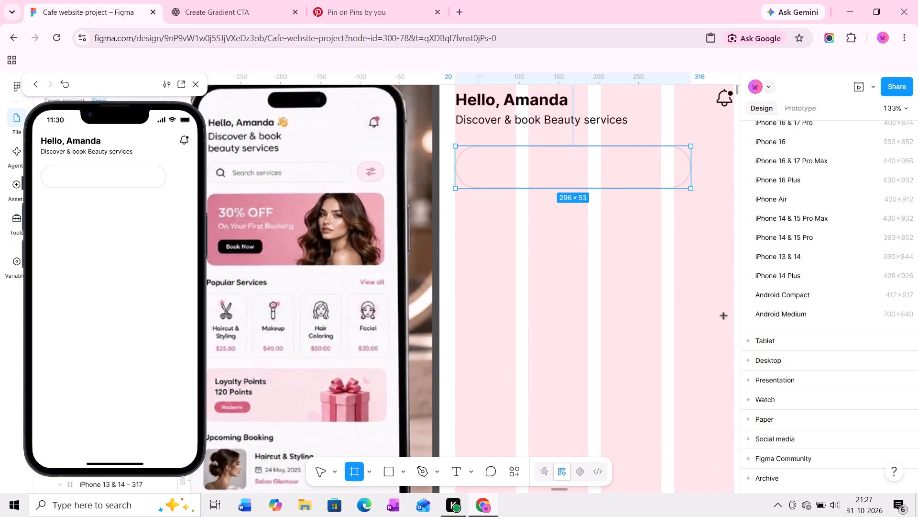
left_click_drag(724, 316, 710, 318)
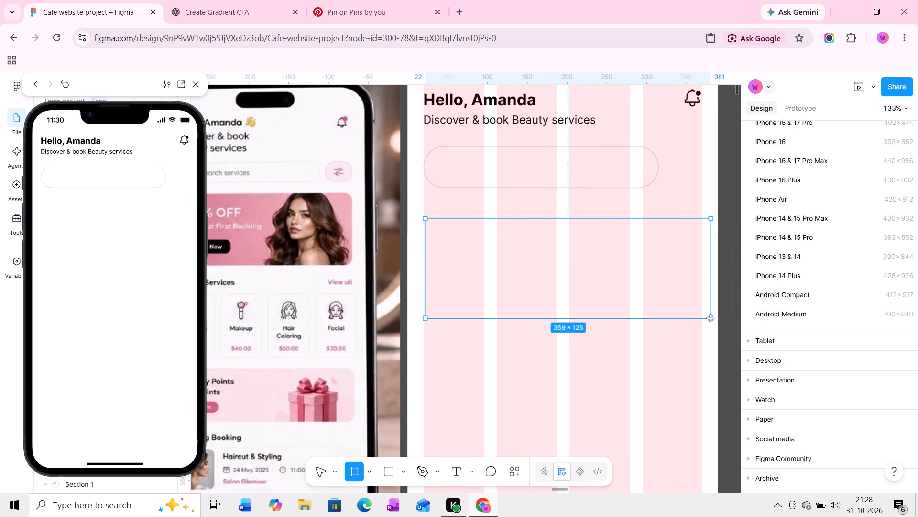
left_click_drag(710, 318, 701, 318)
Fill the promo banner frame with the peach shade FEC39A sampled from the style guide's orange palette.
scroll(576, 296, "down", 3, "ctrl")
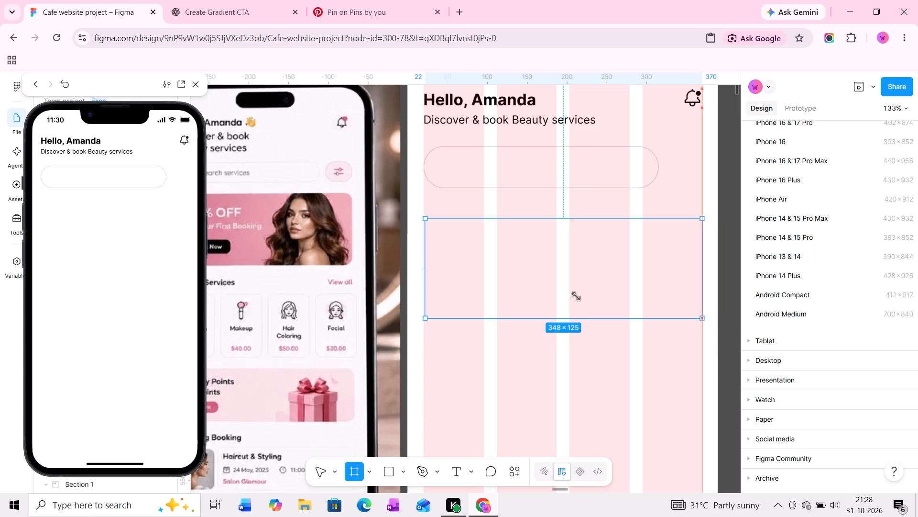
scroll(562, 294, "down", 2, "ctrl")
middle_click_drag(562, 294, 605, 296)
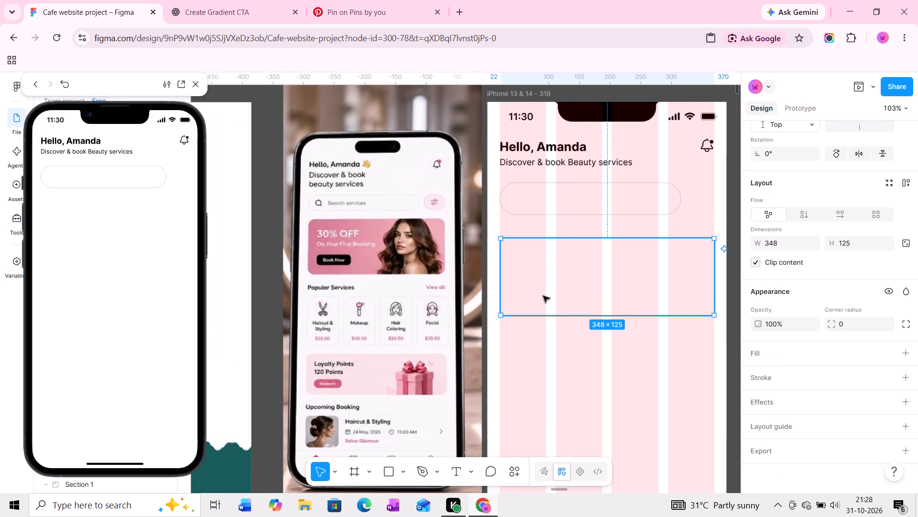
scroll(362, 233, "up", 5, "ctrl")
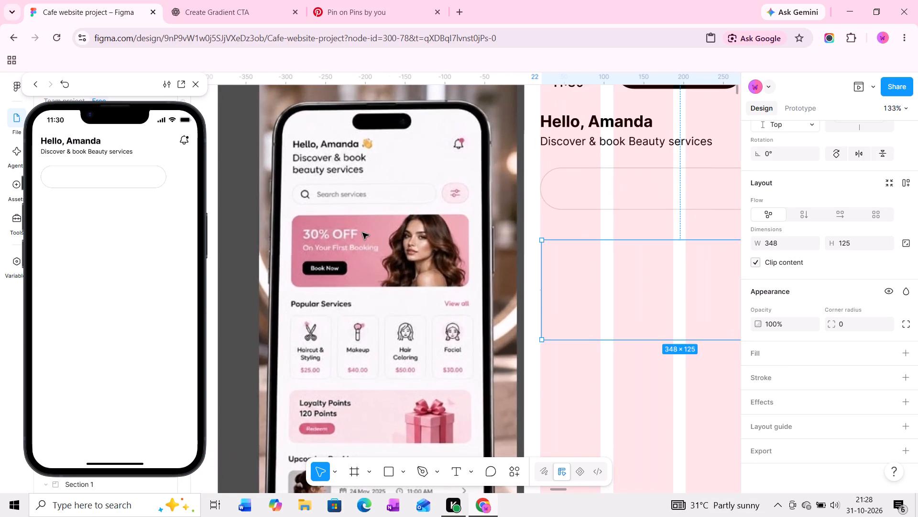
middle_click(366, 233)
scroll(367, 233, "down", 4, "ctrl")
middle_click_drag(373, 240, 408, 239)
scroll(408, 239, "down", 5, "ctrl")
middle_click_drag(400, 248, 503, 239)
middle_click_drag(448, 256, 508, 249)
scroll(509, 249, "down", 4, "ctrl")
middle_click_drag(482, 251, 583, 247)
scroll(583, 248, "down", 6, "ctrl")
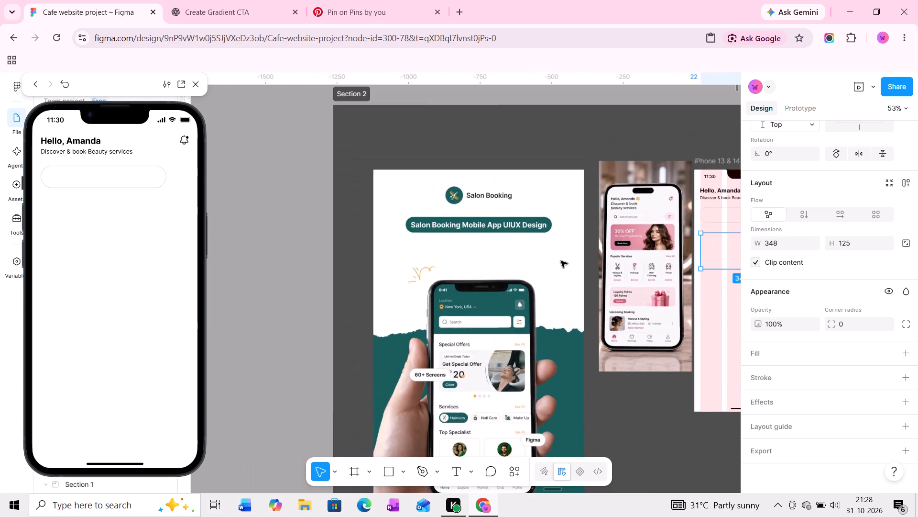
scroll(561, 261, "down", 9, "ctrl")
middle_click_drag(504, 271, 753, 264)
scroll(607, 272, "down", 6, "ctrl")
scroll(606, 277, "up", 1, "ctrl")
scroll(605, 278, "down", 2, "ctrl")
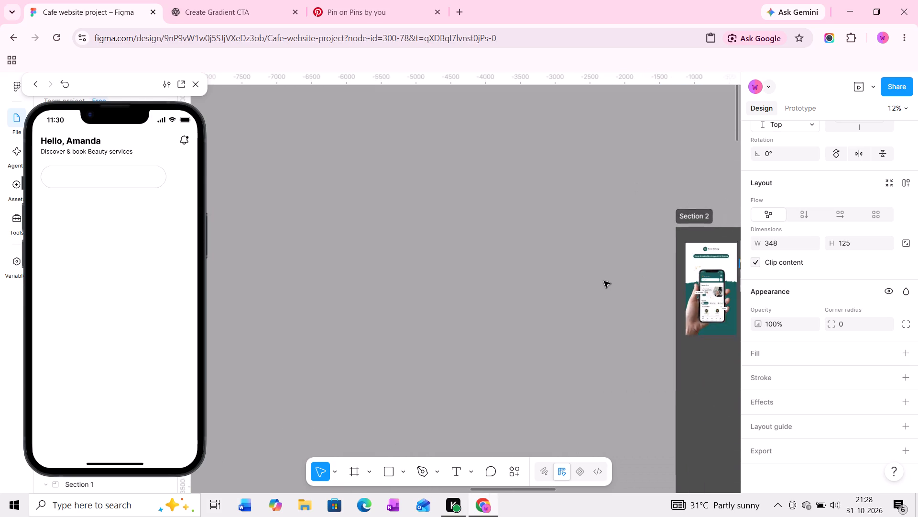
scroll(604, 281, "down", 9, "ctrl")
middle_click_drag(525, 281, 688, 266)
middle_click_drag(552, 288, 649, 278)
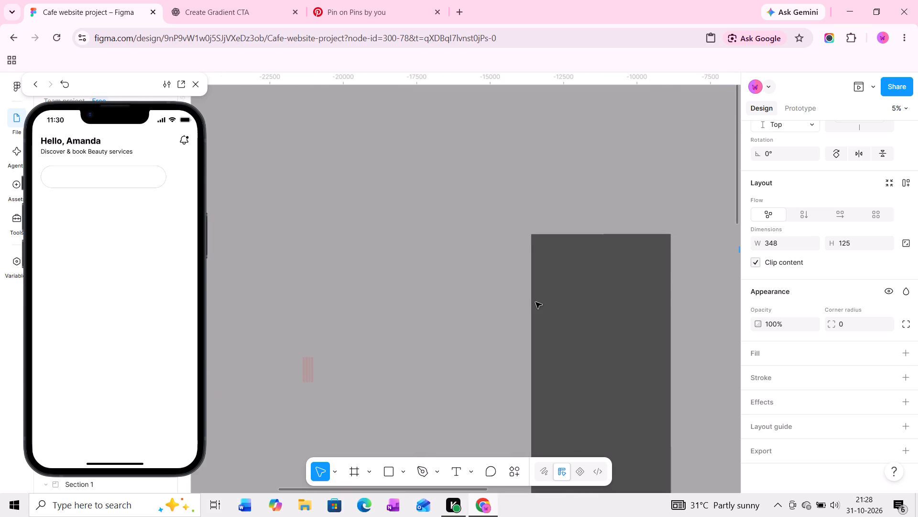
middle_click_drag(489, 314, 530, 310)
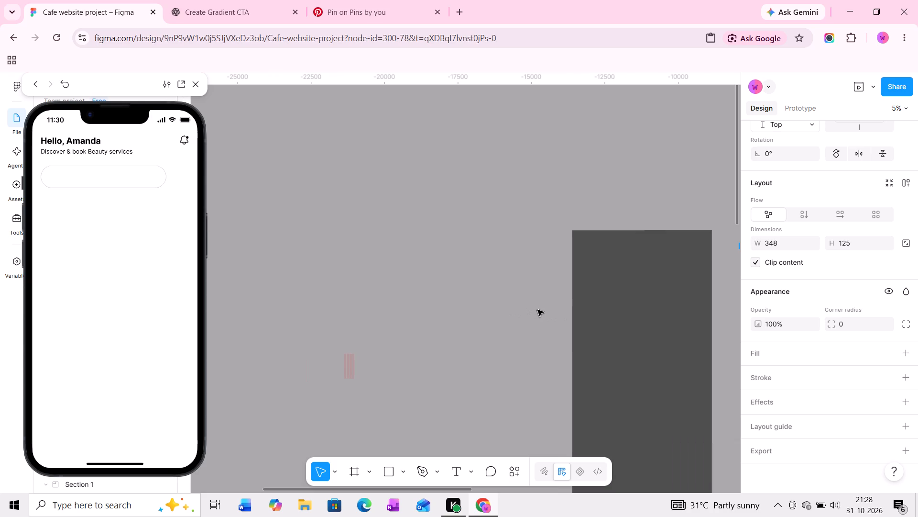
middle_click_drag(435, 313, 577, 301)
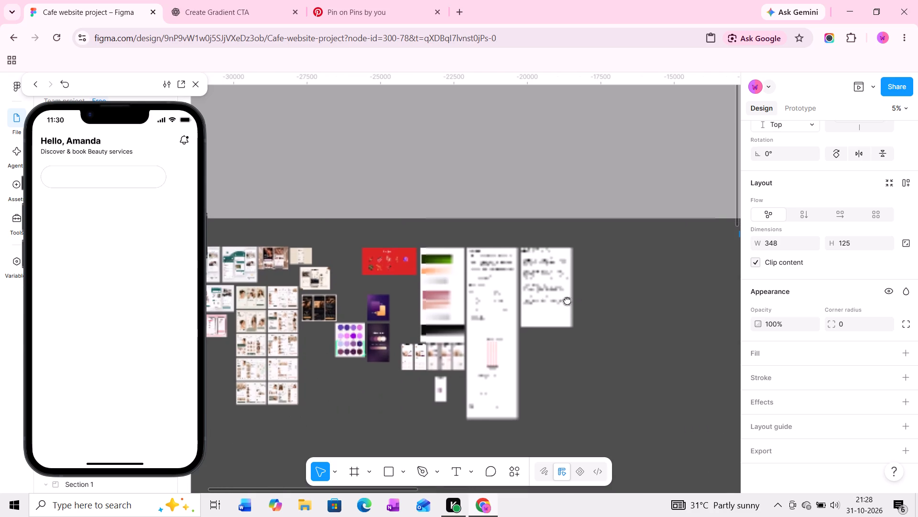
scroll(445, 273, "up", 17, "ctrl")
scroll(428, 271, "up", 6, "ctrl")
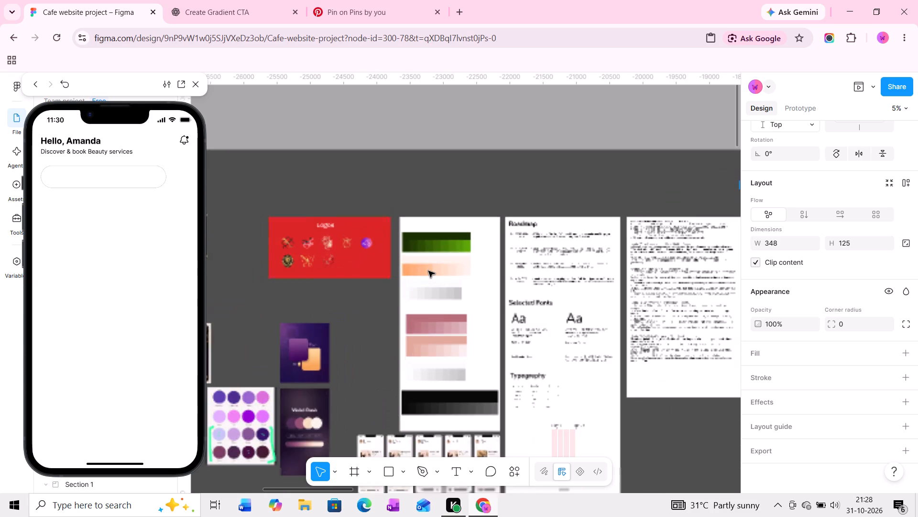
scroll(428, 271, "up", 18, "ctrl")
scroll(408, 269, "up", 5, "ctrl")
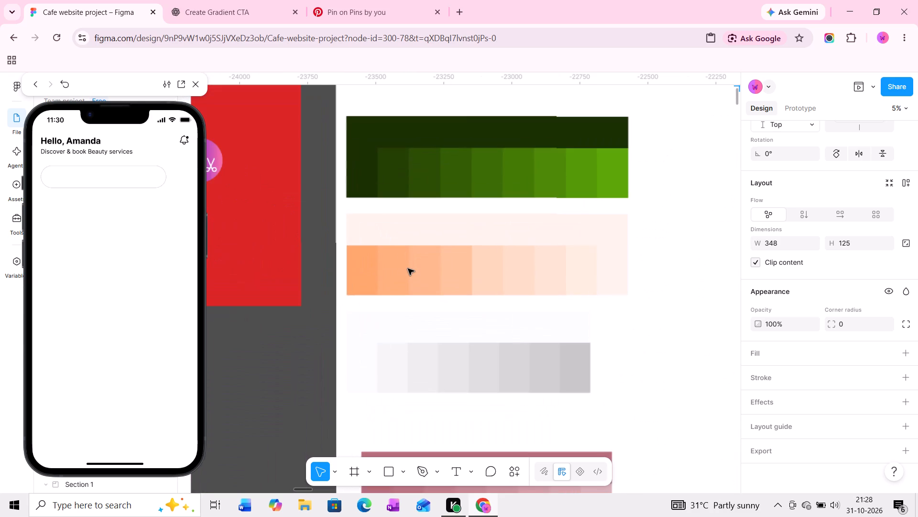
middle_click_drag(408, 269, 402, 268)
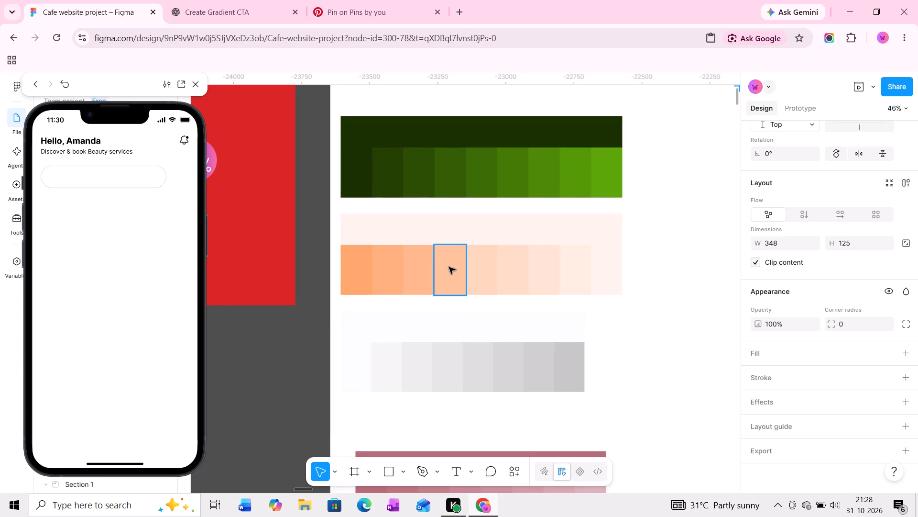
key("i")
left_click(449, 267)
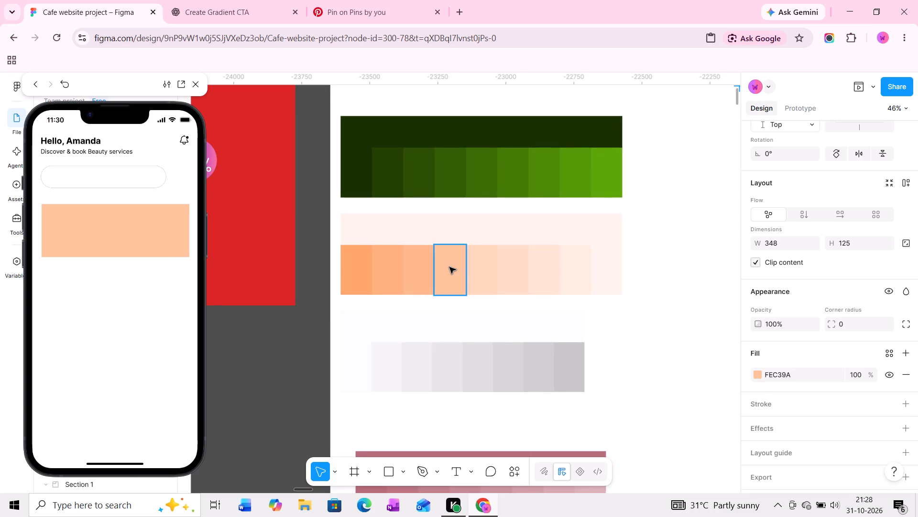
Duplicate the MacBook Pro 14" - 5 colour palette frame and place the copy past the text pages near the section's far edge.
scroll(450, 267, "down", 3, "ctrl")
middle_click_drag(463, 269, 453, 272)
scroll(464, 270, "down", 4, "ctrl")
middle_click_drag(470, 272, 429, 286)
left_click(375, 145)
middle_click_drag(426, 259, 437, 227)
scroll(438, 228, "down", 4, "ctrl")
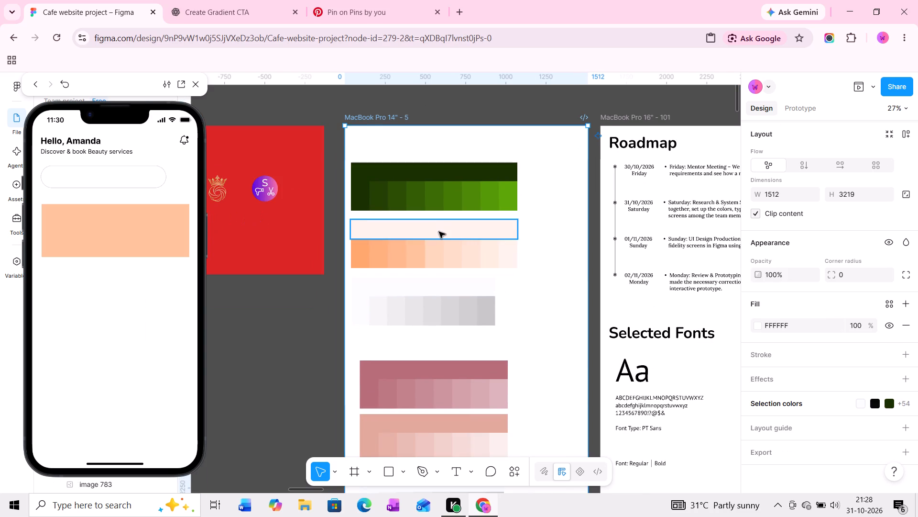
middle_click_drag(439, 232, 440, 203)
scroll(440, 202, "down", 4, "ctrl")
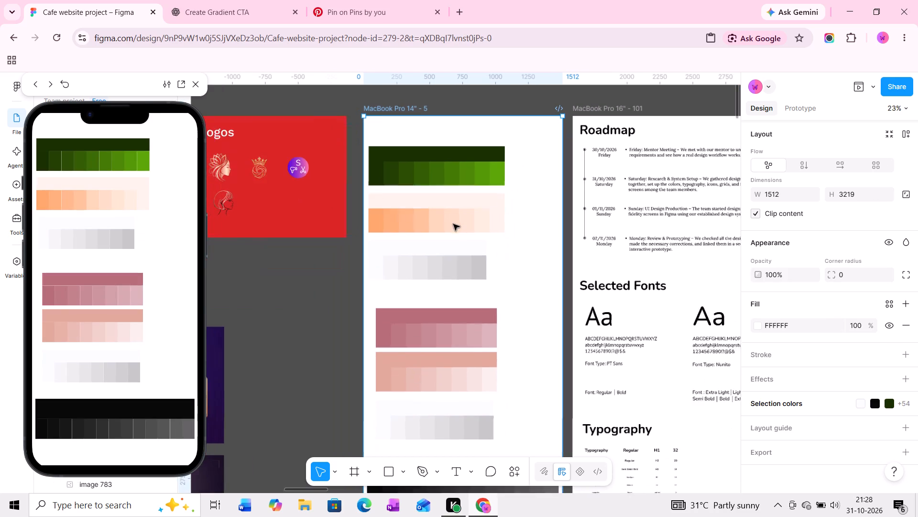
middle_click_drag(455, 232, 455, 207)
scroll(455, 206, "down", 3, "ctrl")
middle_click_drag(469, 201, 453, 203)
left_click_drag(420, 121, 475, 127, "alt")
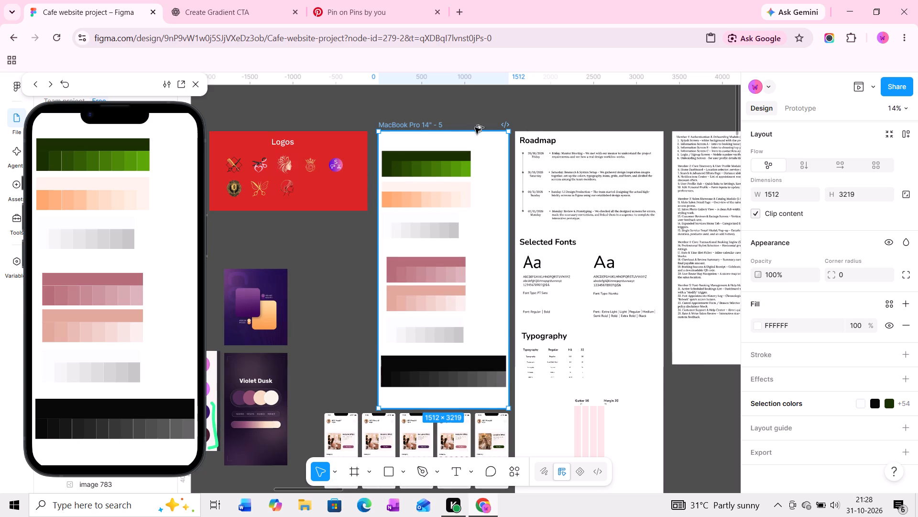
left_click_drag(475, 127, 765, 129, "alt")
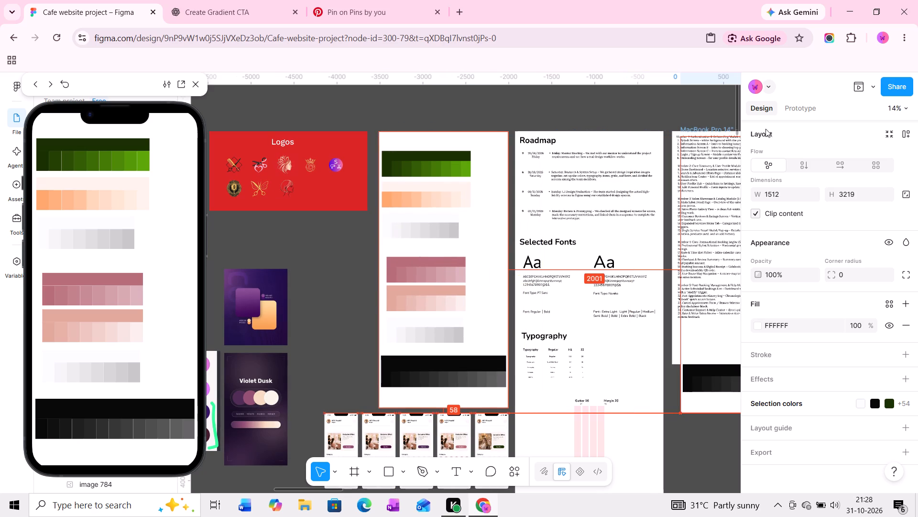
left_click_drag(765, 129, 861, 127, "alt")
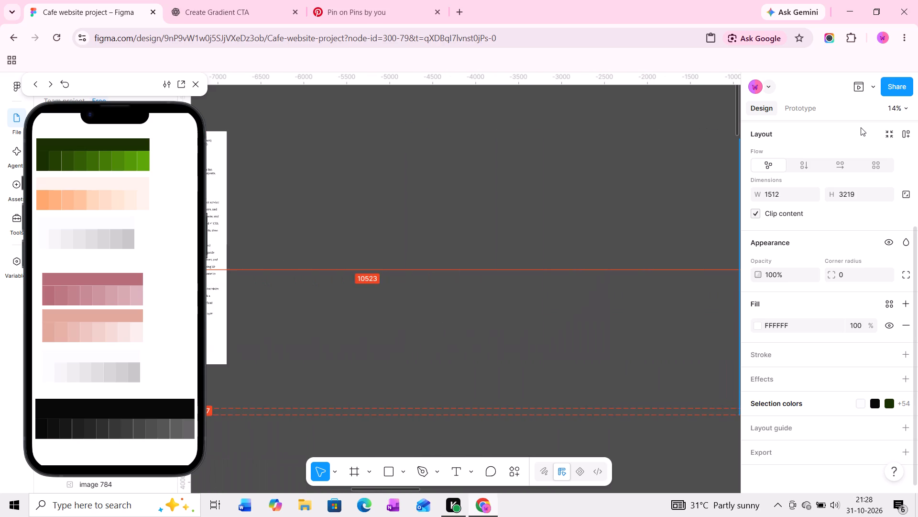
left_click_drag(861, 127, 439, 136, "alt")
Move the copied palette frame out of its section and into Section 2, next to the salon mockups and iPhone frame.
scroll(420, 164, "down", 20, "ctrl")
scroll(420, 164, "down", 2, "ctrl")
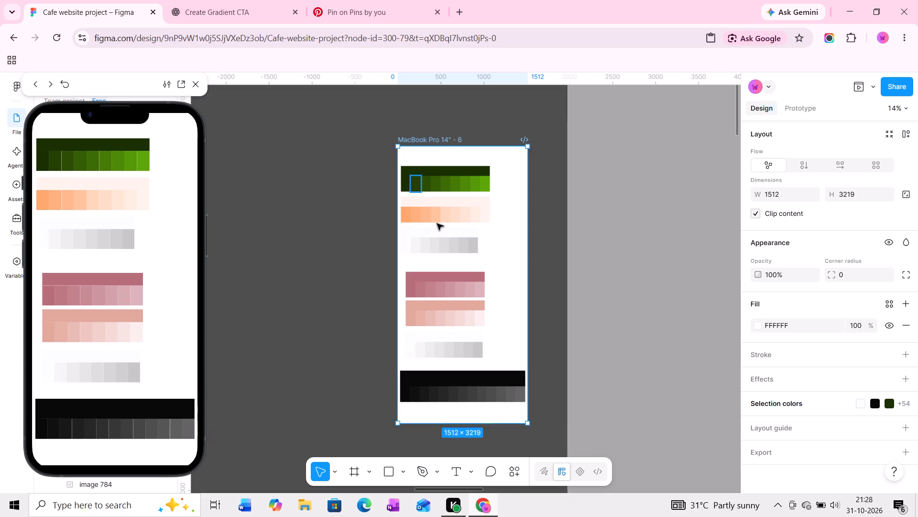
scroll(437, 224, "down", 10, "ctrl")
middle_click_drag(439, 231, 565, 226)
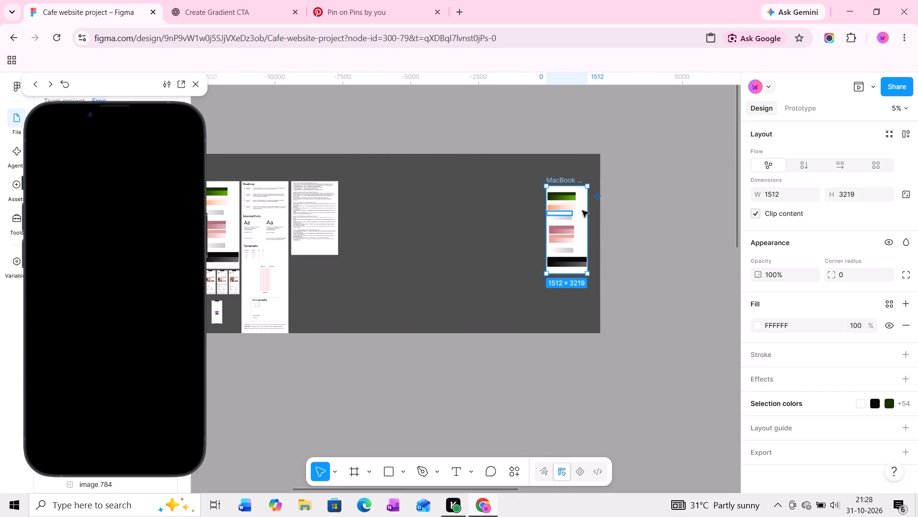
left_click_drag(584, 211, 590, 211)
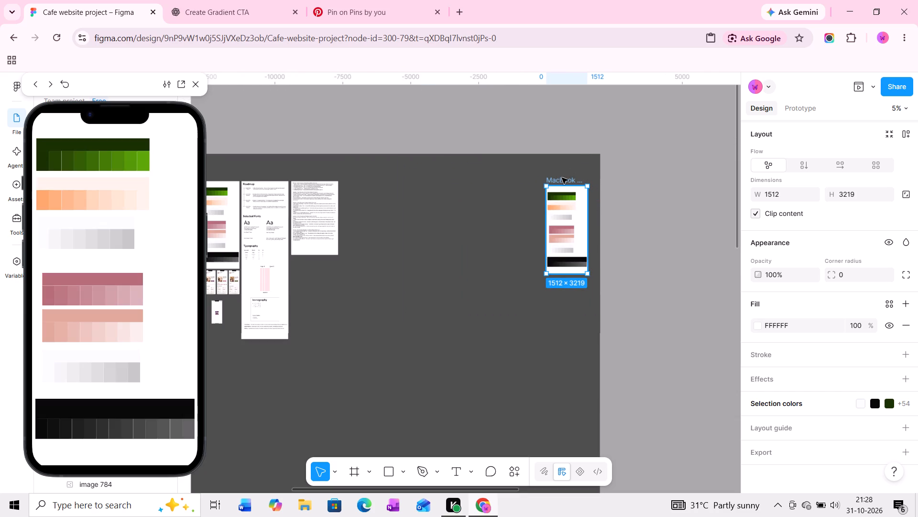
left_click_drag(562, 179, 735, 181)
middle_click_drag(683, 185, 469, 195)
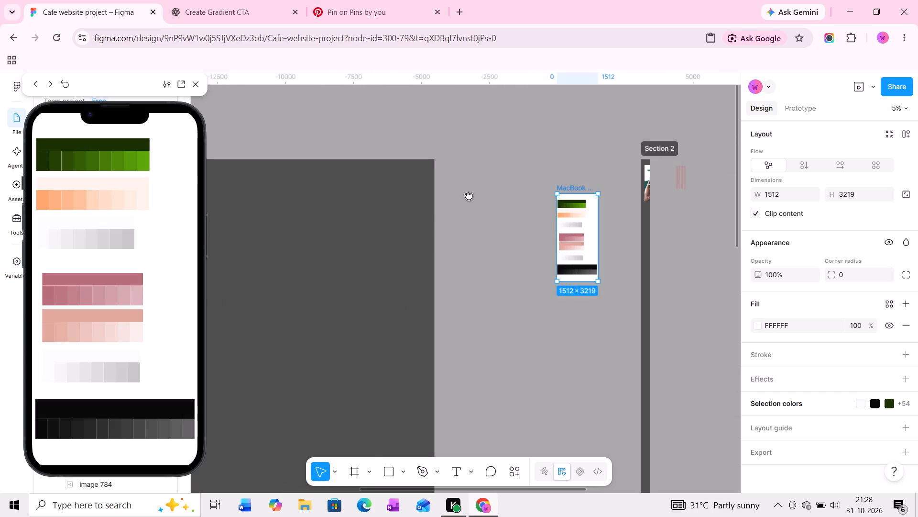
middle_click_drag(469, 195, 418, 200)
left_click_drag(466, 194, 598, 192)
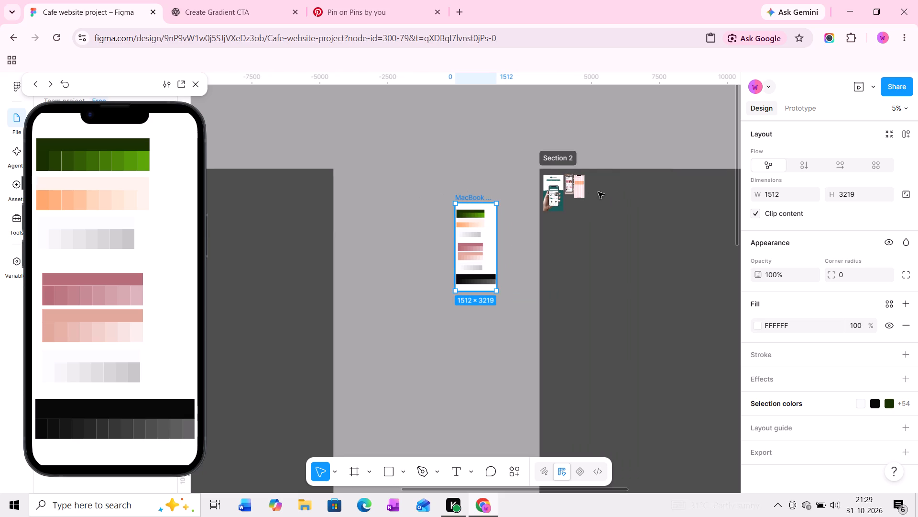
left_click_drag(598, 192, 615, 165)
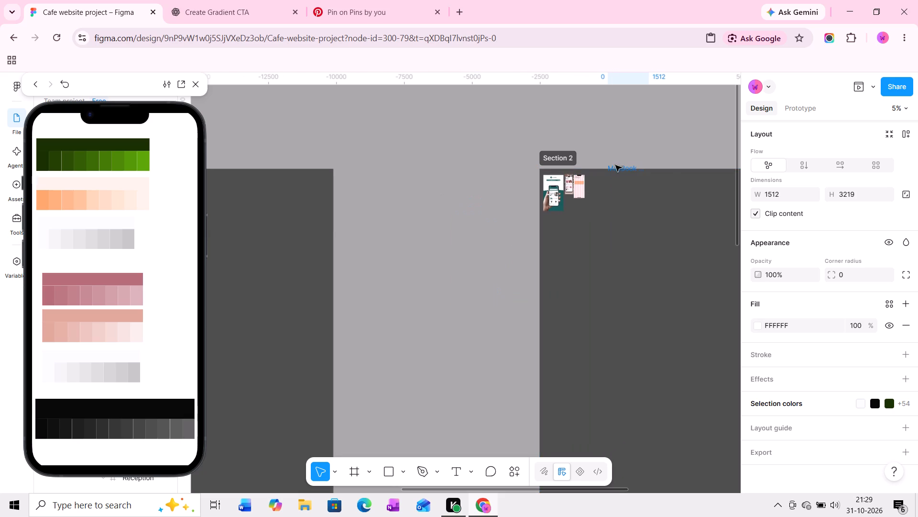
left_click_drag(615, 165, 608, 180)
Delete the green palette, both its header bar and its shade swatches, from the copied palette frame.
scroll(615, 192, "up", 15, "ctrl")
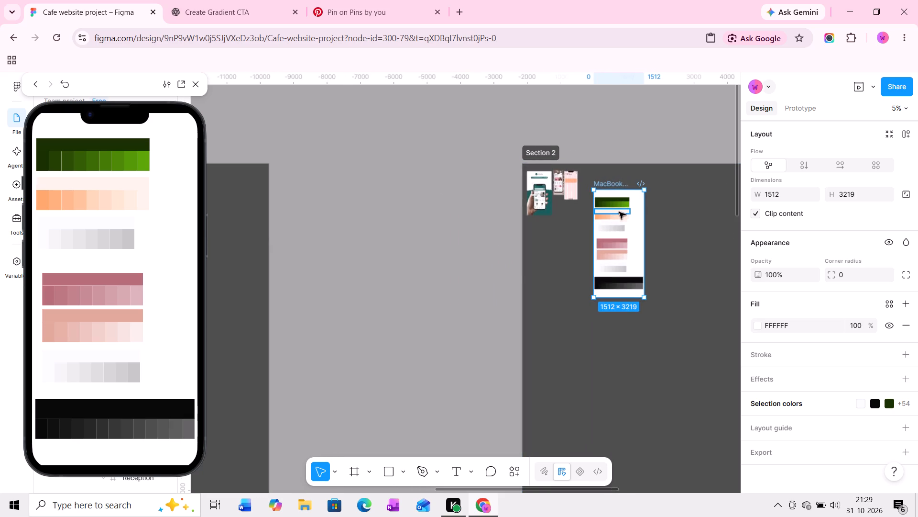
scroll(619, 212, "up", 10, "ctrl")
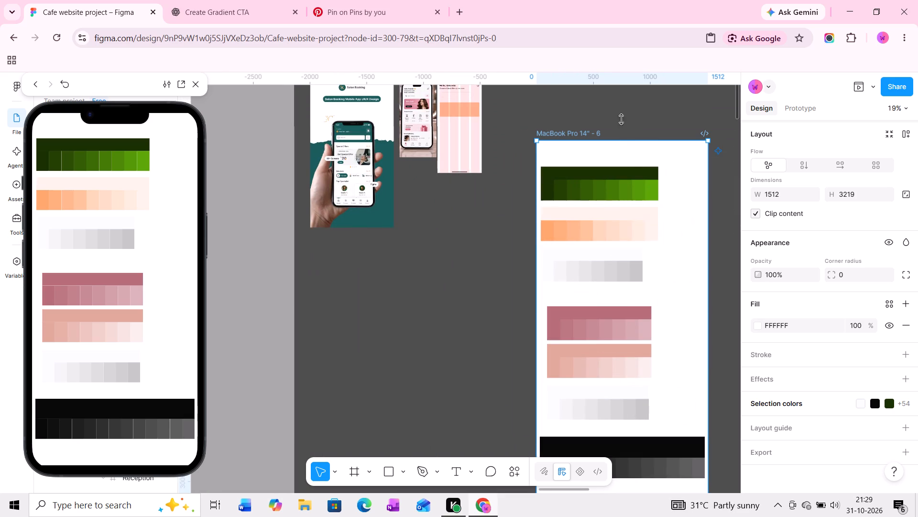
scroll(600, 175, "up", 5, "ctrl")
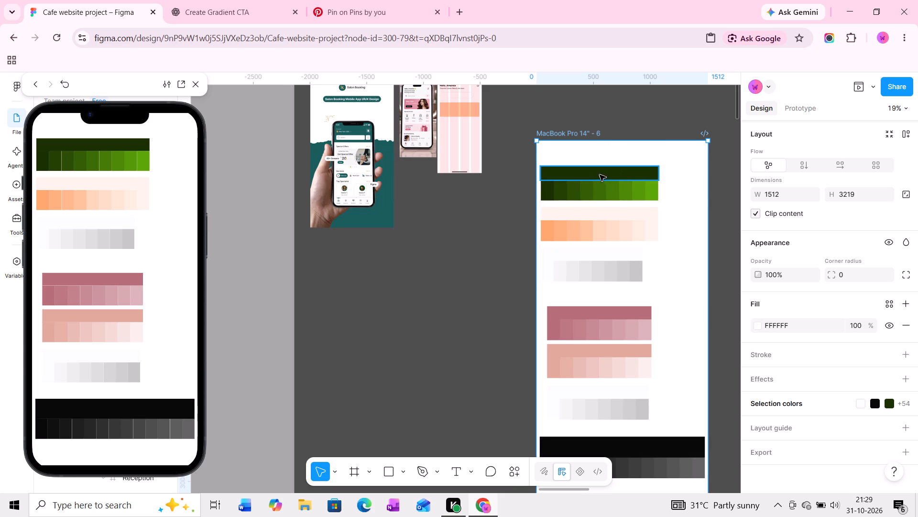
middle_click_drag(604, 173, 568, 172)
left_click(457, 185)
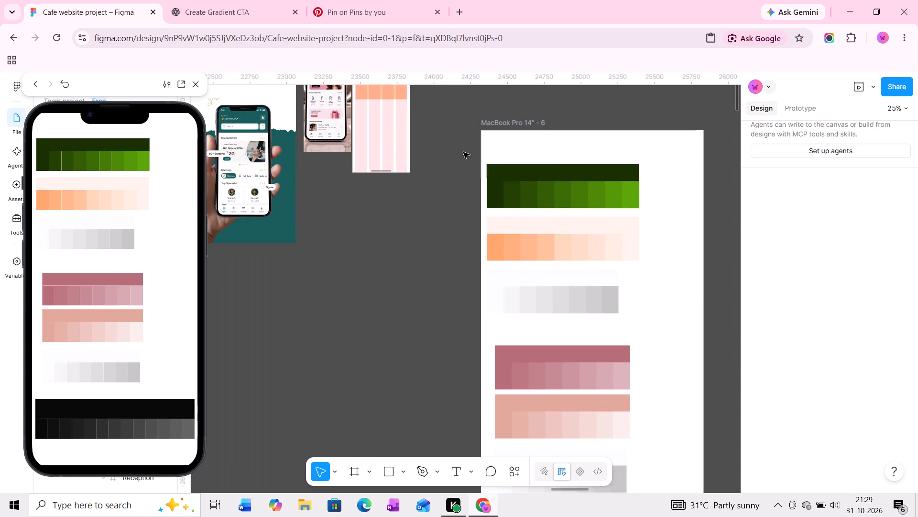
left_click_drag(463, 151, 668, 215)
key("Delete")
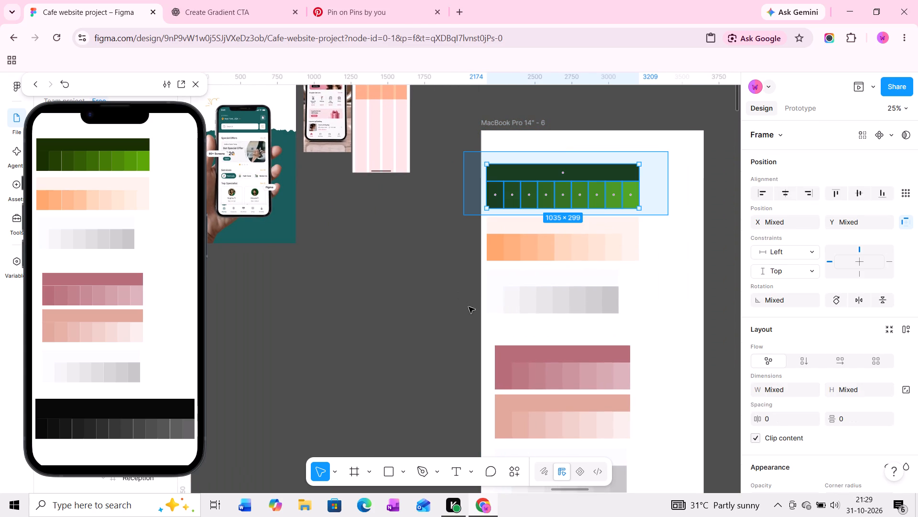
Delete the rose palette, the salmon palette and the grey palette below them from the copied palette frame.
middle_click_drag(510, 314, 514, 270)
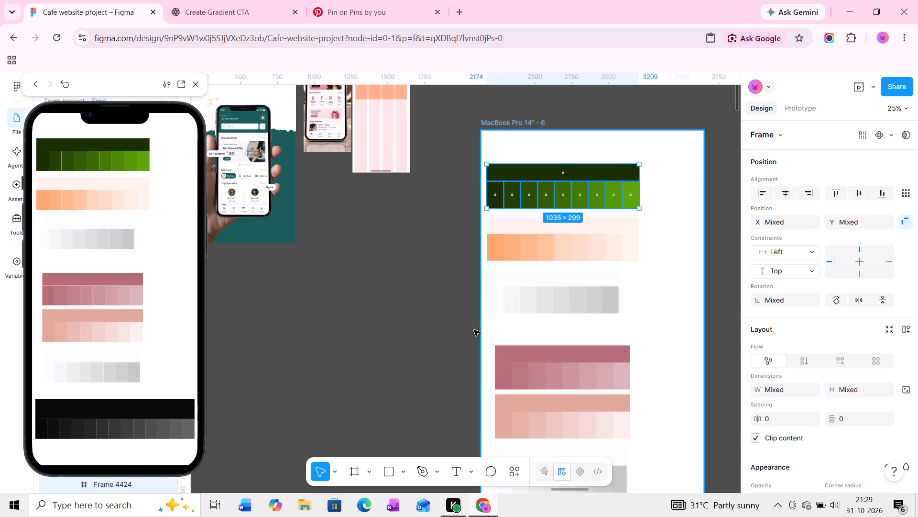
left_click_drag(458, 291, 662, 445)
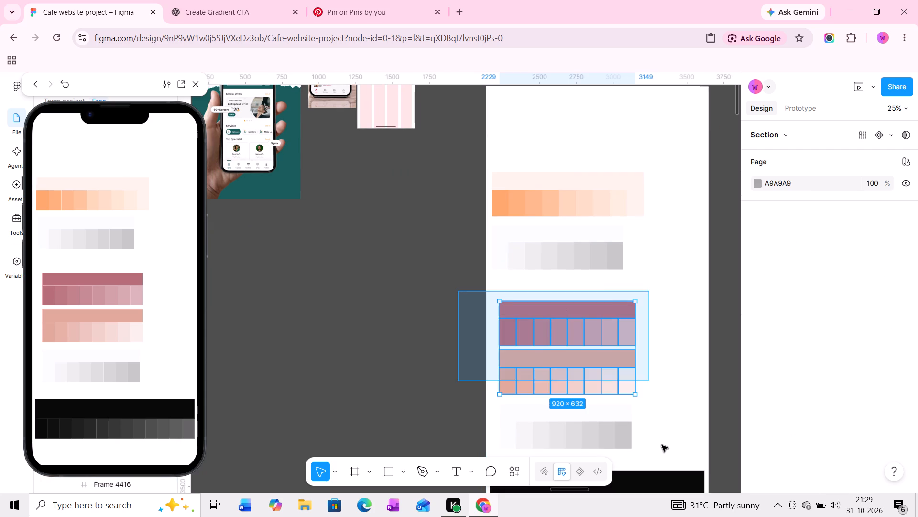
left_click_drag(662, 445, 664, 453)
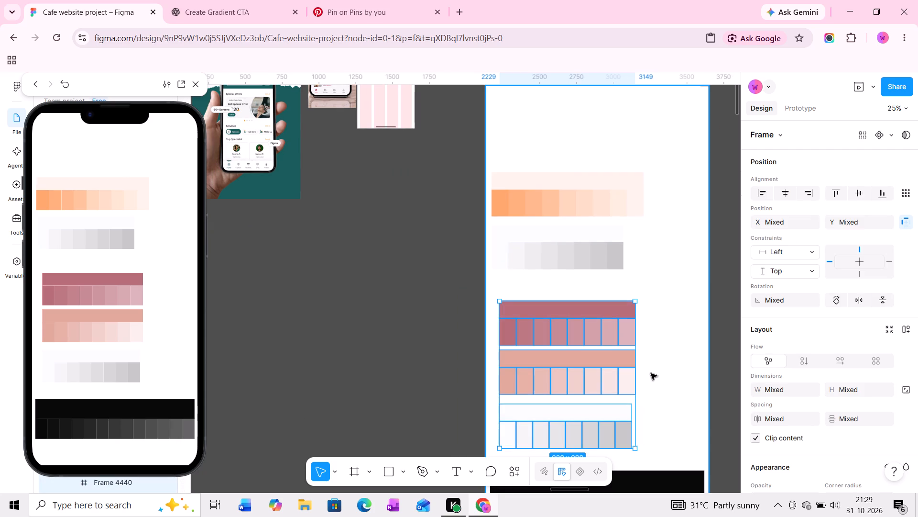
key("Delete")
Move the copied palette frame up and closer to the iPhone frame, to about X 1814, Y 45 in Section 2.
middle_click_drag(639, 334, 640, 298)
left_click_drag(621, 322, 619, 314)
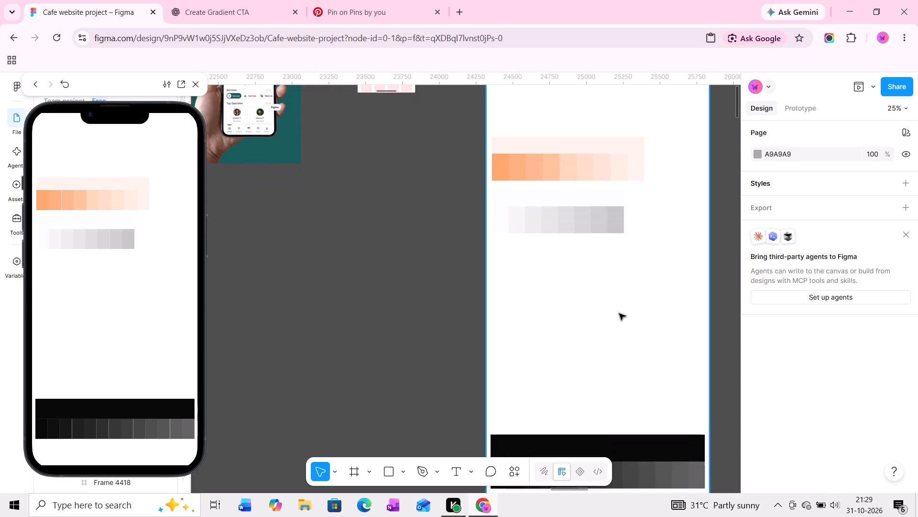
left_click_drag(619, 314, 609, 220)
middle_click_drag(598, 221, 611, 328)
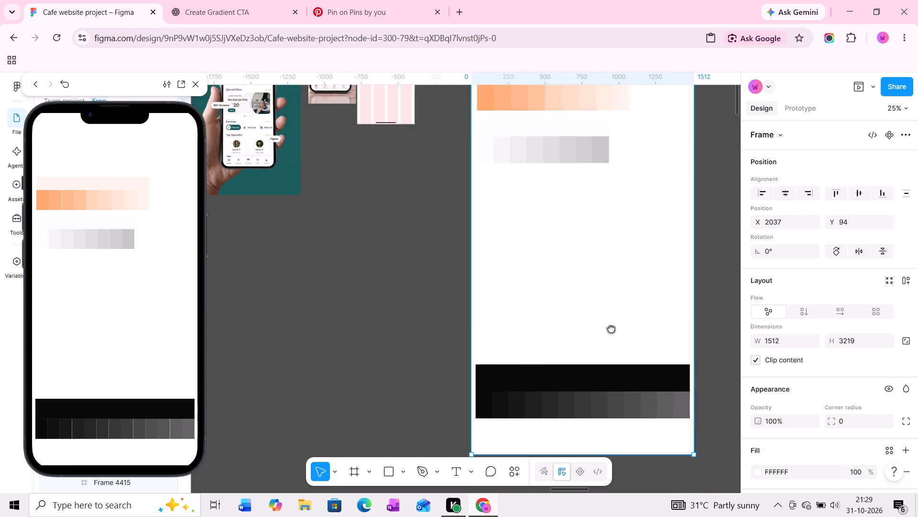
middle_click_drag(611, 328, 633, 392)
left_click_drag(631, 392, 599, 383)
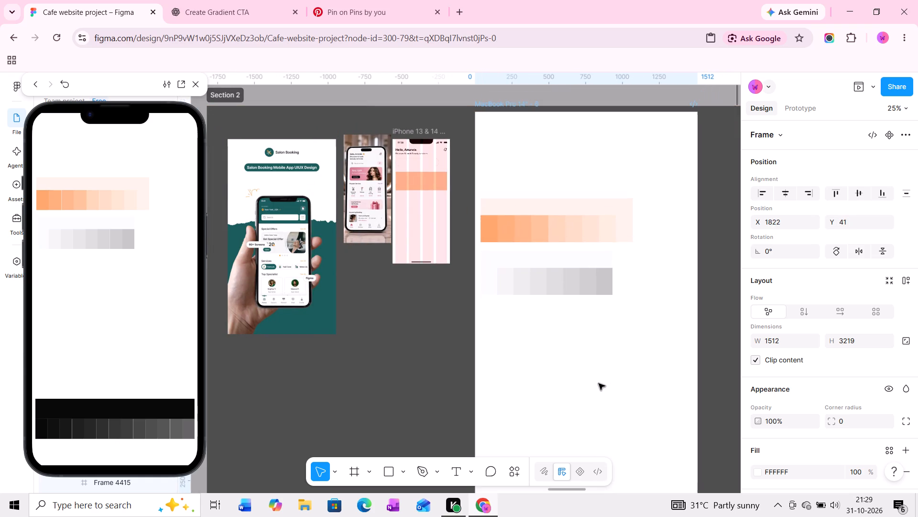
left_click_drag(599, 383, 598, 384)
Shorten the copied palette frame from its upper edge to a height of about 1372, cropping out the black palette.
left_click_drag(577, 112, 577, 119)
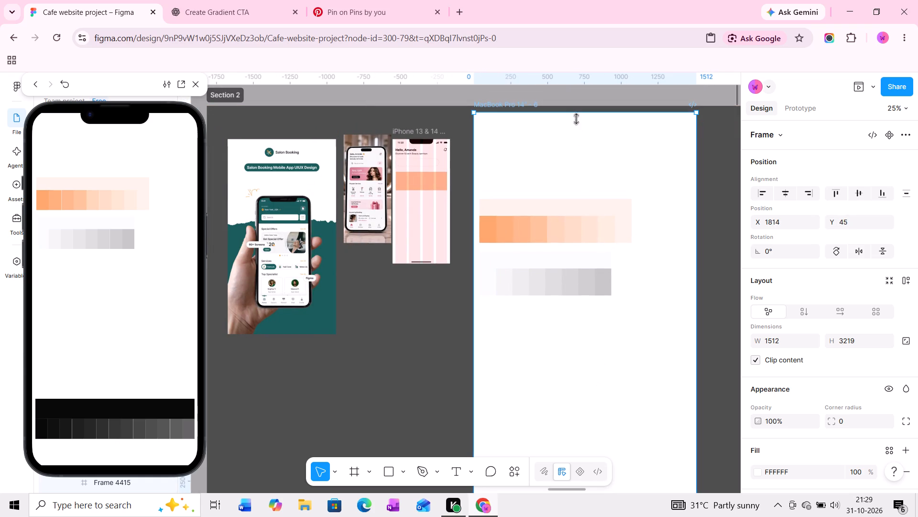
left_click_drag(577, 119, 568, 224)
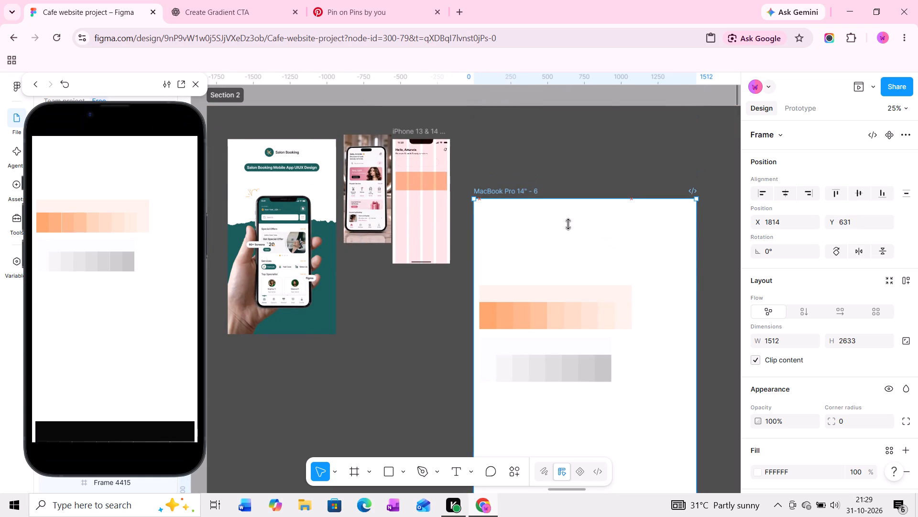
left_click_drag(568, 224, 568, 225)
left_click_drag(561, 224, 551, 289)
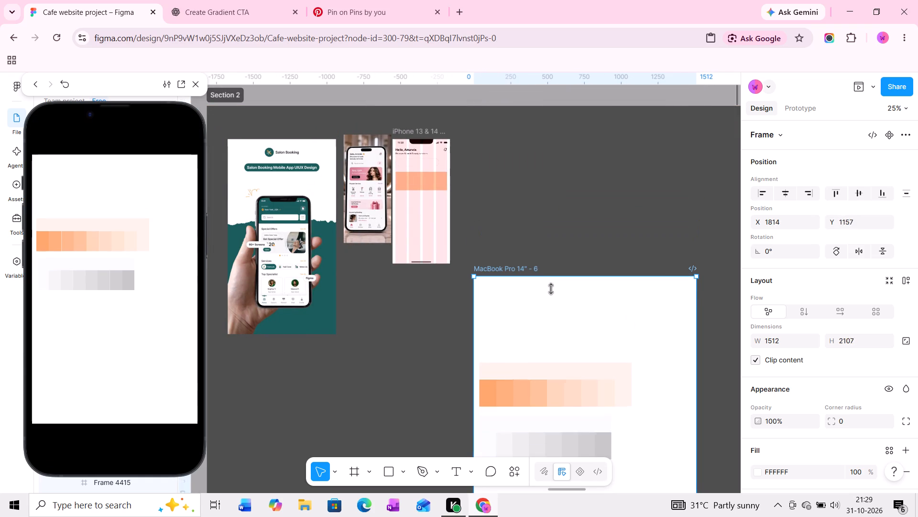
left_click_drag(551, 289, 551, 352)
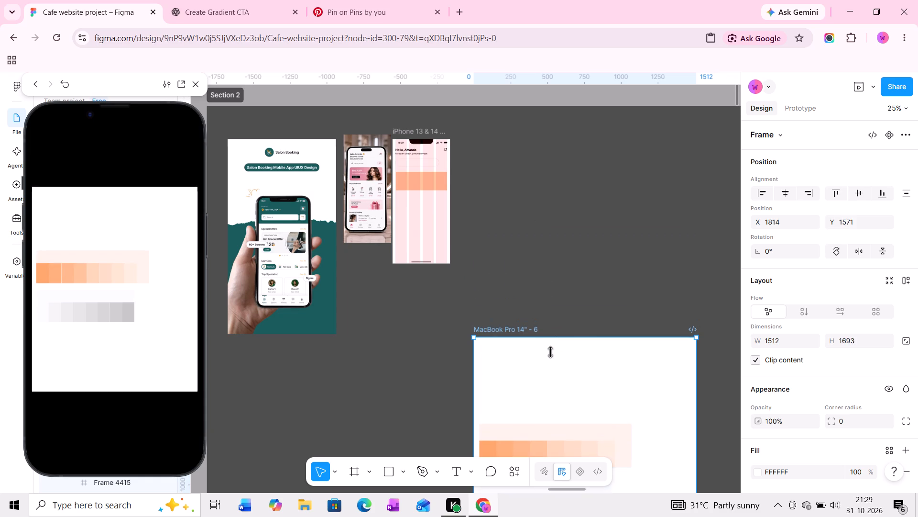
left_click_drag(551, 352, 552, 415)
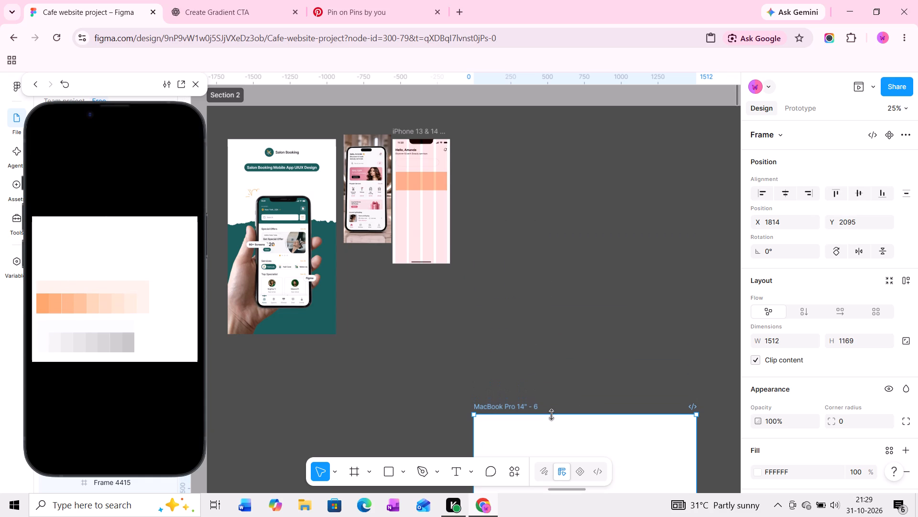
left_click_drag(552, 415, 555, 385)
Move the shortened palette frame up beside the iPhone frame, to about X 1741, Y 150.
left_click_drag(562, 415, 574, 158)
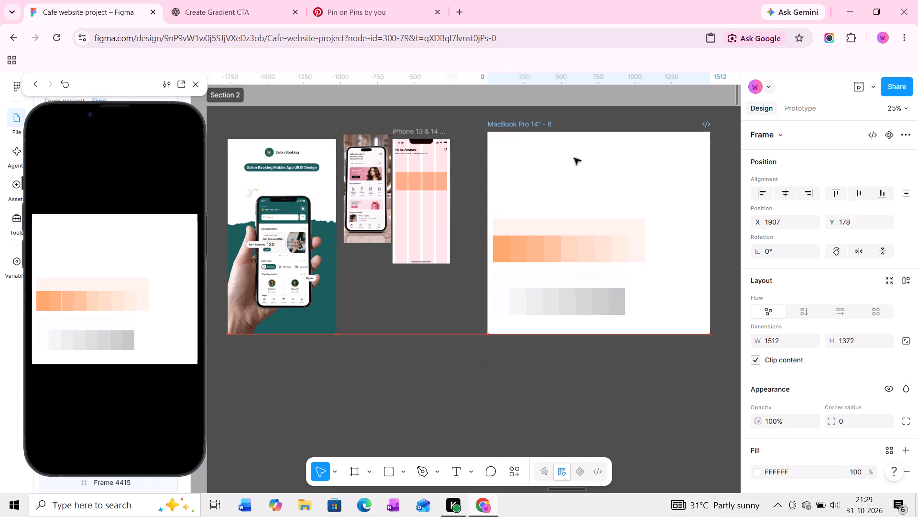
left_click_drag(574, 158, 551, 158)
Trim the empty area above the orange palette in the copied frame, reducing the frame's height to about 896.
scroll(441, 159, "up", 6, "ctrl")
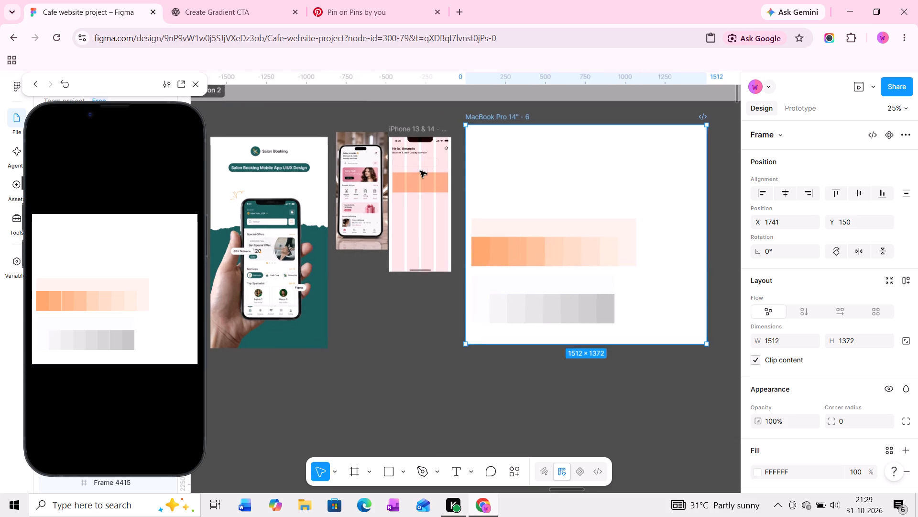
scroll(420, 171, "up", 8, "ctrl")
middle_click_drag(419, 178, 368, 271)
left_click_drag(564, 175, 563, 198, "ctrl")
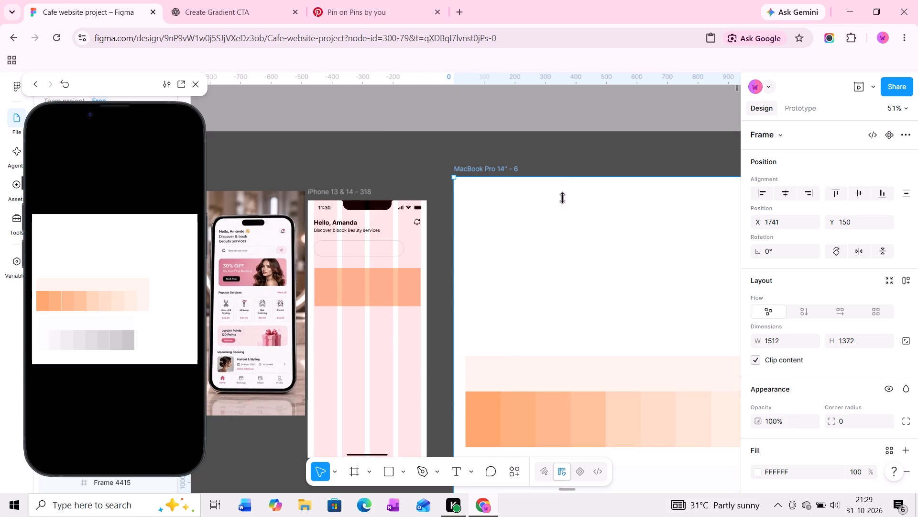
left_click_drag(563, 198, 557, 323, "ctrl")
Move the trimmed palette frame up next to the iPhone frame, to about X 1704, Y 136.
left_click_drag(562, 342, 556, 262)
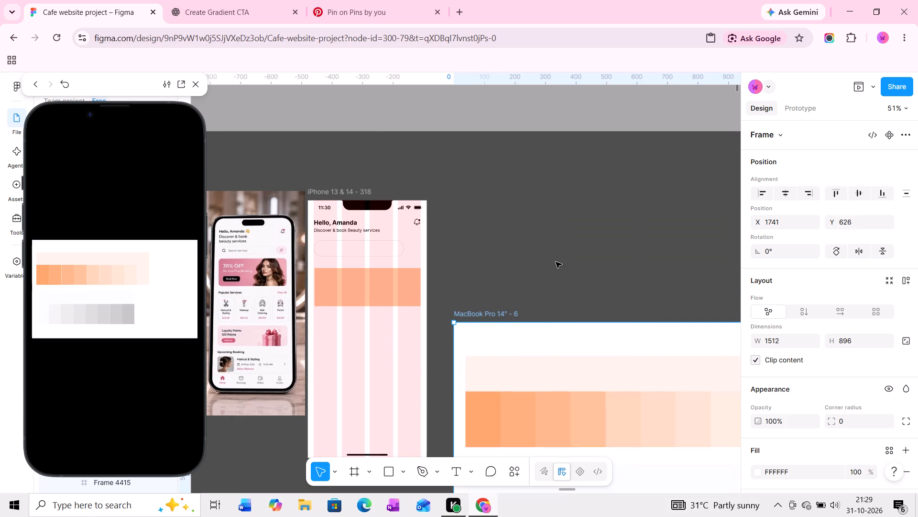
left_click_drag(556, 262, 551, 192)
Fill the promo banner frame with the lighter peach shade FFD6BA sampled from the orange palette beside it.
middle_click_drag(423, 222, 530, 221)
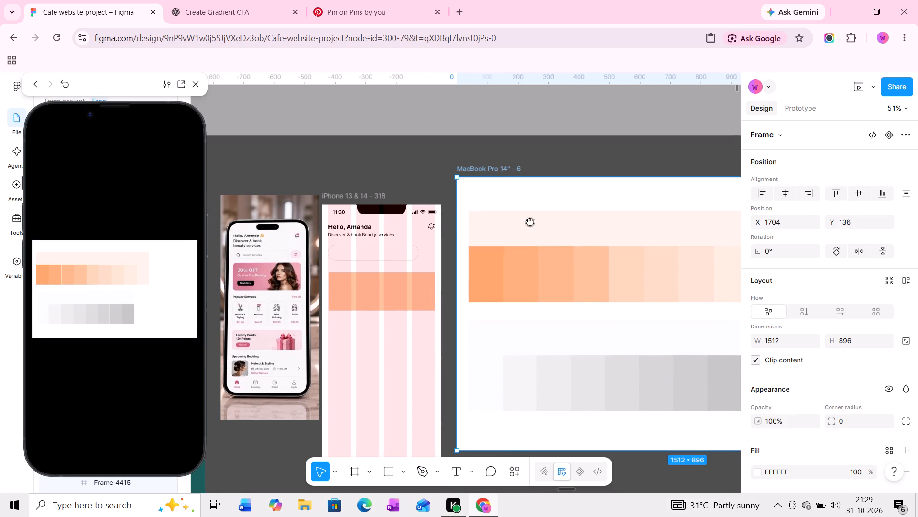
middle_click_drag(530, 221, 532, 221)
left_click(528, 289)
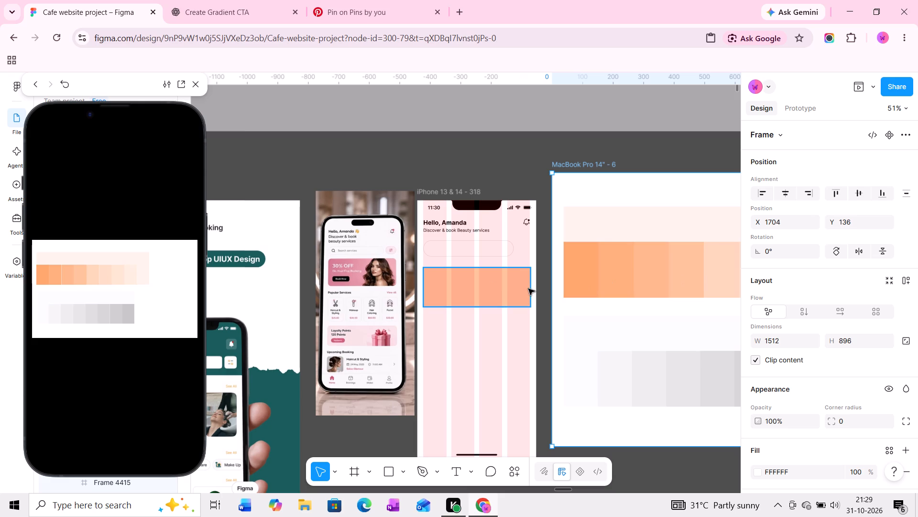
type("oi")
left_click(719, 273)
Change the promo banner's solid fill to a linear gradient, rotate it to run horizontally, and flip its direction.
scroll(829, 365, "down", 3)
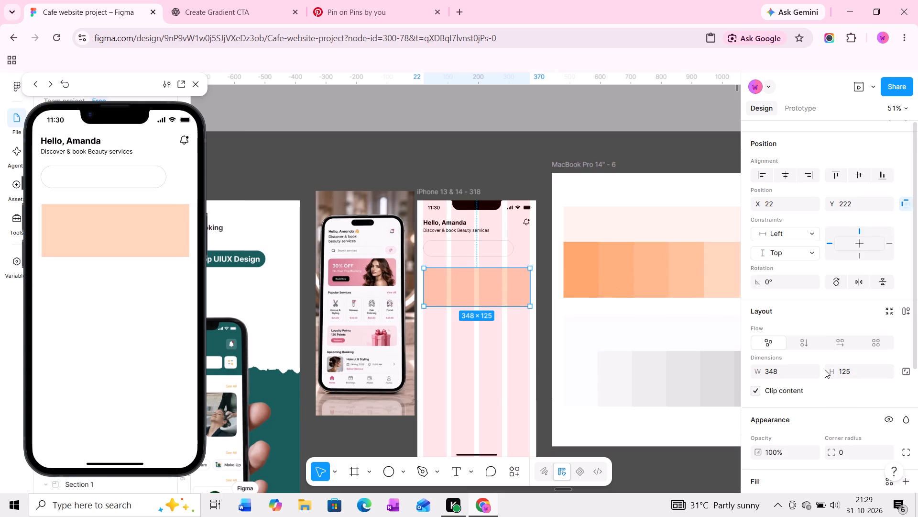
left_click(761, 348)
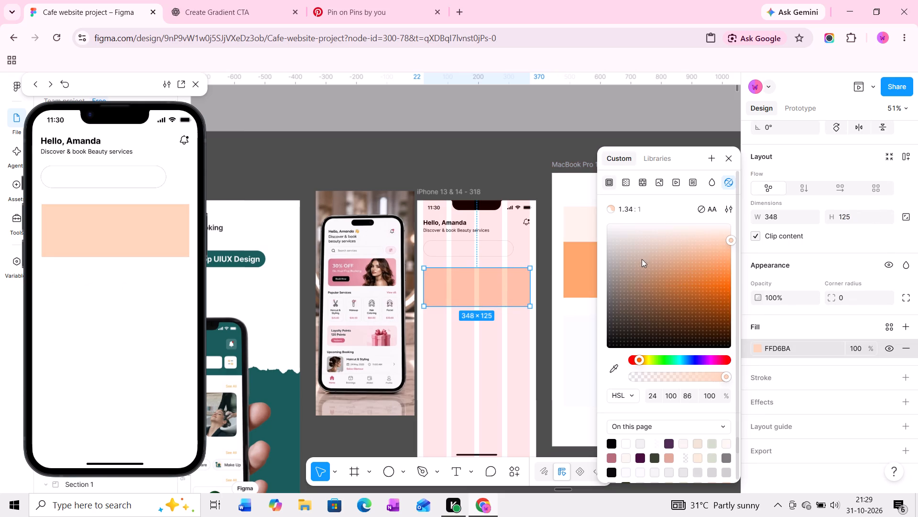
left_click(622, 180)
middle_click_drag(470, 291, 406, 290)
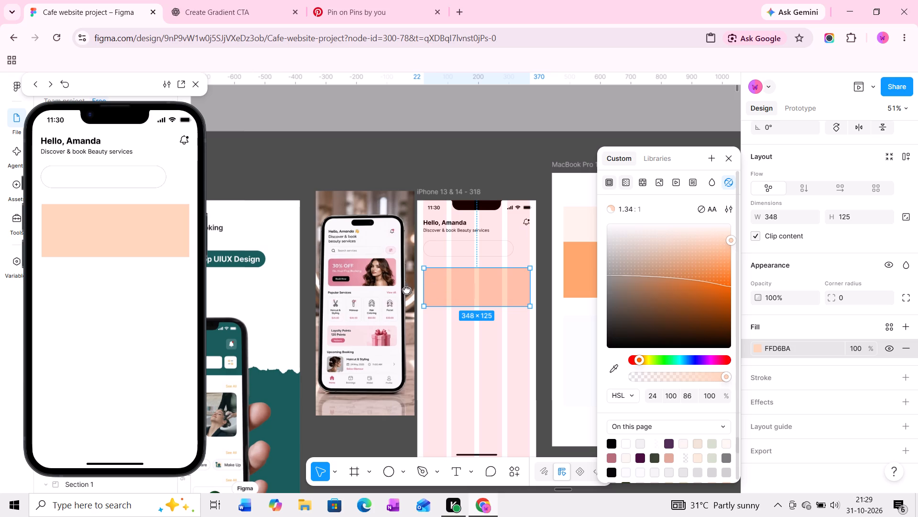
middle_click_drag(406, 290, 404, 290)
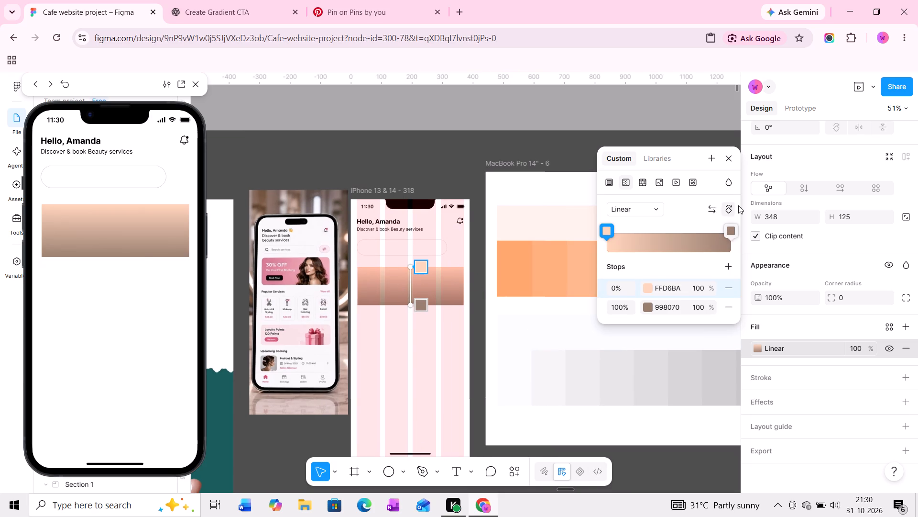
left_click(718, 207)
left_click(727, 207)
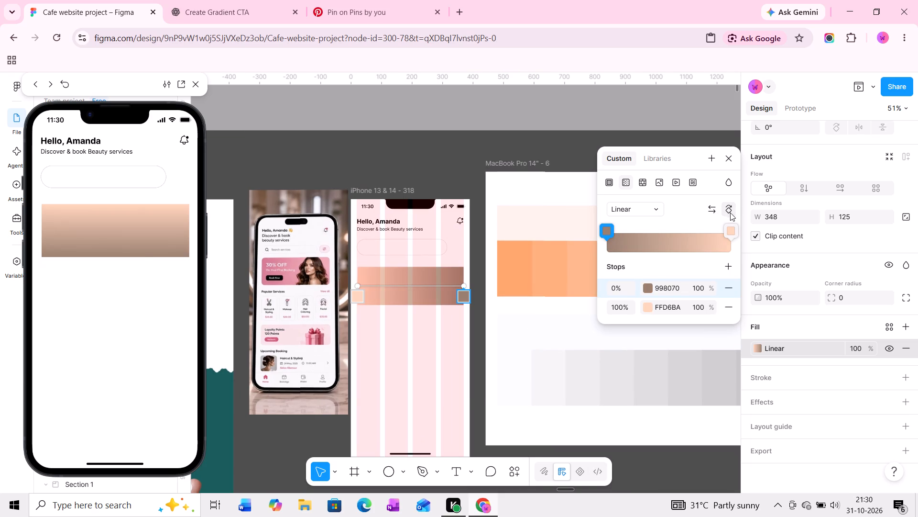
middle_click_drag(568, 260, 554, 263)
left_click(713, 210)
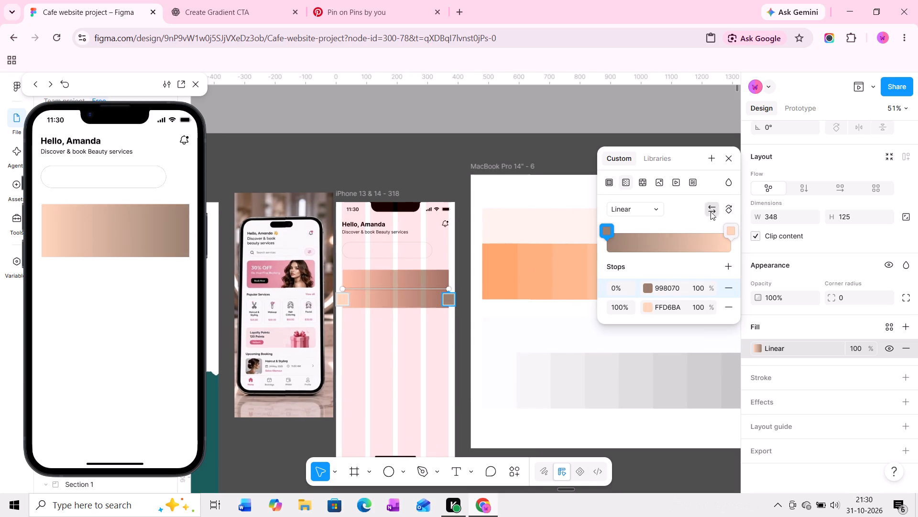
Set the gradient's 0% stop to the strong orange FEA86C sampled from the first swatch of the orange palette.
middle_click_drag(514, 281, 485, 282)
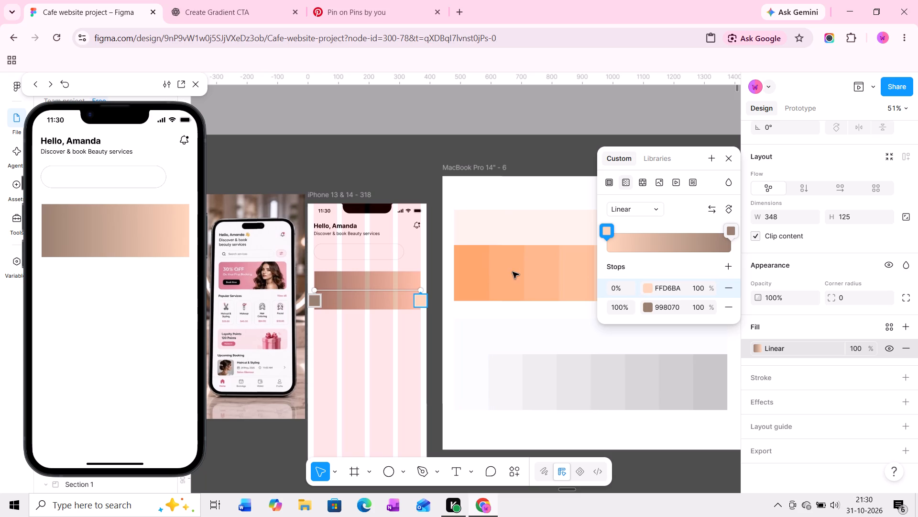
key("i")
left_click(478, 276)
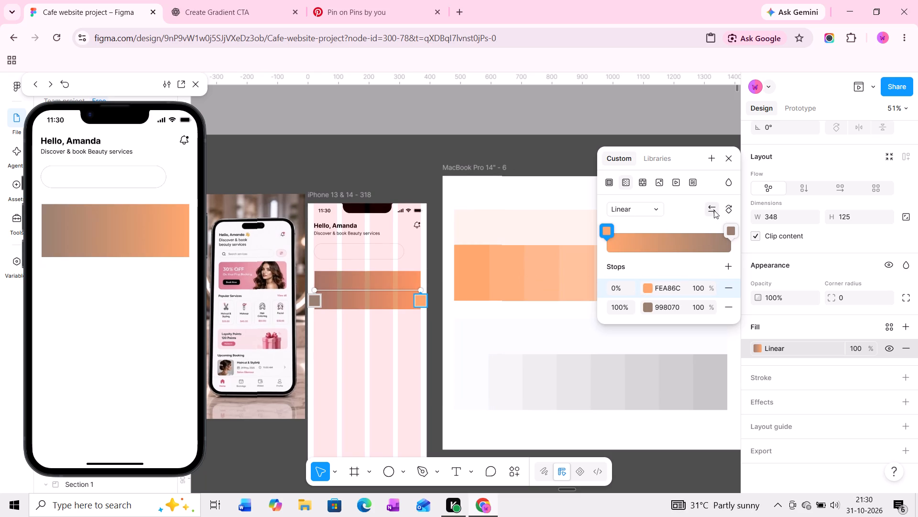
Set the gradient's 100% stop to the light peach FFD6BA sampled from the orange palette.
left_click(646, 303)
middle_click_drag(520, 289, 489, 292)
left_click(586, 200)
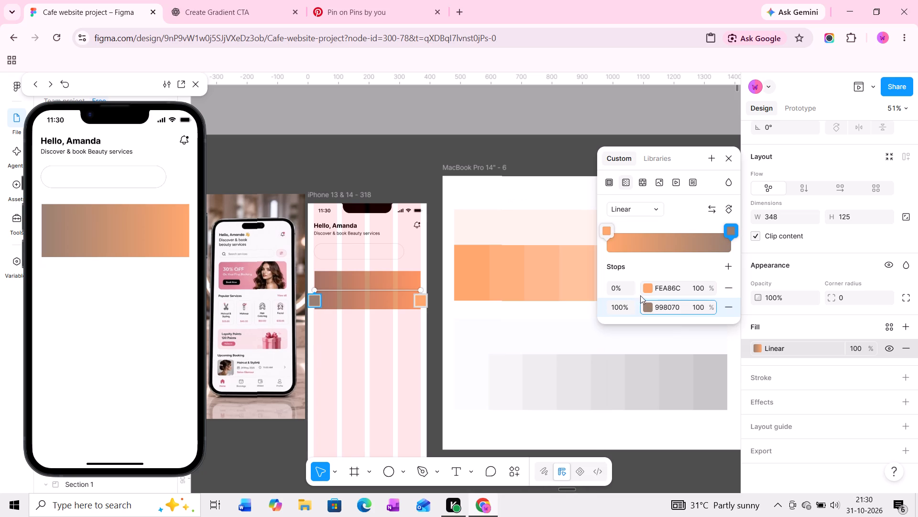
left_click(646, 290)
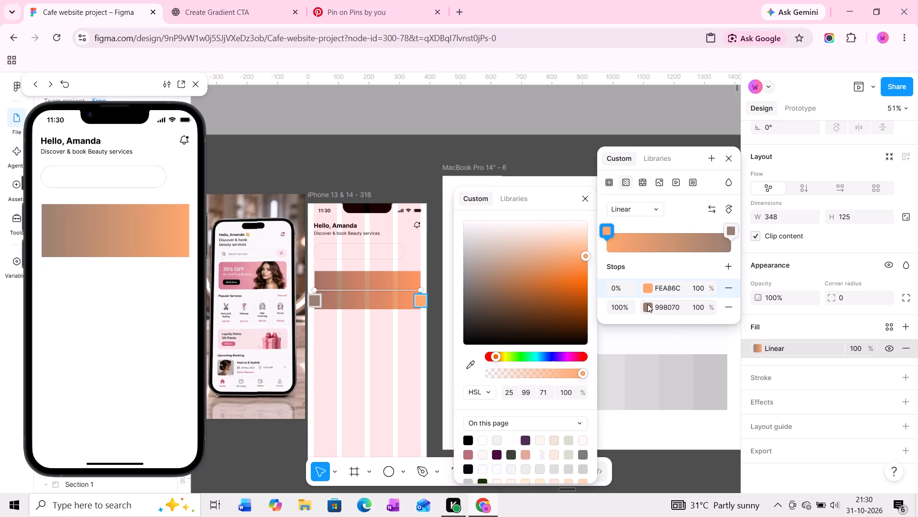
left_click(647, 304)
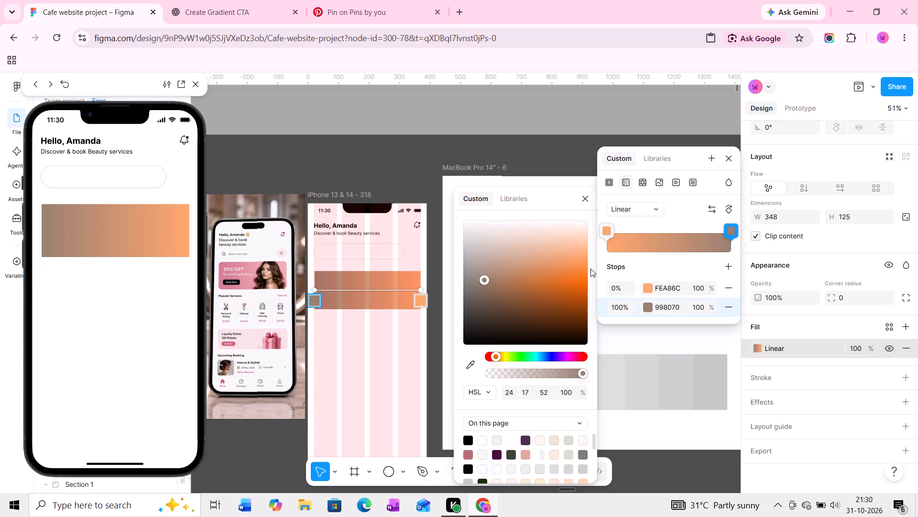
left_click(579, 197)
middle_click_drag(558, 269, 477, 269)
key("i")
left_click(524, 266)
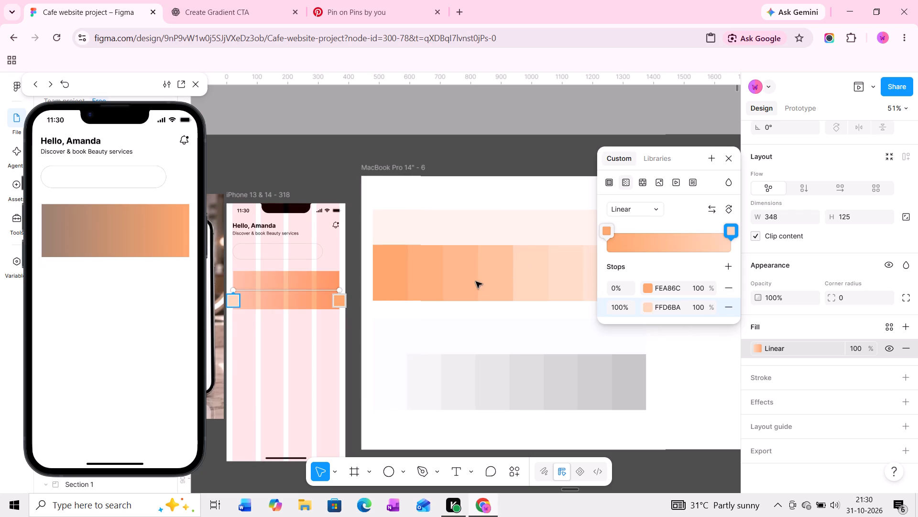
Flip the banner gradient so FEA86C is at its left end and FFD6BA at its right end.
middle_click_drag(470, 282, 477, 282)
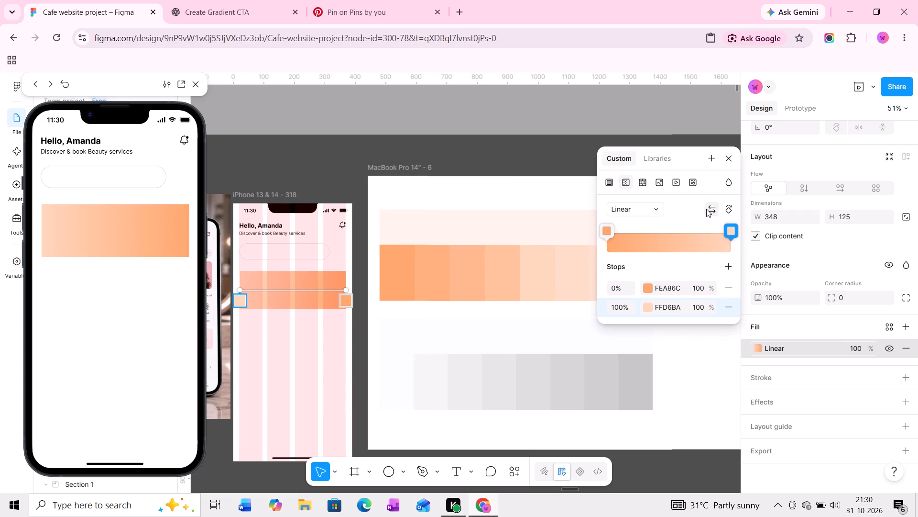
left_click(707, 209)
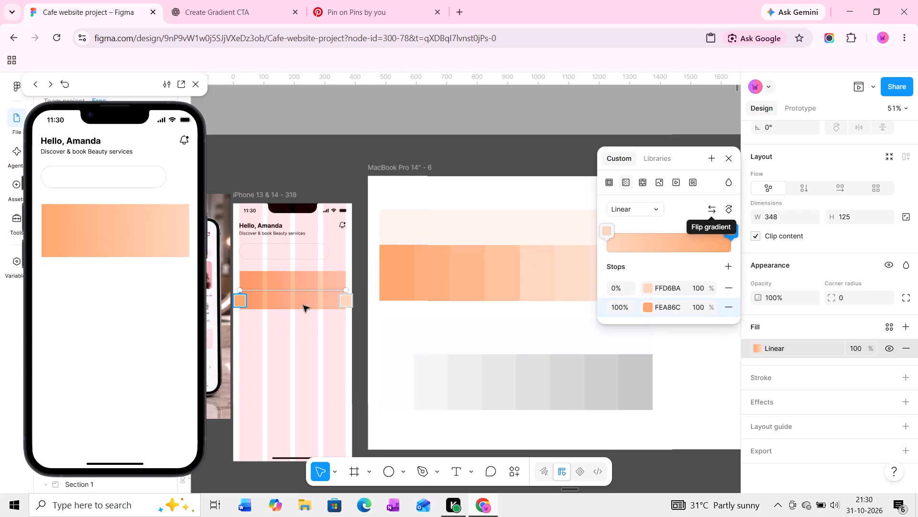
left_click(726, 160)
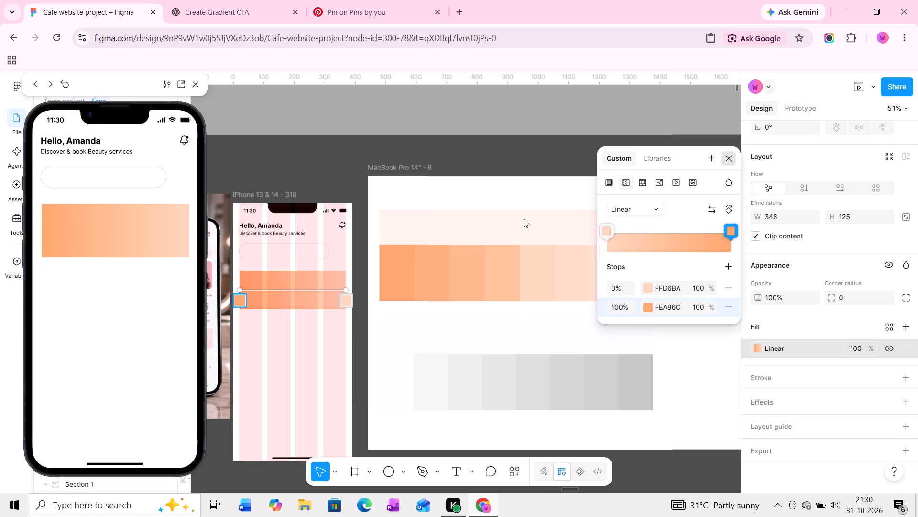
Move the promo banner to X 20, aligned with the search field's left edge and 25 below it.
left_click(264, 291)
scroll(258, 291, "up", 5, "ctrl")
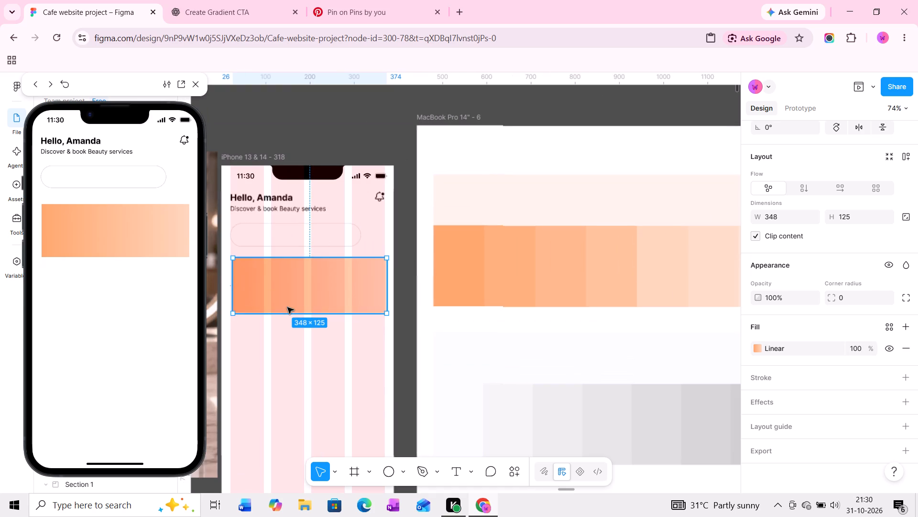
scroll(281, 294, "up", 5, "ctrl")
middle_click_drag(280, 293, 368, 291)
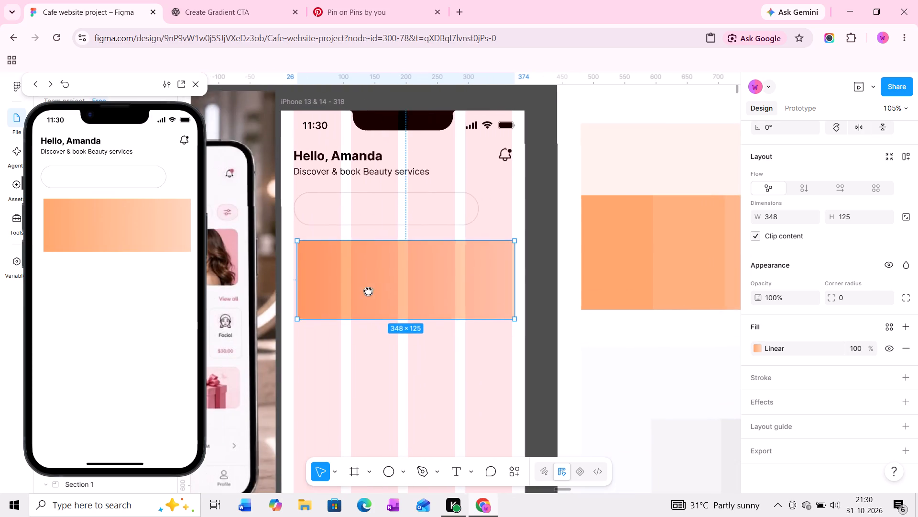
scroll(367, 289, "up", 4, "ctrl")
left_click_drag(385, 271, 379, 270)
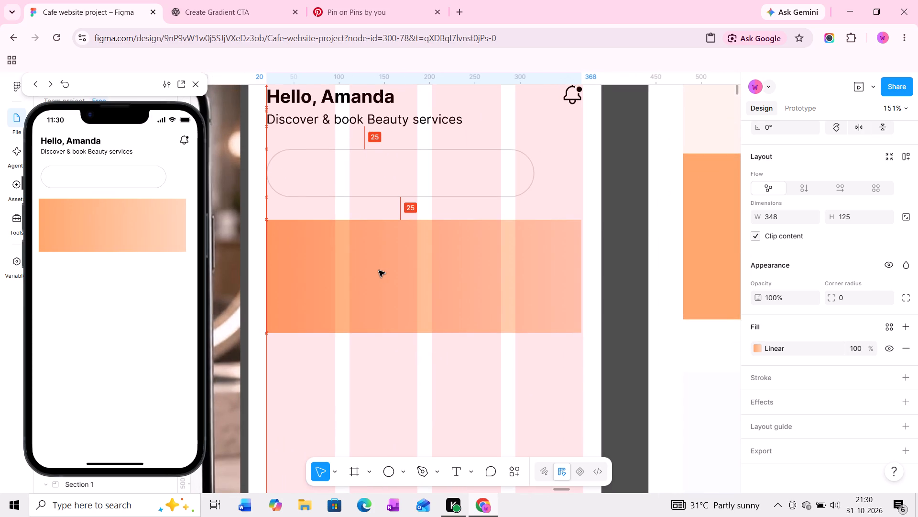
left_click_drag(379, 270, 380, 270)
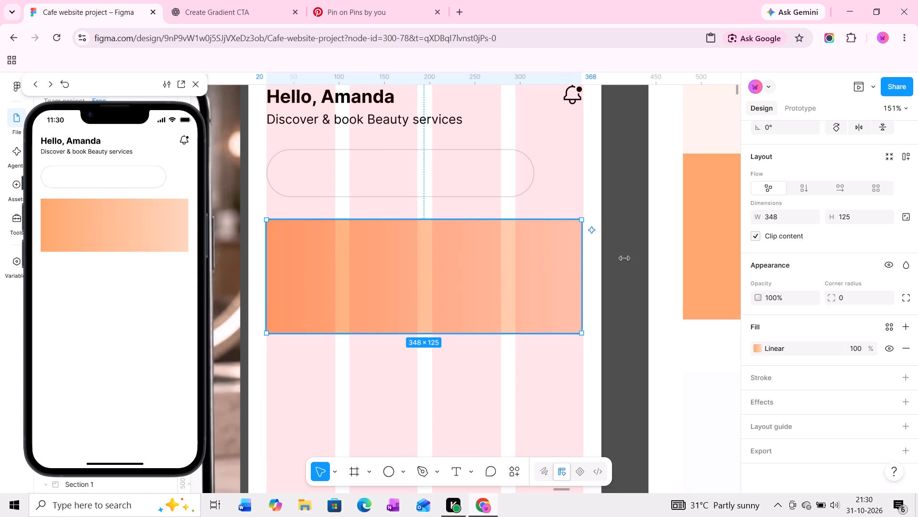
Widen the banner to the last column's outer edge and extend it downward, making it about 350 × 149.
scroll(626, 258, "up", 5, "ctrl")
scroll(576, 255, "up", 6, "ctrl")
left_click_drag(550, 255, 556, 255)
scroll(398, 236, "down", 17, "ctrl")
middle_click_drag(385, 262, 474, 260)
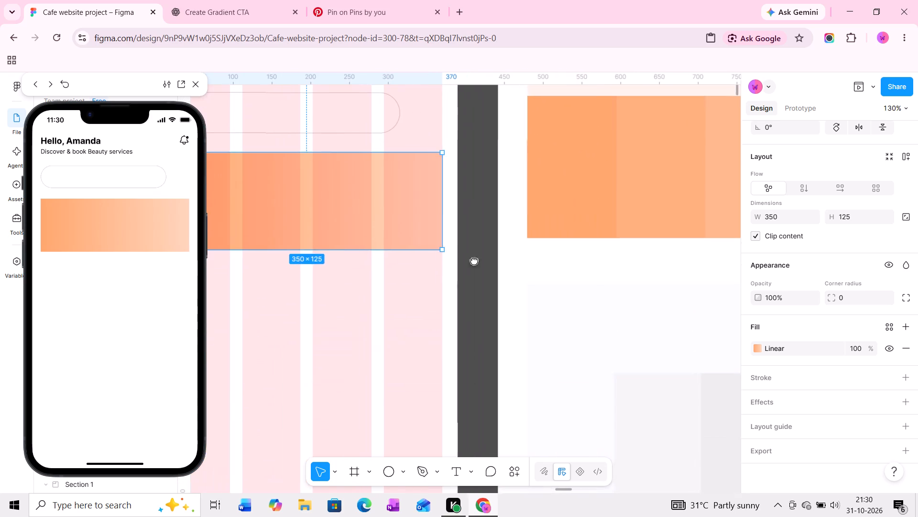
middle_click_drag(474, 260, 477, 260)
left_click_drag(367, 247, 367, 267)
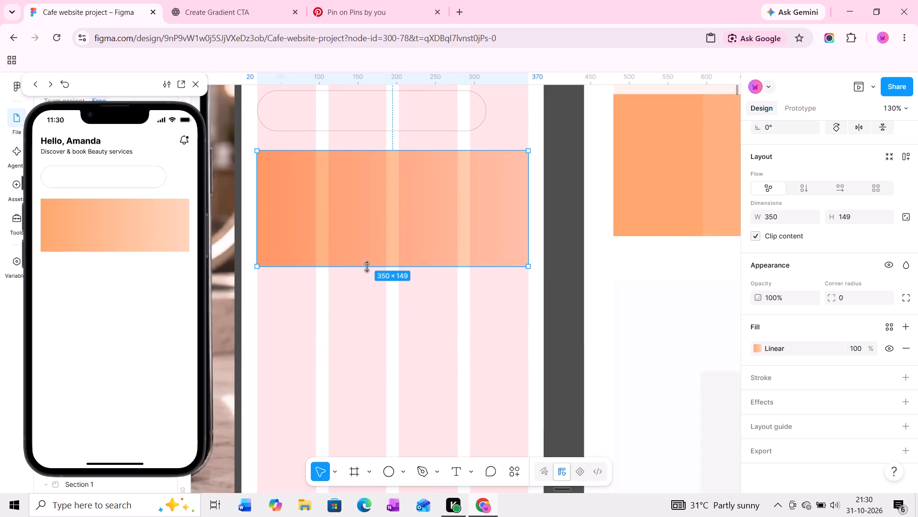
left_click_drag(367, 267, 367, 266)
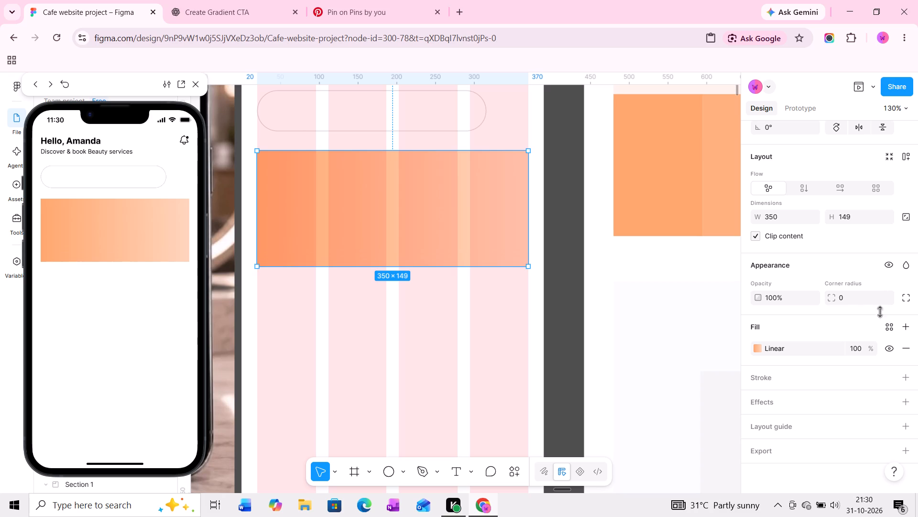
Round the promo banner's corners with a radius of 14.
left_click_drag(831, 294, 621, 286)
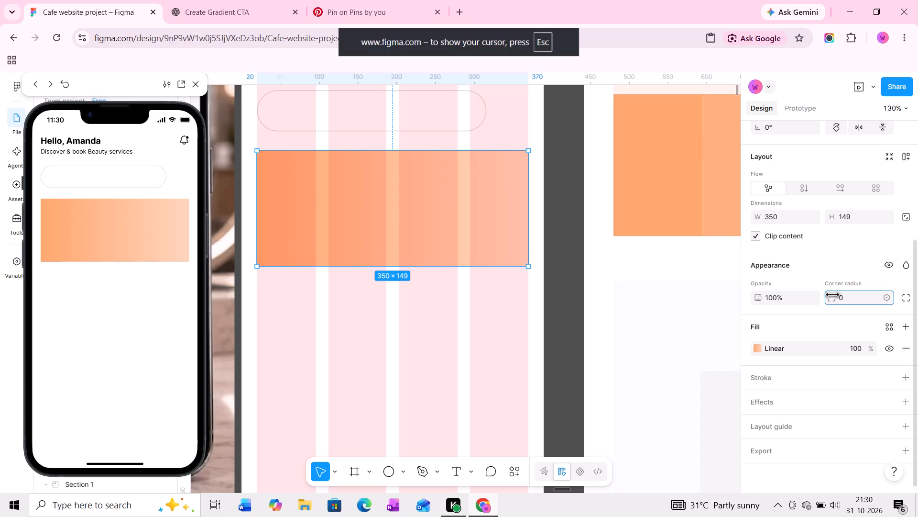
left_click_drag(621, 286, 641, 289)
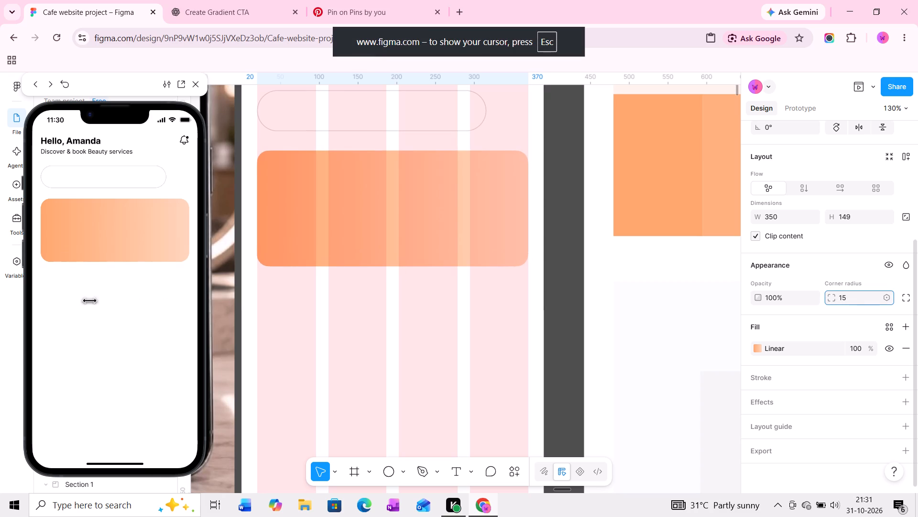
left_click_drag(641, 289, 640, 289)
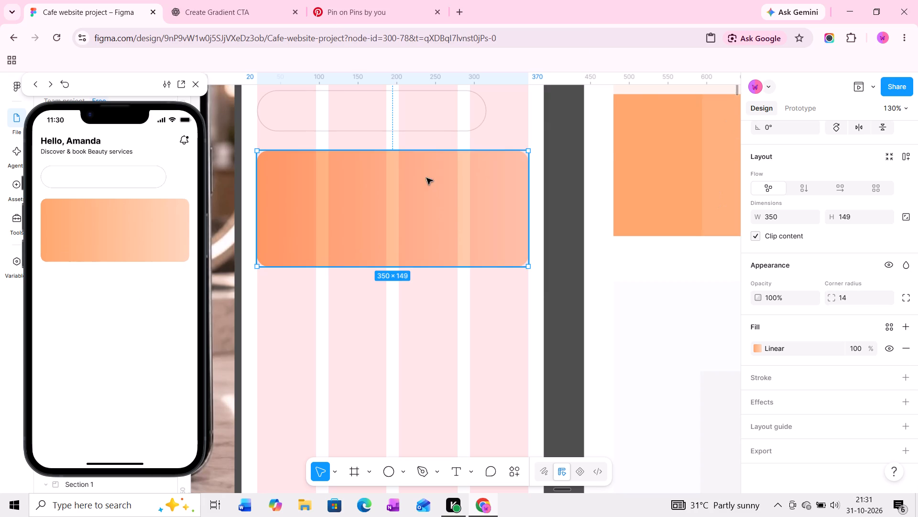
Duplicate the rounded search field outline and place the copy directly below the original.
middle_click_drag(443, 142, 388, 309)
left_click(368, 284, "ctrl")
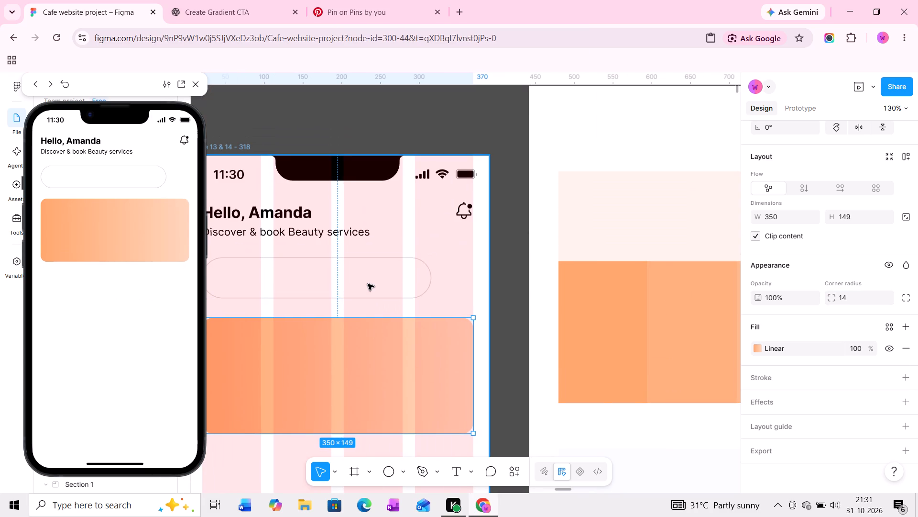
middle_click_drag(376, 284, 430, 287)
left_click(385, 273)
left_click_drag(385, 273, 384, 313, "alt")
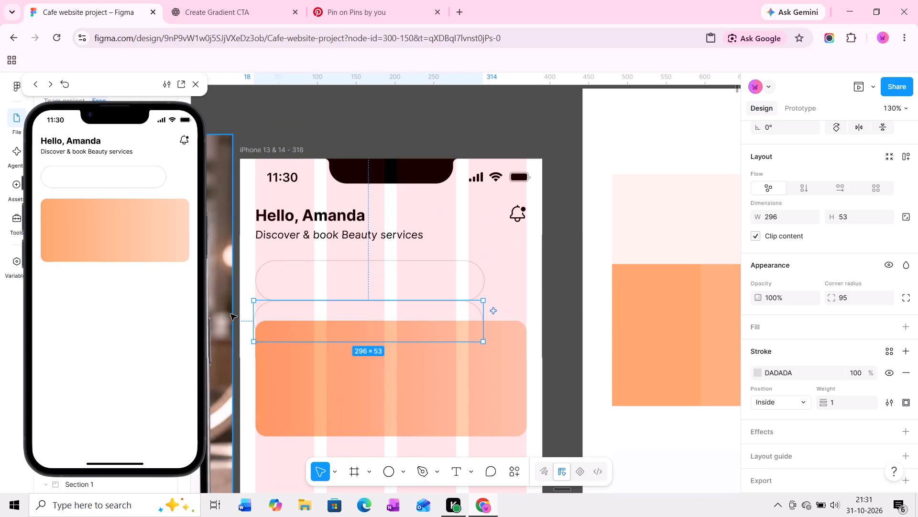
Narrow the duplicated outline from its left side to about 64 × 53.
left_click_drag(256, 313, 430, 313)
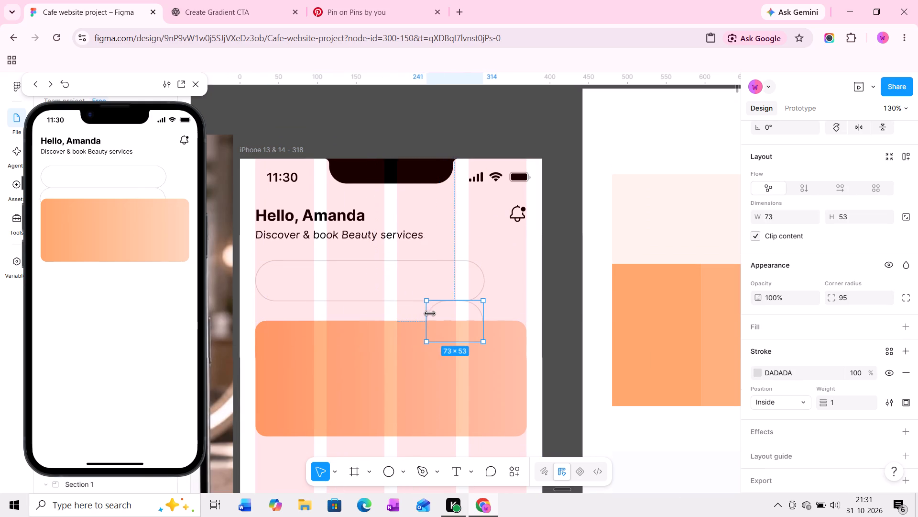
left_click_drag(430, 313, 433, 313)
Move the small outline up level with the search field, ending at the last column's outer edge, at about X 306.
scroll(444, 317, "up", 18, "ctrl")
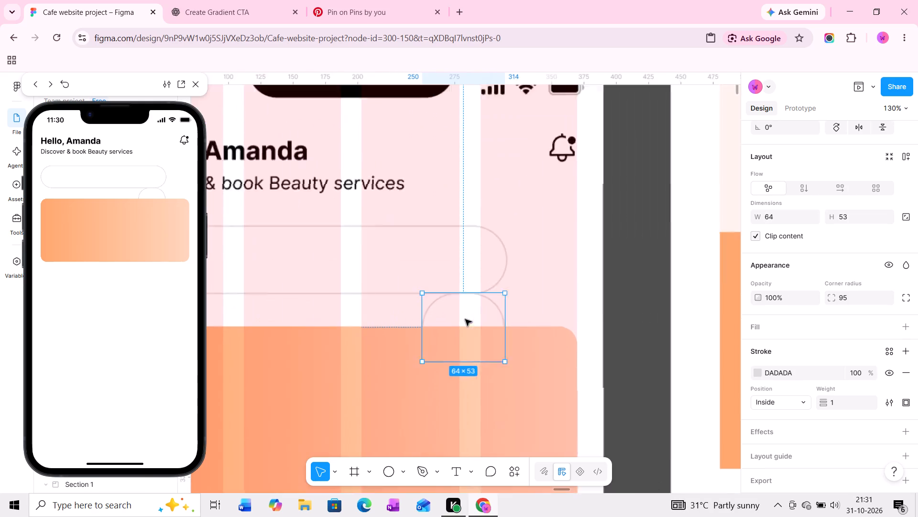
left_click_drag(461, 319, 540, 245)
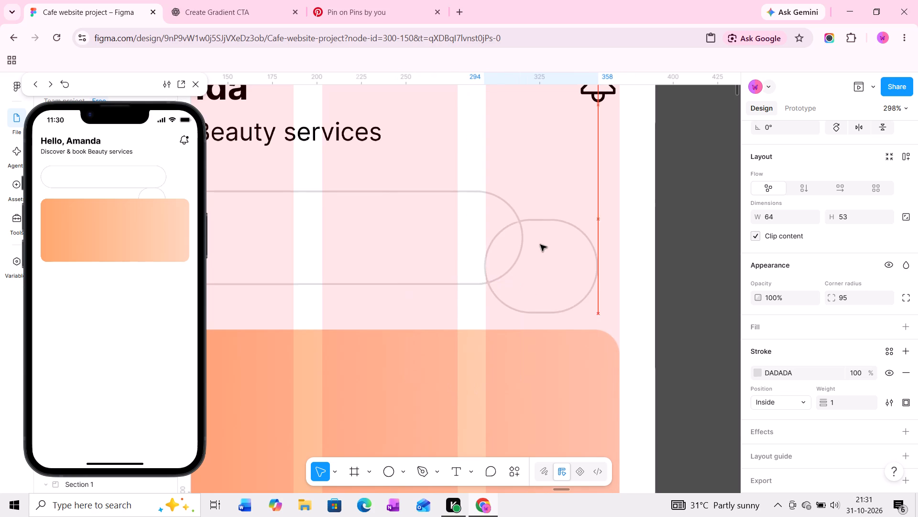
left_click_drag(540, 245, 558, 224)
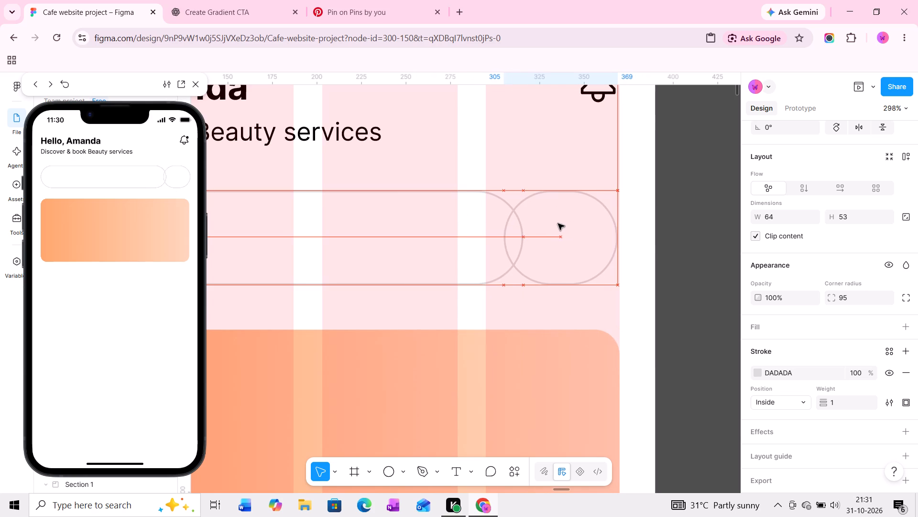
left_click_drag(558, 224, 561, 225)
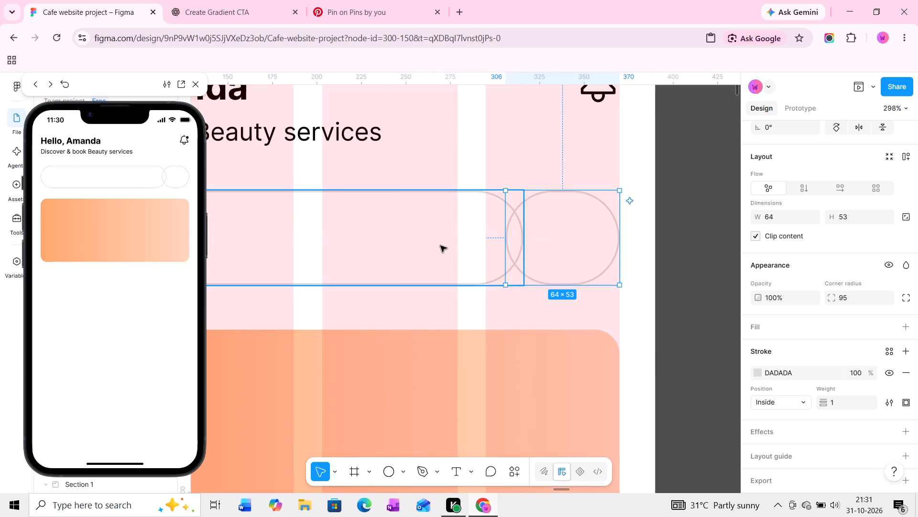
Narrow the search field outline from its right side to about 279 × 53, clearing the overlap with the small outline.
left_click(440, 246, "ctrl")
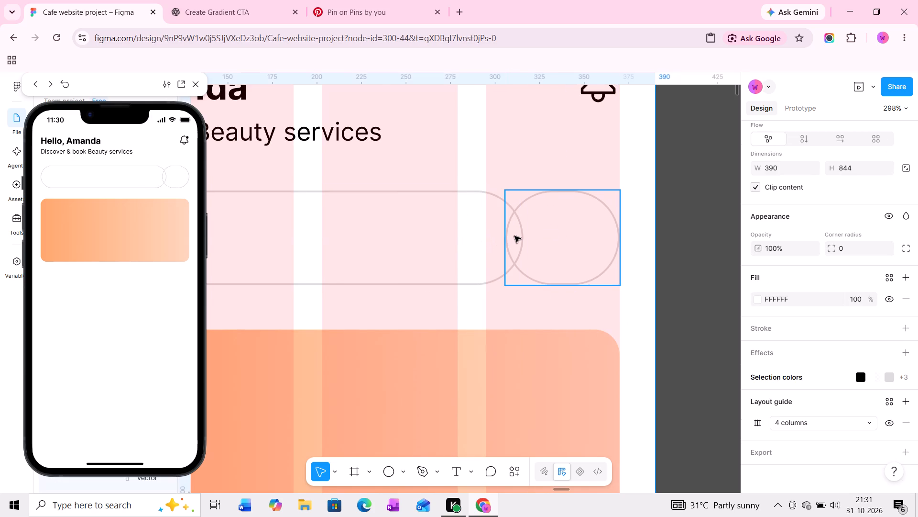
left_click(459, 236)
left_click_drag(522, 231, 507, 231)
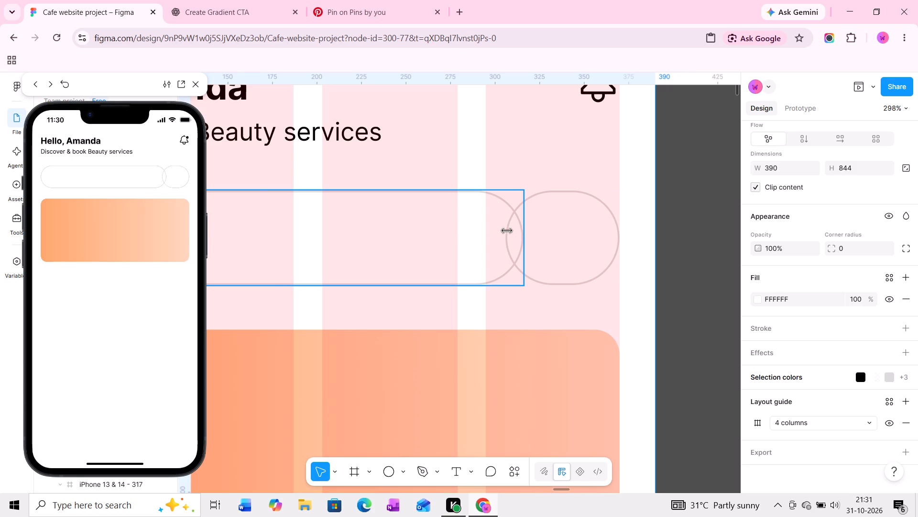
left_click_drag(507, 231, 492, 231)
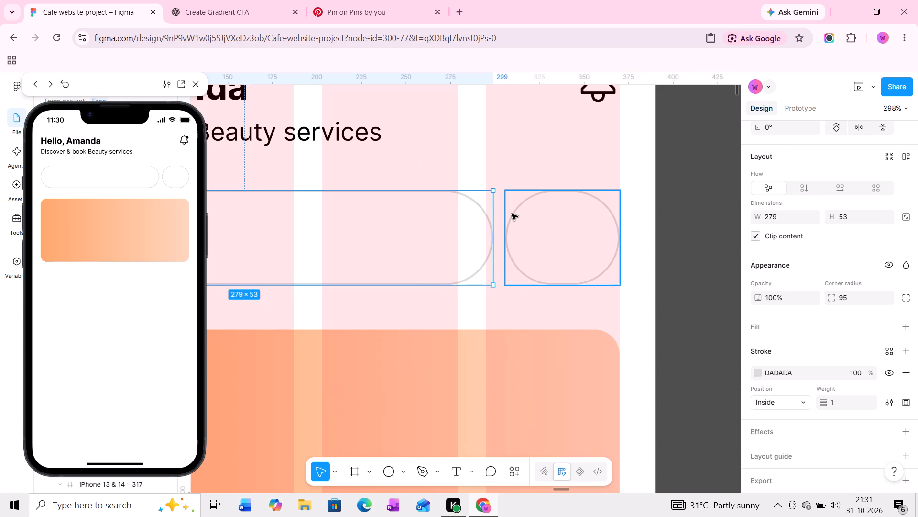
Widen the small outline beside the search field from its left side to about 66 × 53.
left_click(512, 214)
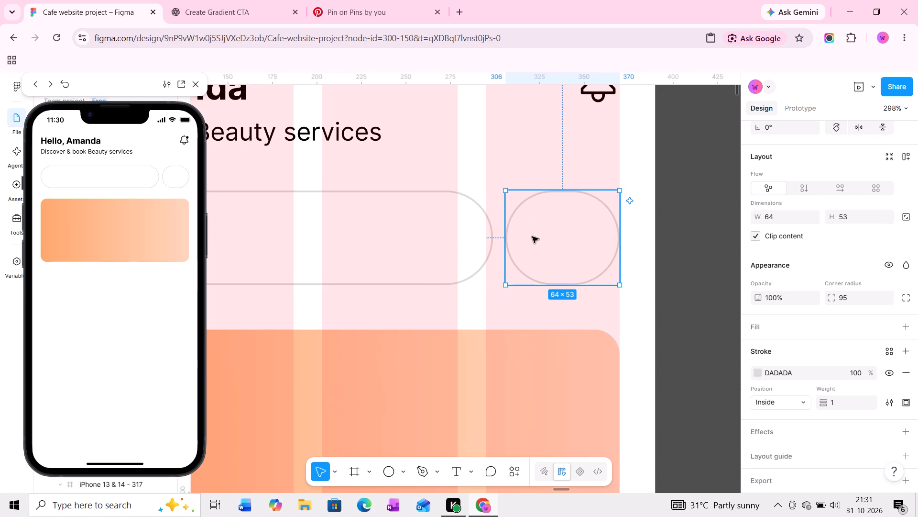
left_click(533, 236)
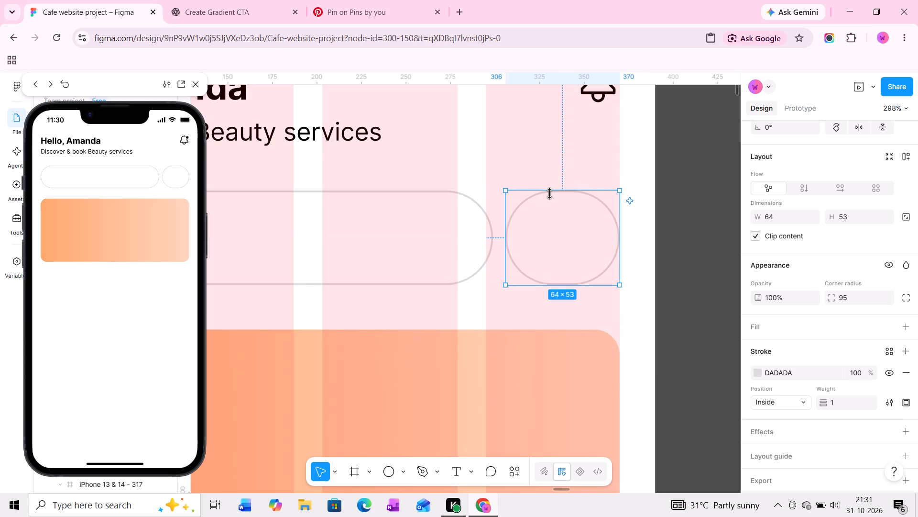
left_click_drag(507, 235, 502, 236)
Compare the search row and promo banner layout with the salon mockup beside the frame.
scroll(506, 237, "down", 5, "ctrl")
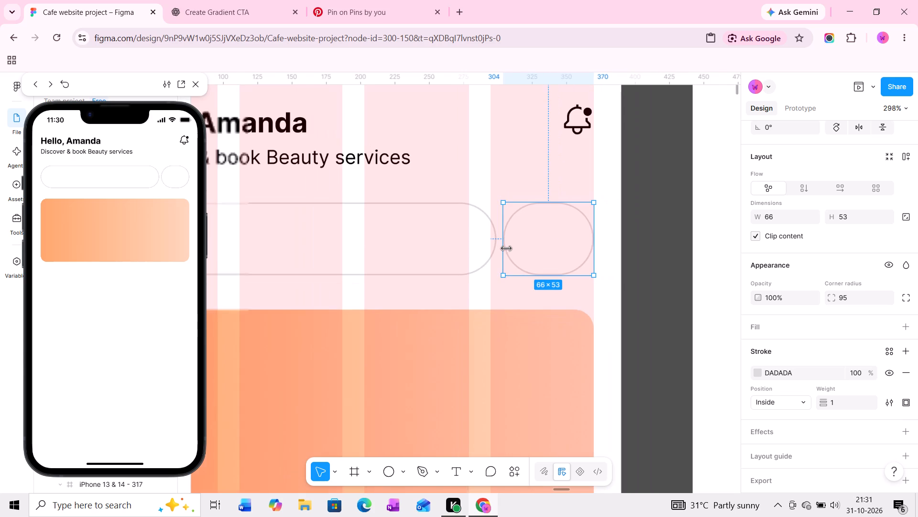
middle_click(505, 254)
scroll(505, 254, "down", 10, "ctrl")
middle_click_drag(475, 274, 538, 266)
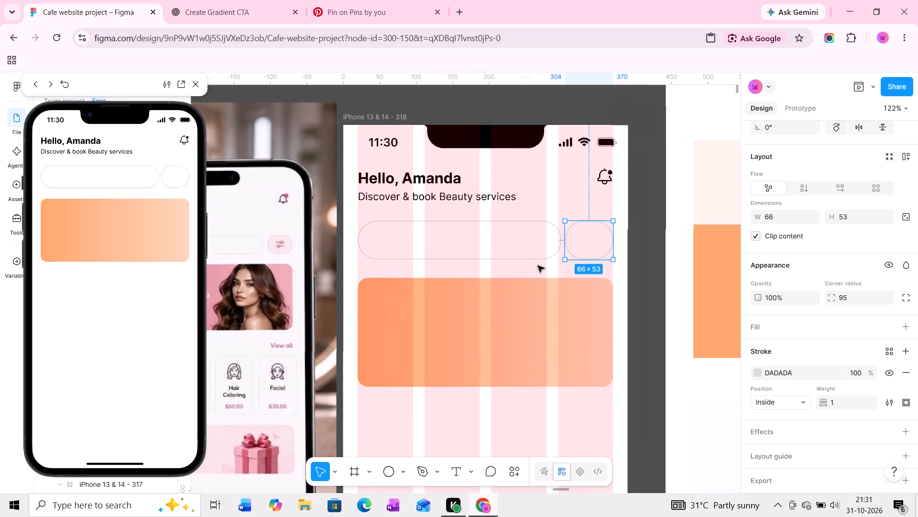
middle_click_drag(540, 265, 535, 265)
scroll(530, 270, "down", 4, "ctrl")
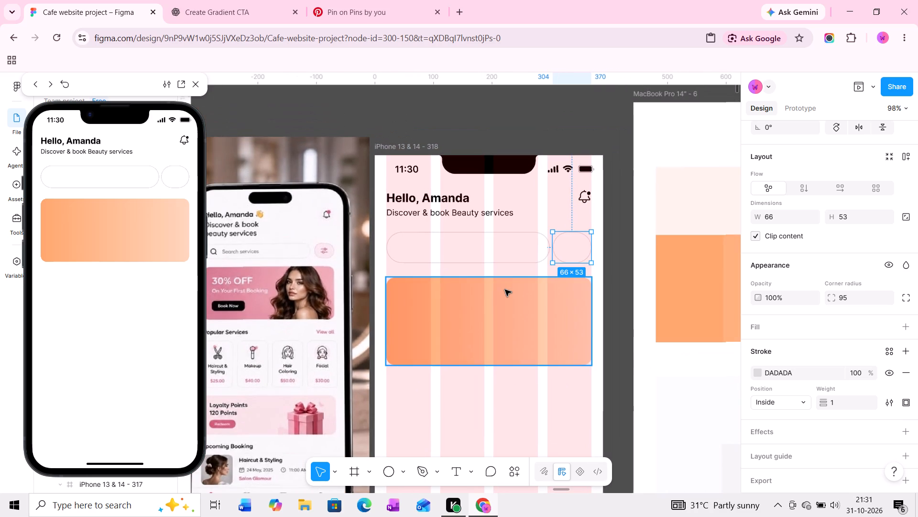
middle_click_drag(524, 295, 525, 253)
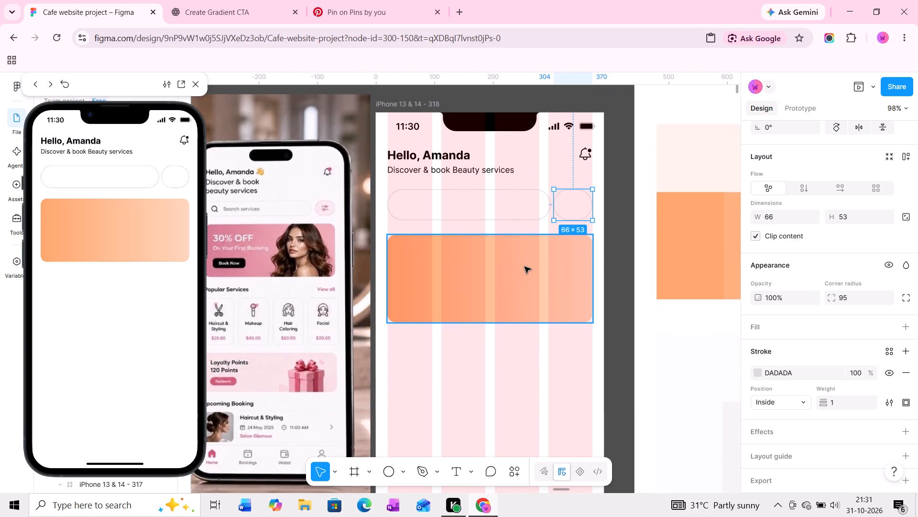
middle_click_drag(528, 261, 526, 231)
middle_click_drag(522, 210, 523, 196)
middle_click_drag(520, 226, 523, 202)
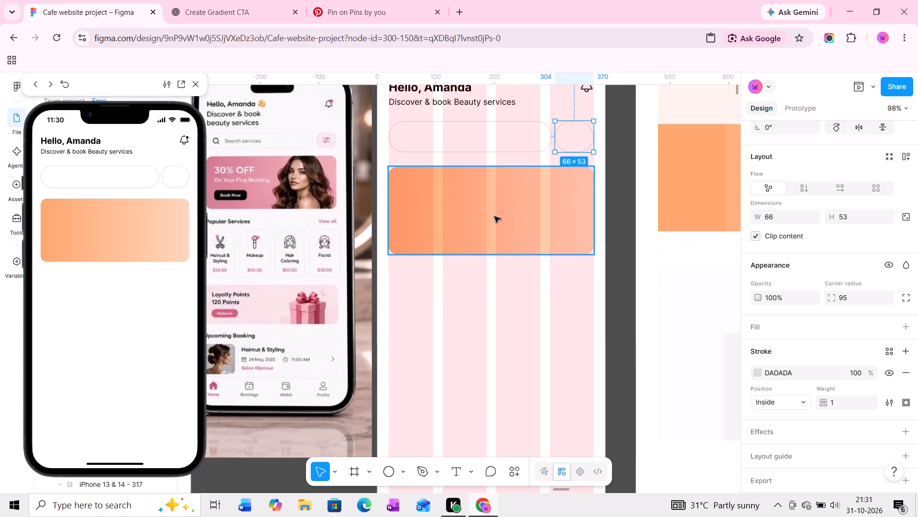
Switch to Pinterest and start a new search.
left_click(353, 11)
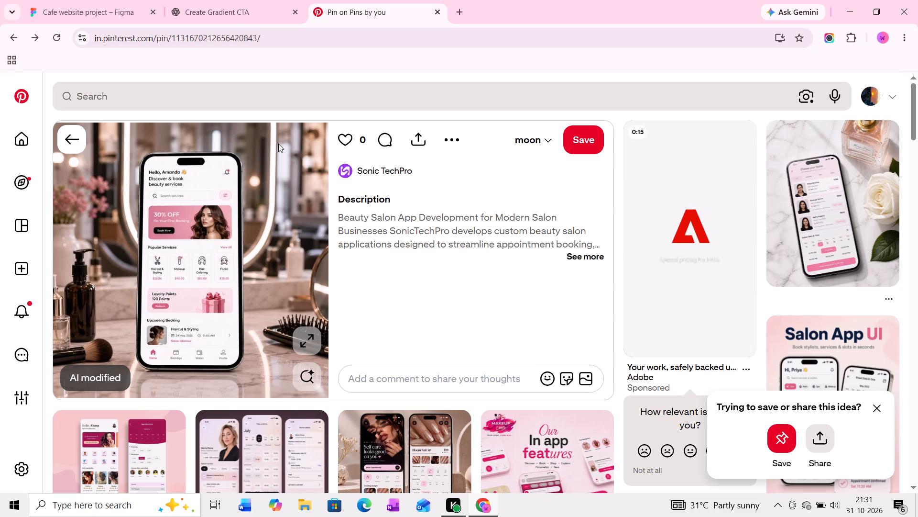
left_click(194, 93)
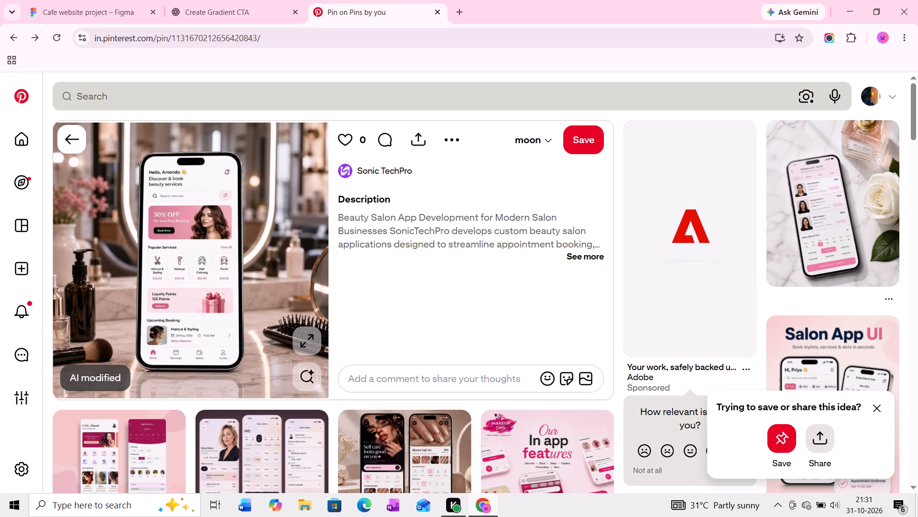
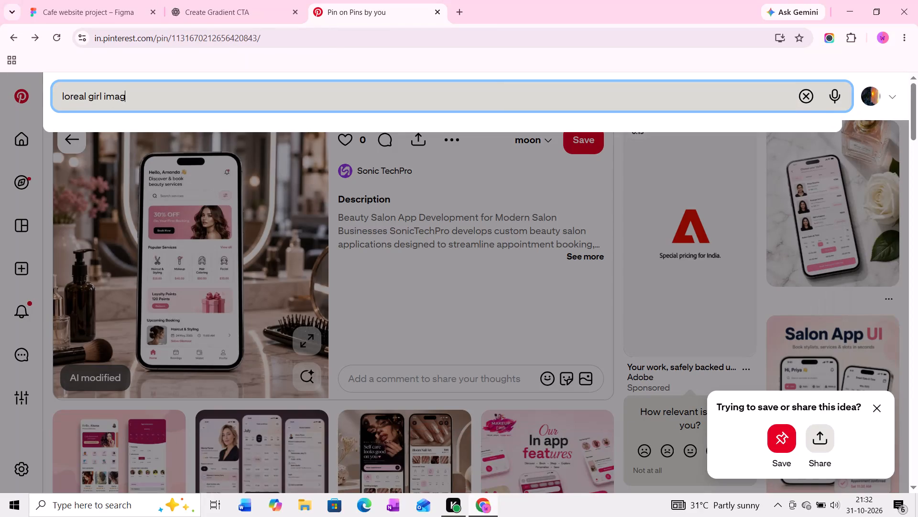
Search Pinterest for "loreal girl image".
key("Return")
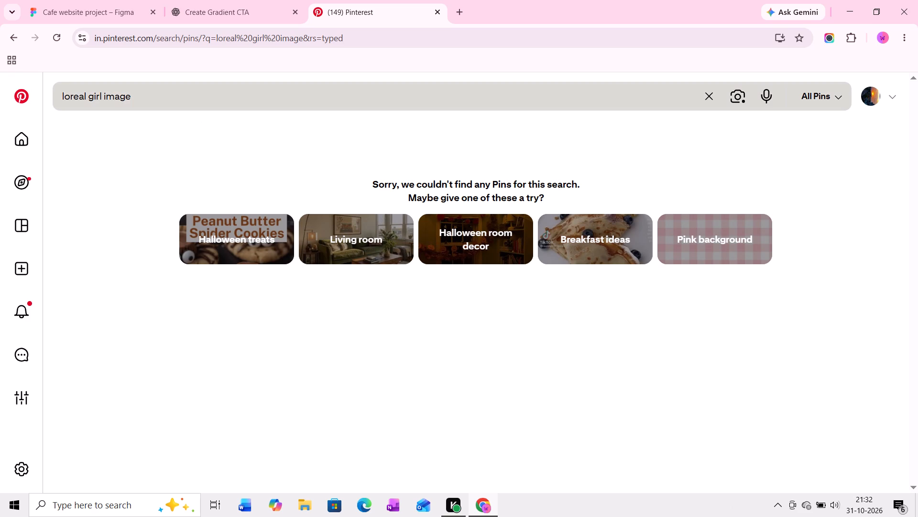
Replace the word "loreal" in the query and search for "beauty girl image".
left_click(134, 101)
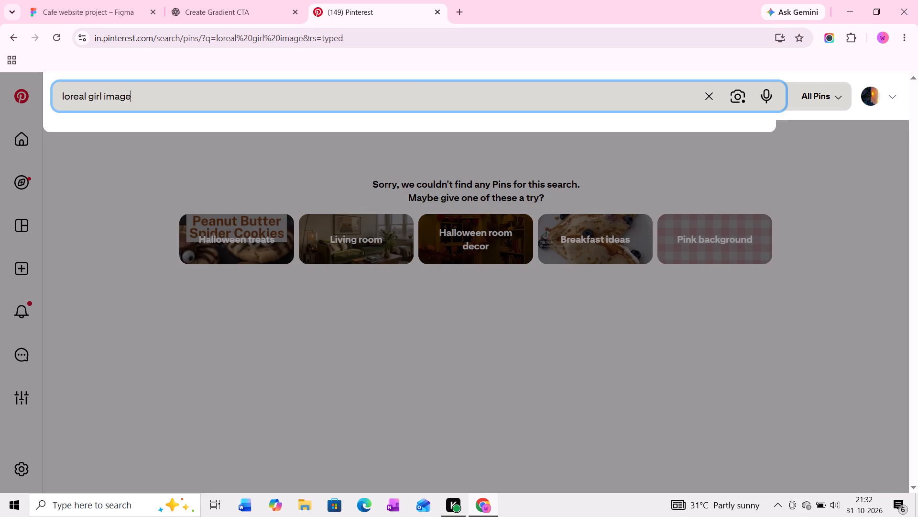
left_click(84, 96)
left_click(87, 97)
key("BackSpace")
key("BackSpace")
key("BackSpace")
key("BackSpace")
key("BackSpace")
key("BackSpace")
key("BackSpace")
key("BackSpace")
key("BackSpace")
key("BackSpace")
key("BackSpace")
key("BackSpace")
key("BackSpace")
key("BackSpace")
key("BackSpace")
key("BackSpace")
key("BackSpace")
type("beauty")
key("space")
key("Return")
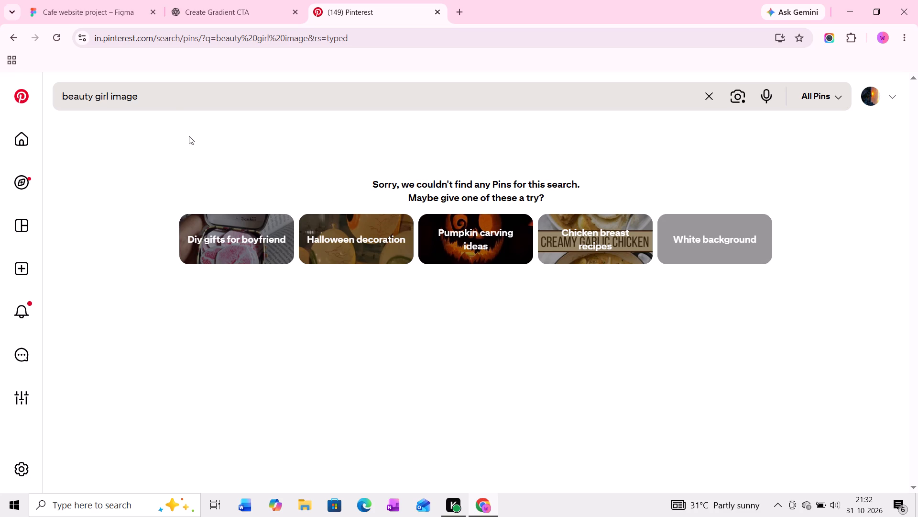
Shorten the query to "beauty girl", run the search and reload the results page.
left_click(168, 95)
key("BackSpace")
key("BackSpace")
key("BackSpace")
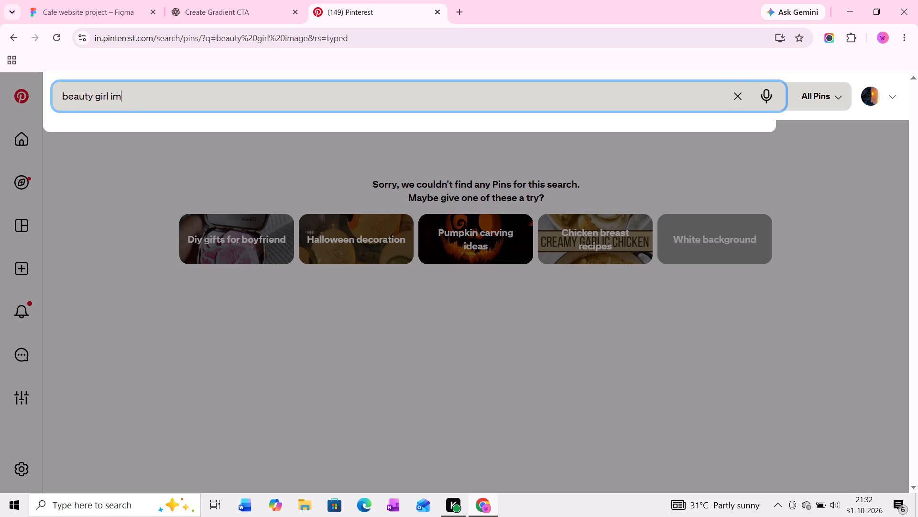
key("BackSpace")
key("BackSpace")
key("Return")
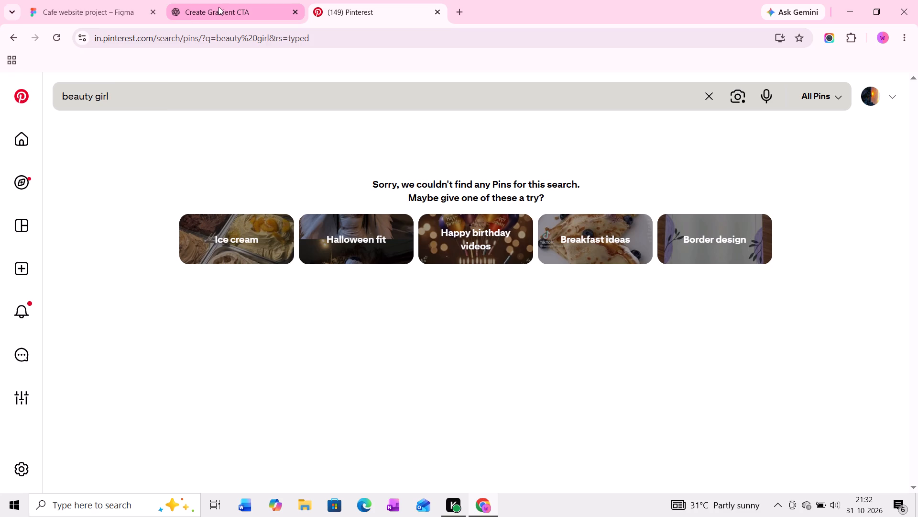
left_click(56, 38)
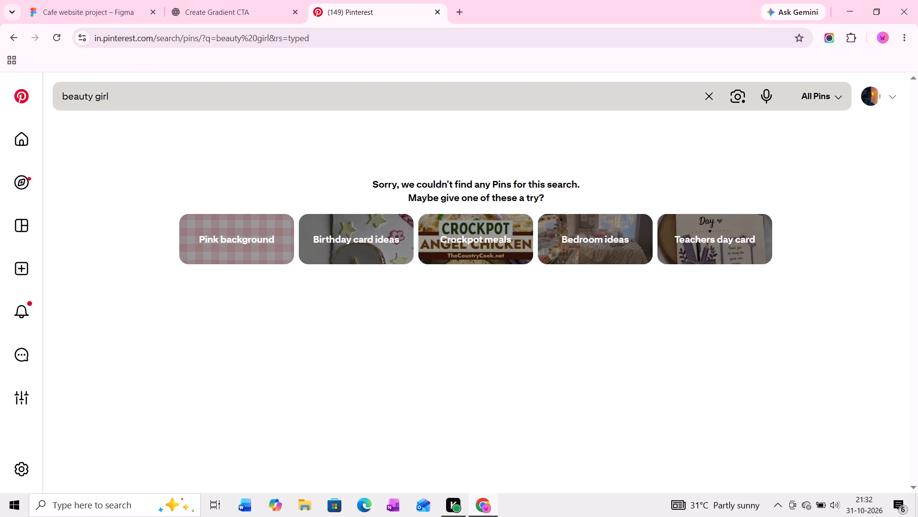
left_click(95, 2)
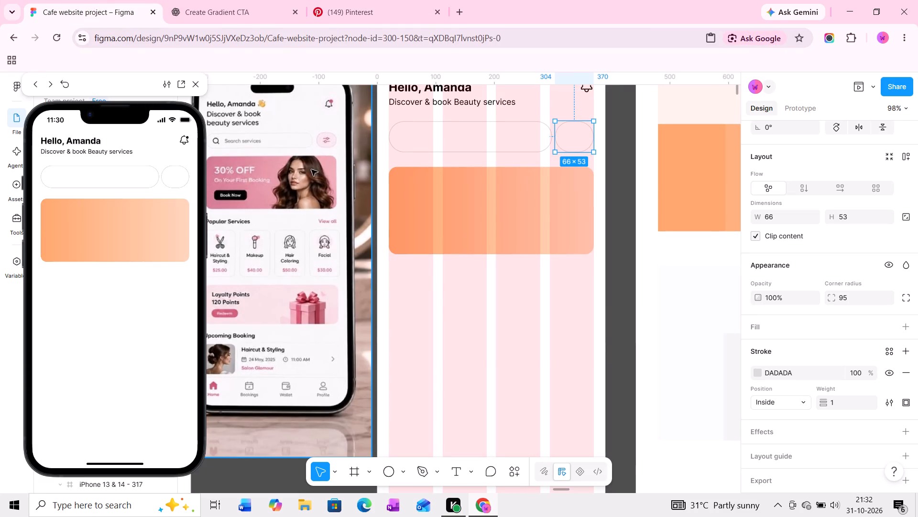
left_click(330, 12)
Clear the "beauty girl" query from the Pinterest search field.
left_click(226, 106)
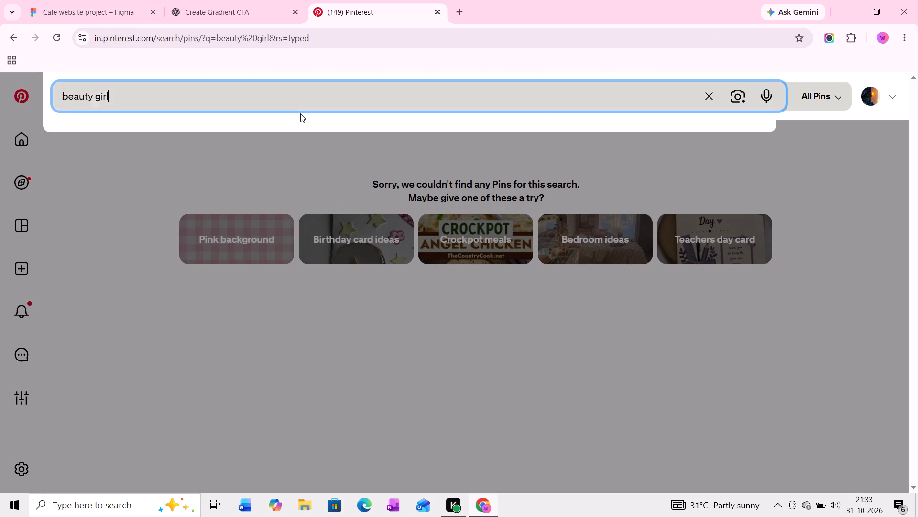
key("BackSpace")
key("BackSpace")
key("BackSpace")
key("BackSpace")
key("BackSpace")
key("BackSpace")
key("BackSpace")
key("BackSpace")
key("BackSpace")
key("BackSpace")
key("BackSpace")
key("BackSpace")
key("BackSpace")
key("BackSpace")
key("BackSpace")
key("BackSpace")
key("BackSpace")
key("BackSpace")
key("BackSpace")
key("BackSpace")
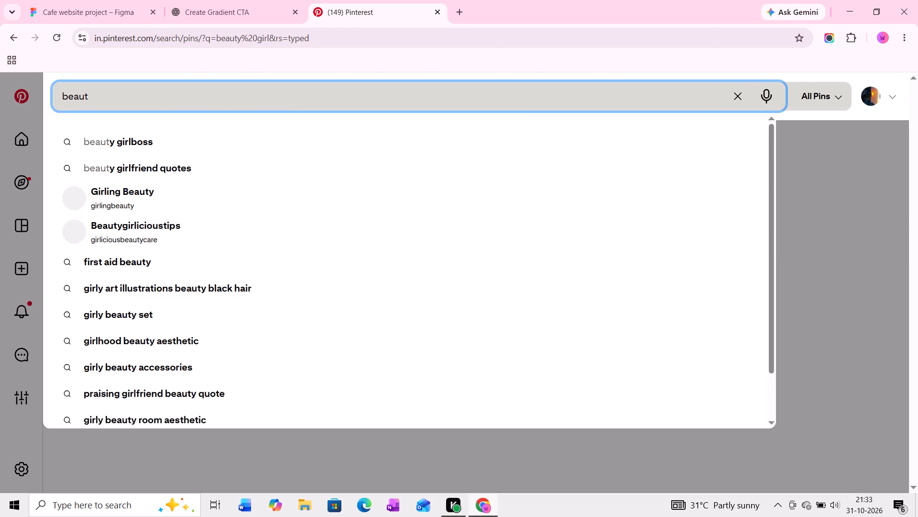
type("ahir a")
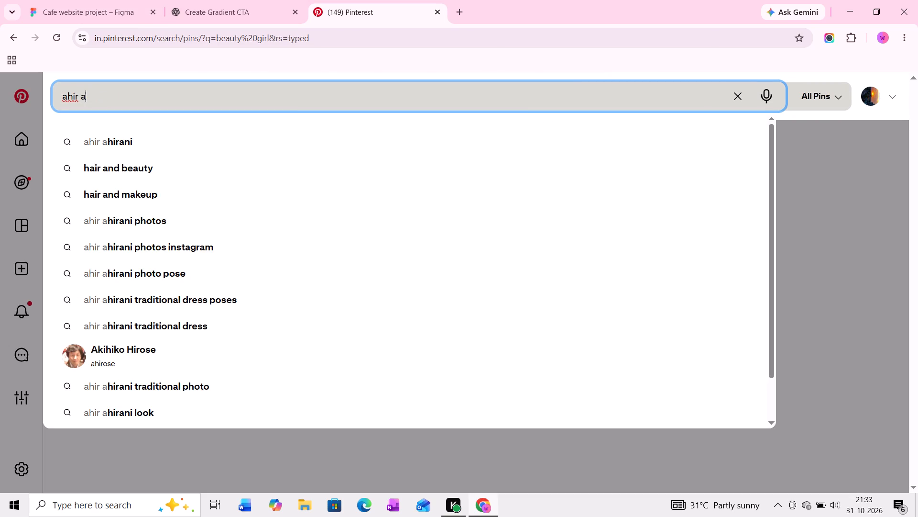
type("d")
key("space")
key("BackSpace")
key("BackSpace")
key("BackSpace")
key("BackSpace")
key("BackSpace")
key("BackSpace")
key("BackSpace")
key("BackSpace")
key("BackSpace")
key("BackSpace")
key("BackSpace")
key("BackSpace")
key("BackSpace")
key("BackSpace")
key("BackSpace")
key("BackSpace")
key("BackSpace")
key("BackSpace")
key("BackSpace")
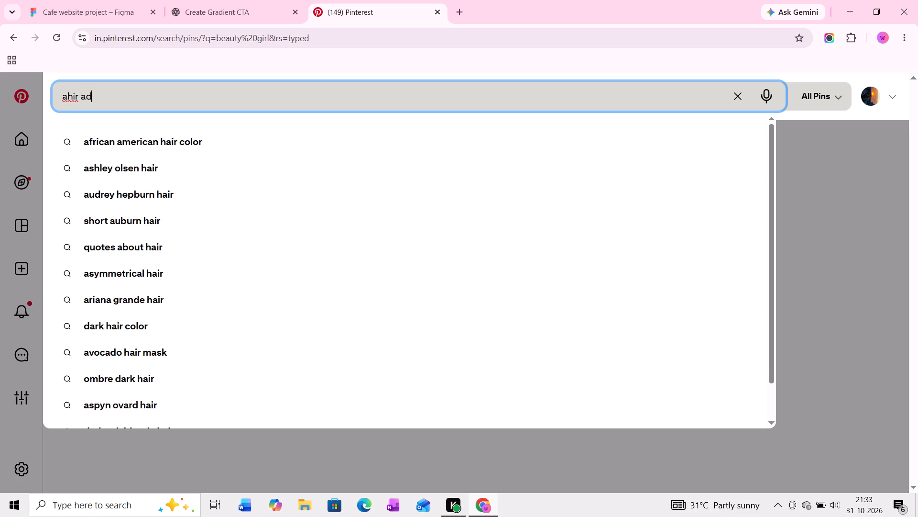
Search Pinterest for "portfolio photo".
key("p")
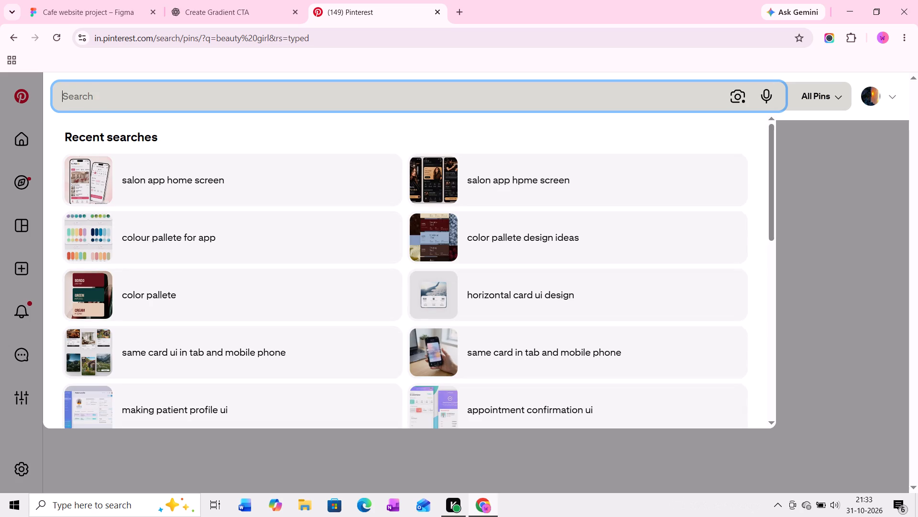
type("ort")
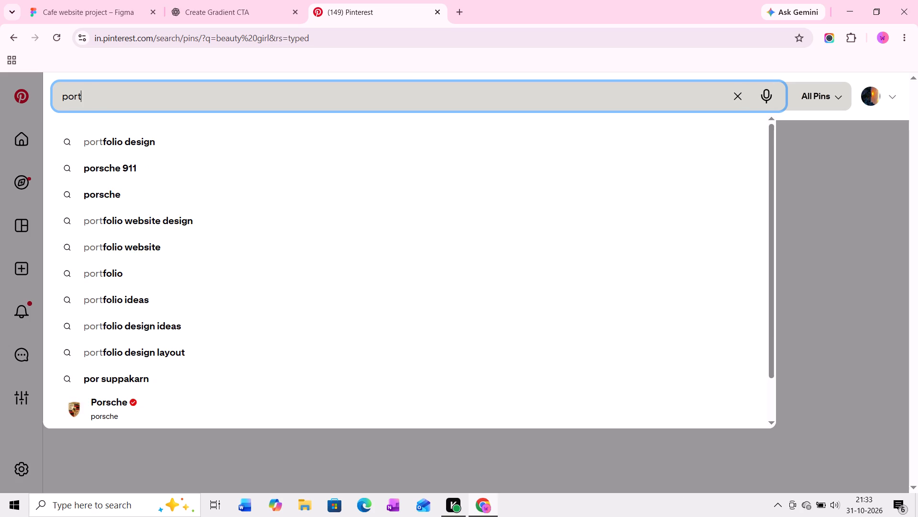
key("p")
key("BackSpace")
type("folio")
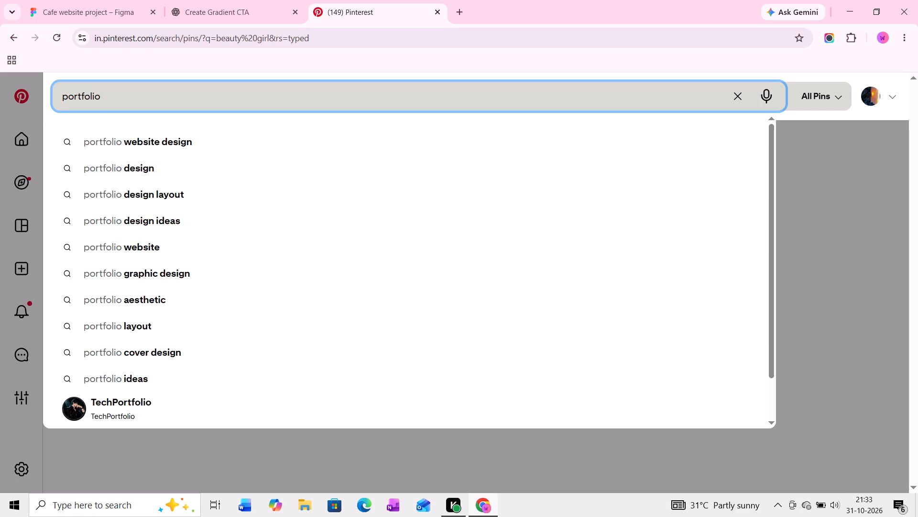
key("space")
type("photo")
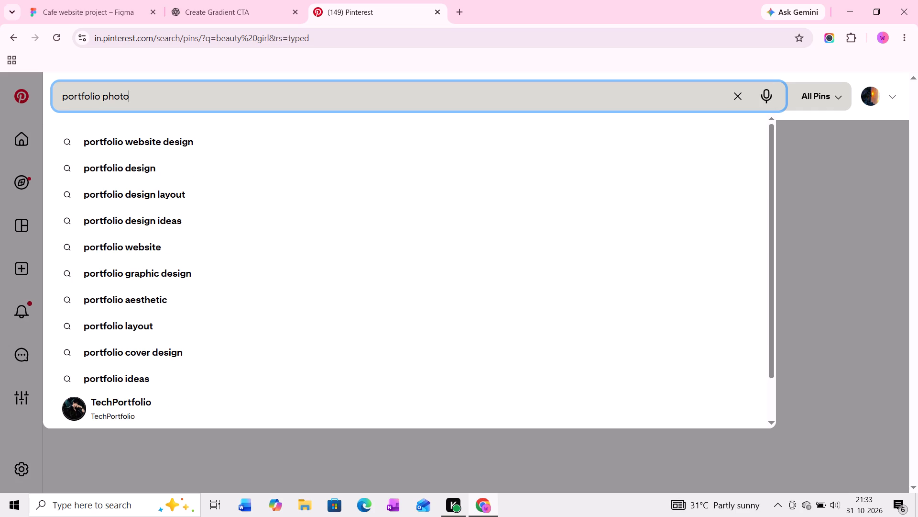
key("Return")
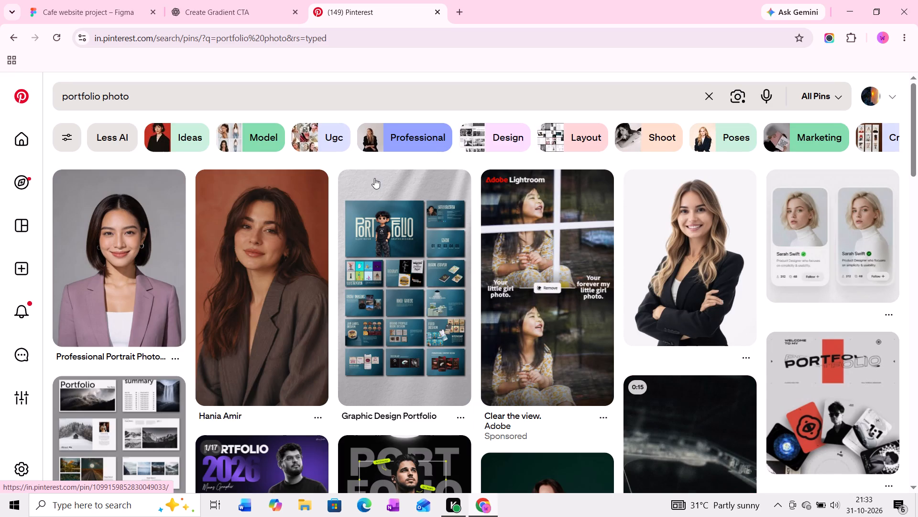
Look through the portfolio photo results for a portrait of a woman suitable for the salon promo banner.
scroll(575, 291, "down", 2)
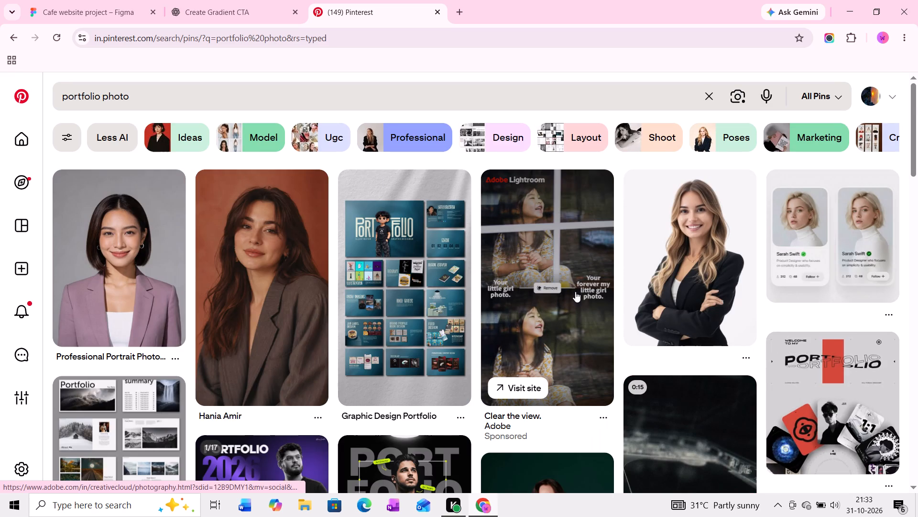
scroll(579, 290, "down", 7)
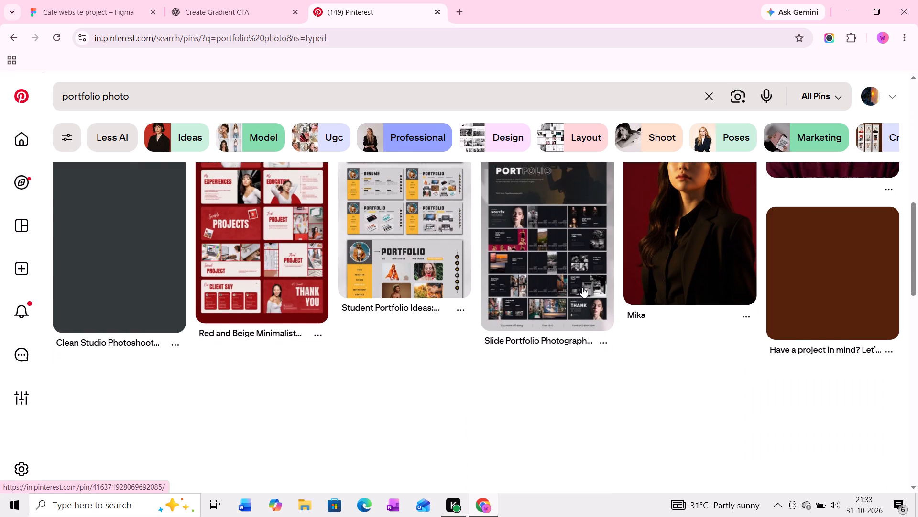
scroll(583, 288, "down", 1)
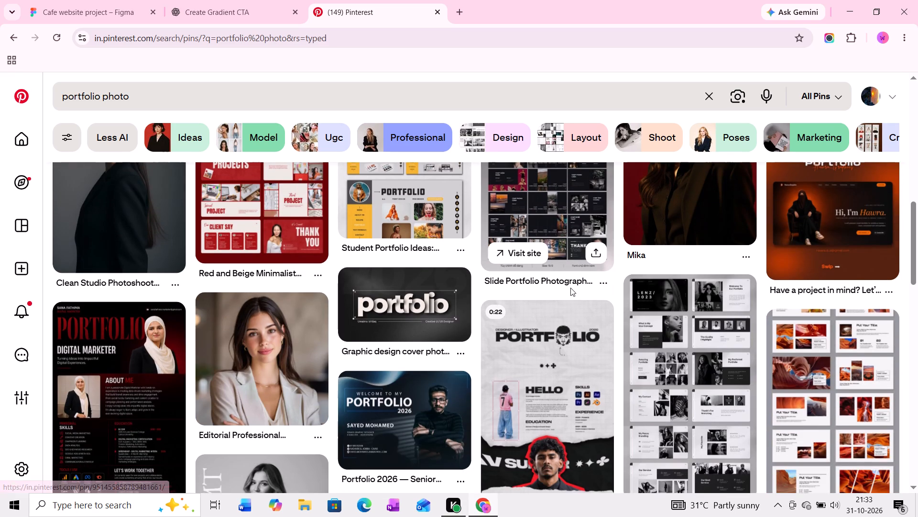
scroll(456, 324, "down", 6)
scroll(477, 337, "up", 1)
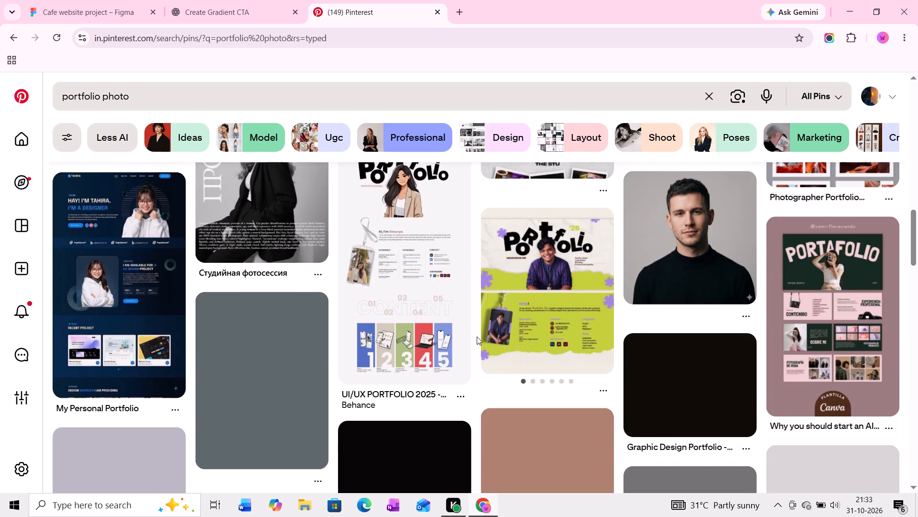
scroll(477, 337, "up", 18)
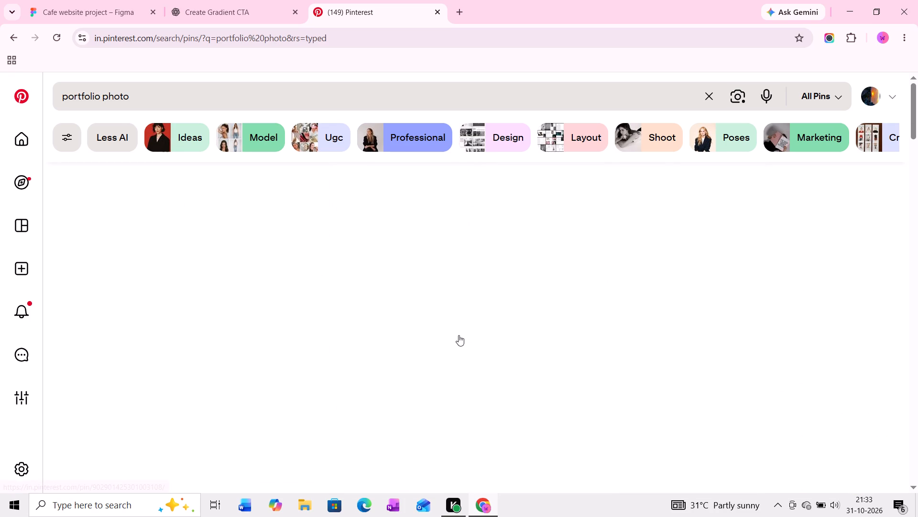
scroll(459, 335, "up", 1)
Narrow the search to the Model suggestion and examine the model portfolio photos for a banner portrait.
left_click(274, 143)
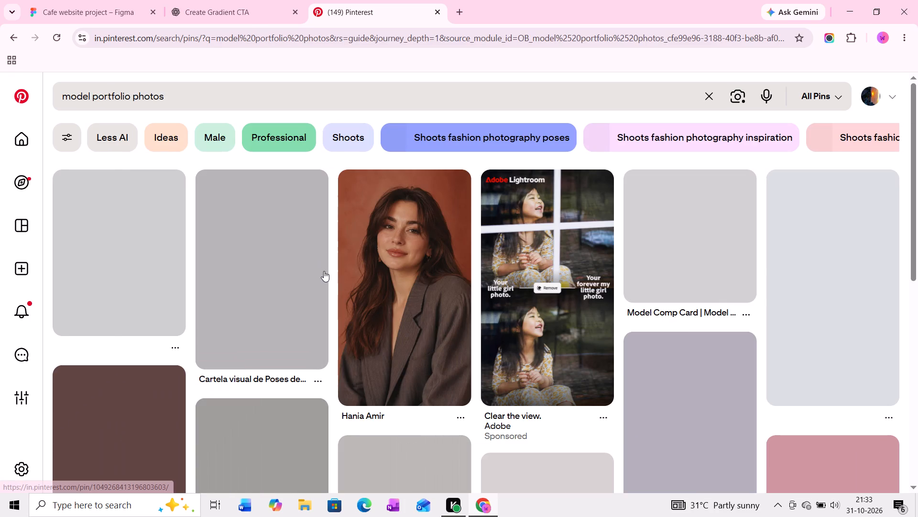
scroll(326, 288, "down", 3)
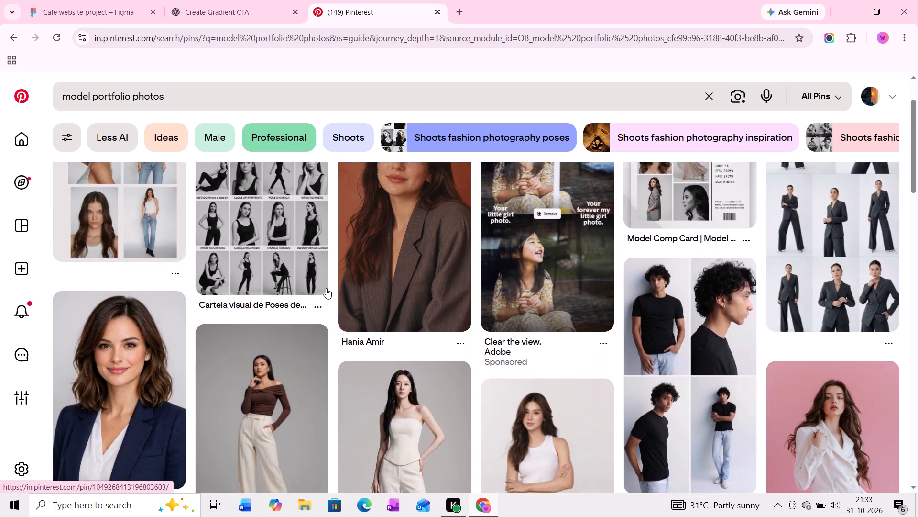
scroll(326, 288, "down", 3)
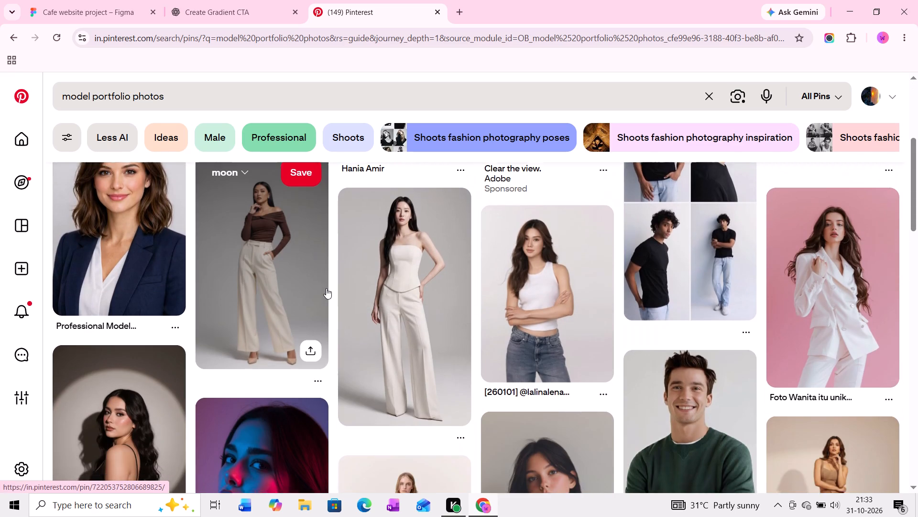
scroll(326, 288, "down", 3)
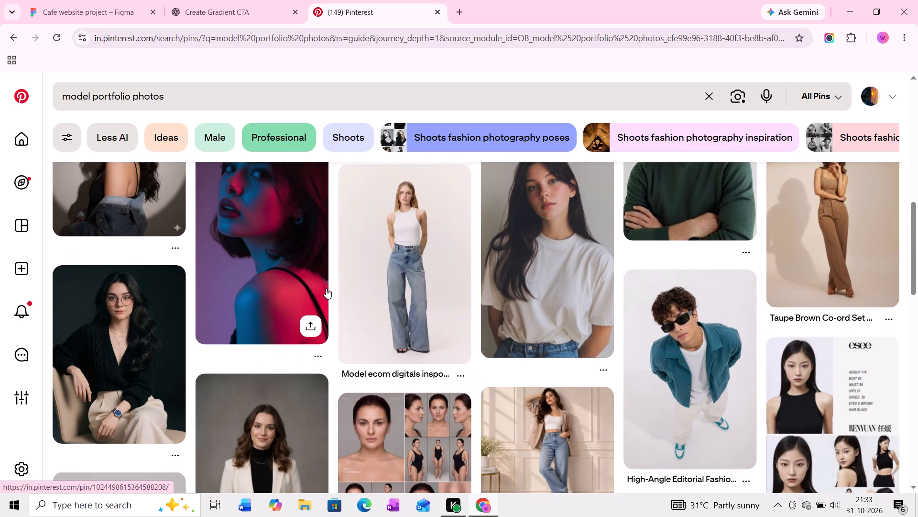
scroll(326, 287, "up", 1)
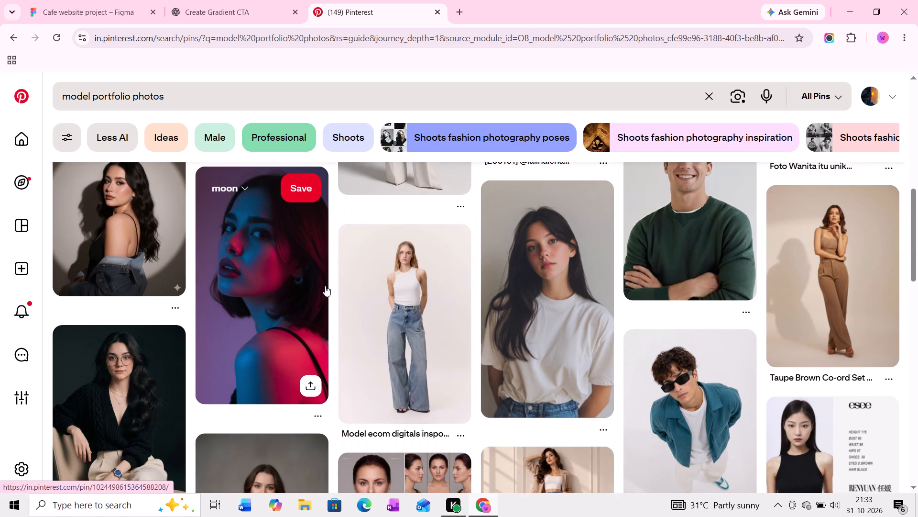
scroll(325, 286, "up", 4)
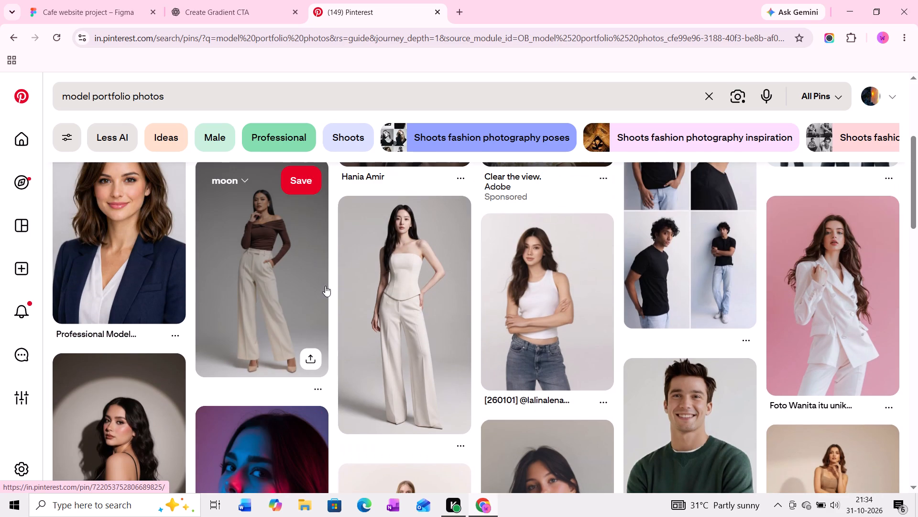
scroll(325, 286, "down", 9)
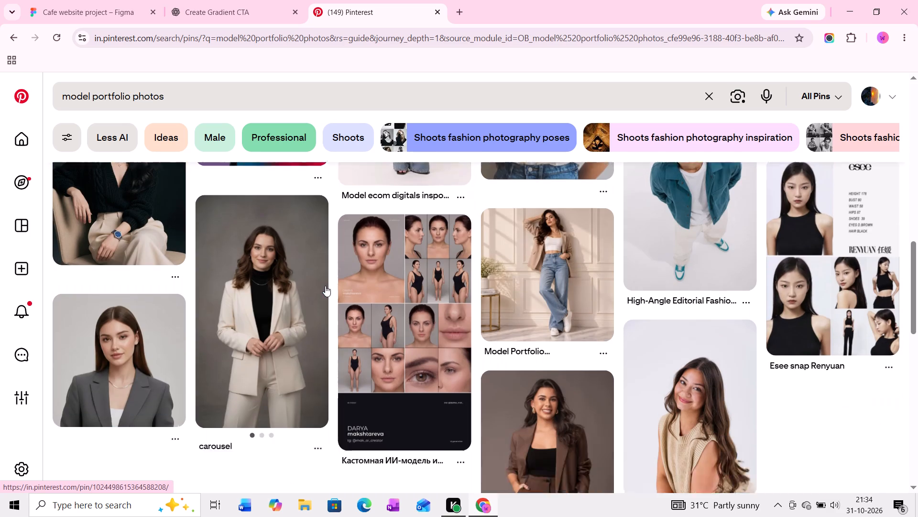
scroll(325, 286, "down", 2)
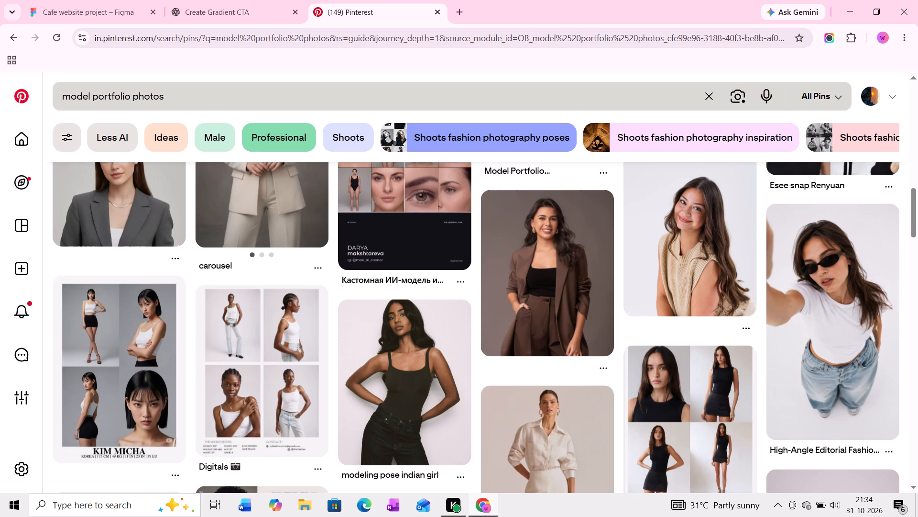
Refine the Pinterest search to "hair model portfolio photos".
left_click(62, 96)
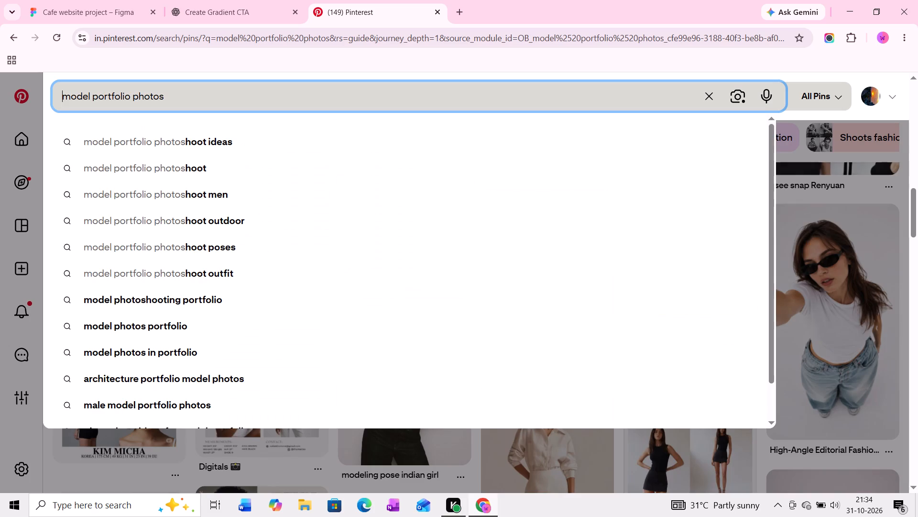
type("hair")
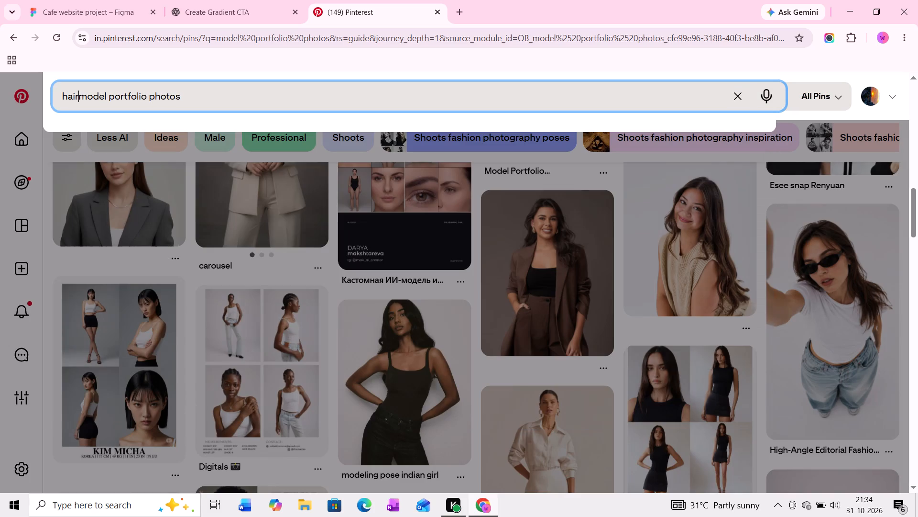
key("space")
key("Return")
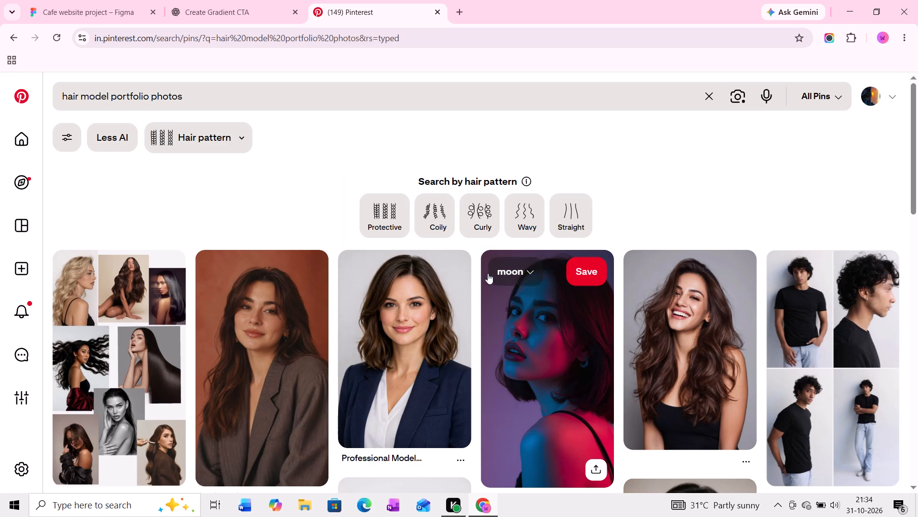
Open the pin of the laughing woman with long wavy brown hair and black top, and copy its image.
scroll(479, 301, "down", 1)
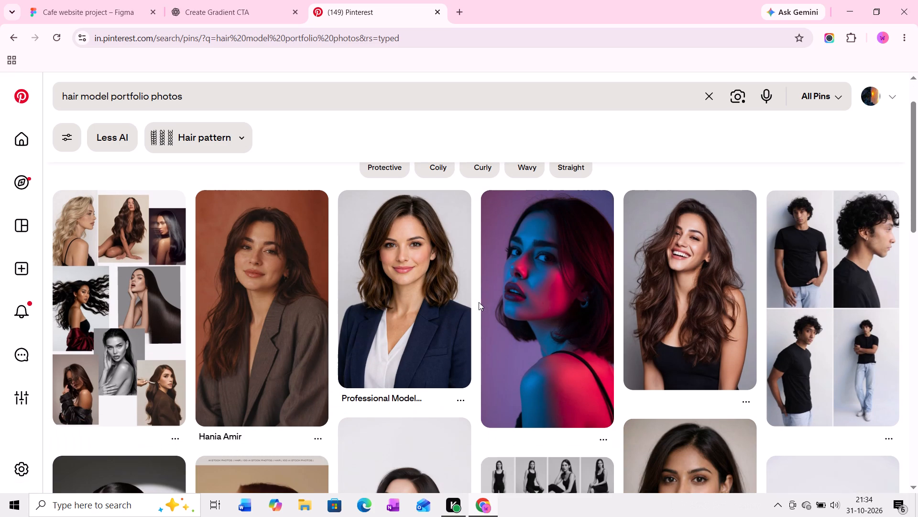
left_click(643, 322)
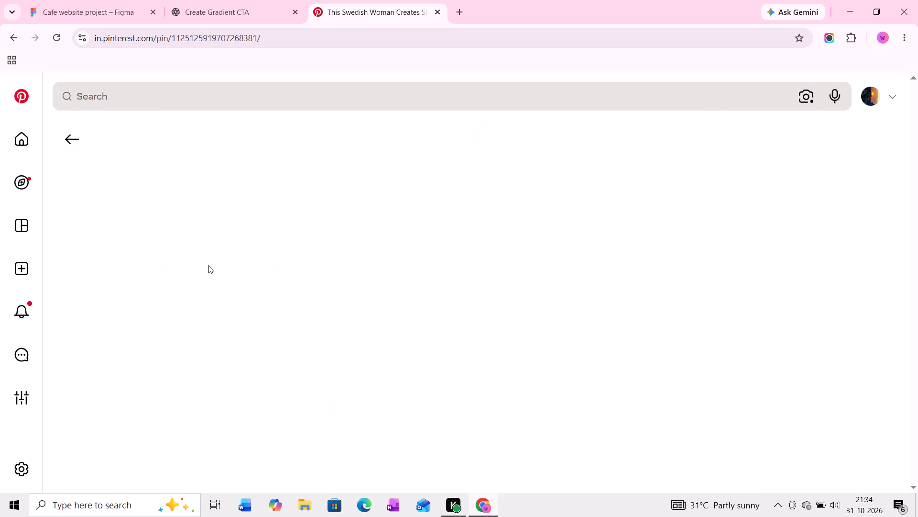
right_click(208, 265)
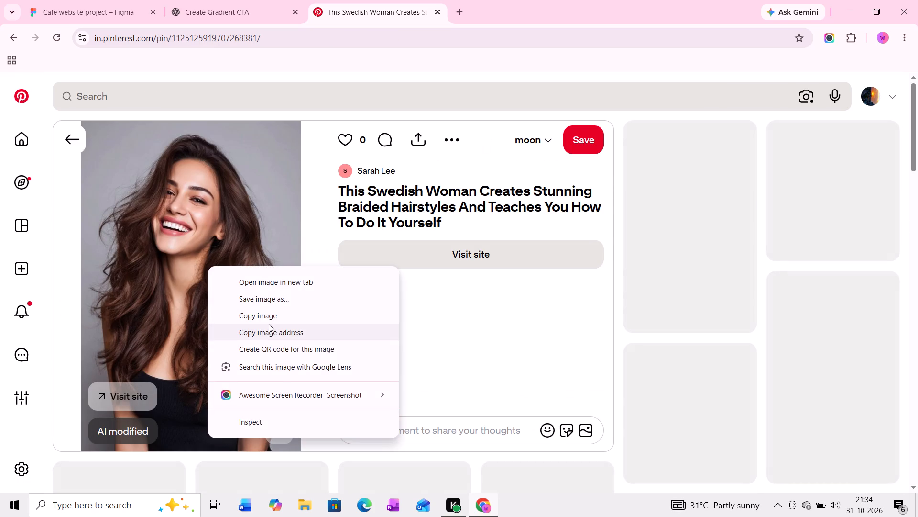
left_click(269, 319)
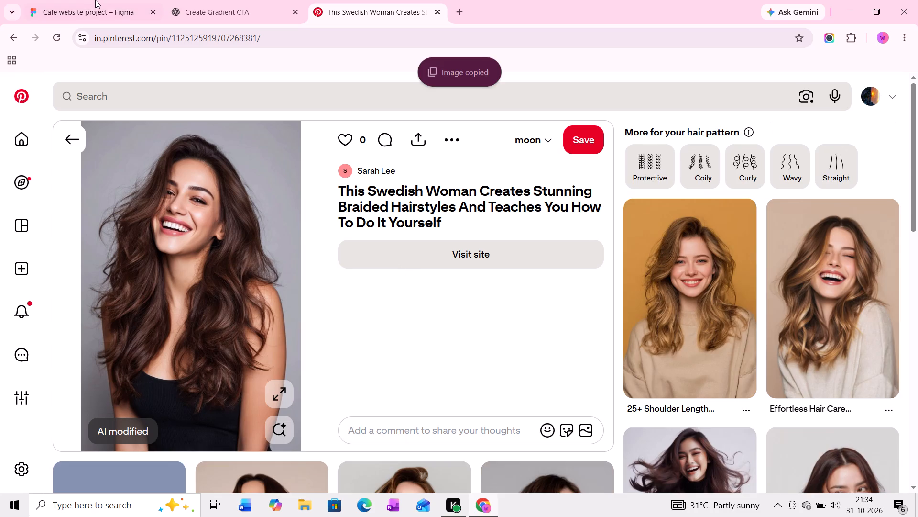
Switch to the Cafe website project in Figma, at the empty area below the home screen's orange gradient banner.
left_click(89, 0)
scroll(554, 277, "down", 5)
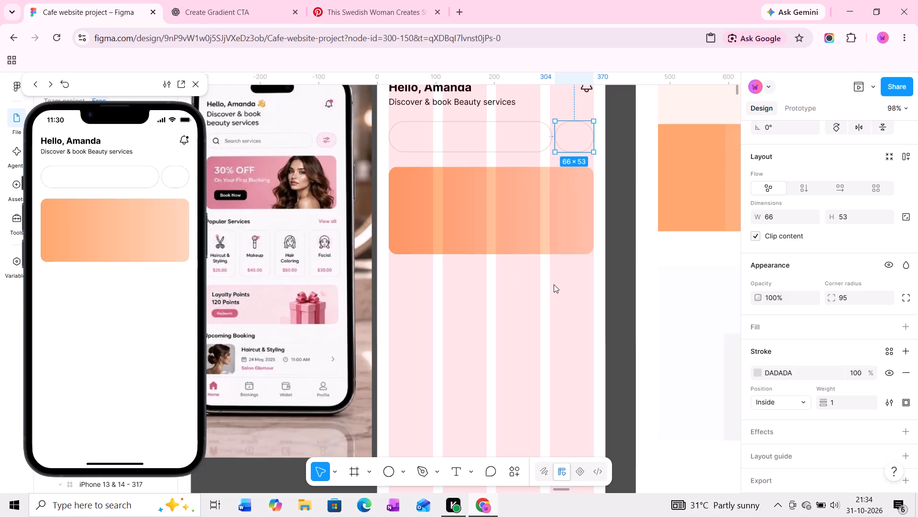
middle_click_drag(542, 297, 553, 198)
middle_click_drag(541, 276, 538, 242)
middle_click_drag(543, 325, 543, 295)
middle_click_drag(517, 367, 511, 358)
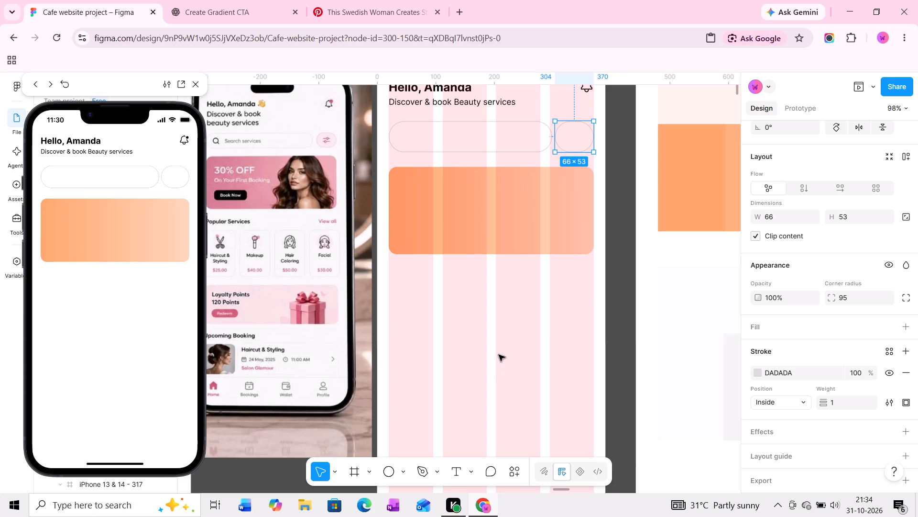
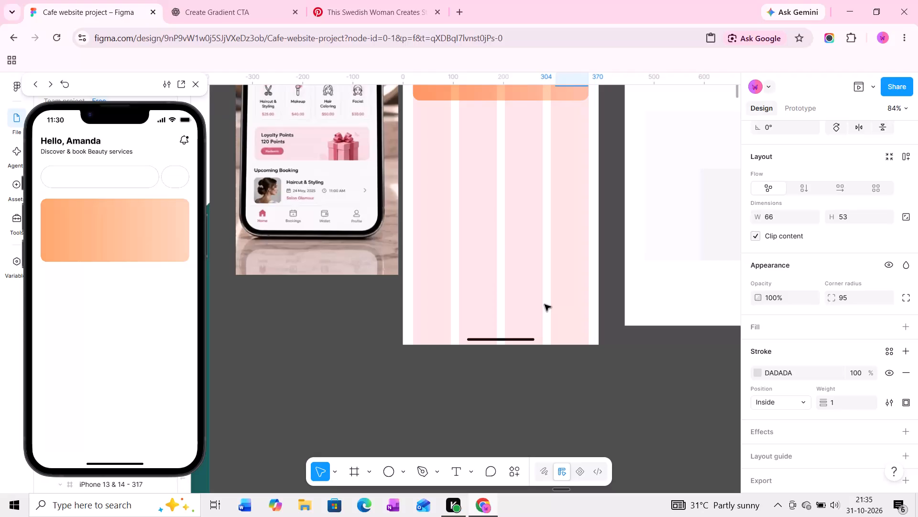
Paste the copied hair model photo onto the empty canvas below the home screen frame.
middle_click(500, 362)
middle_click_drag(452, 360, 435, 239)
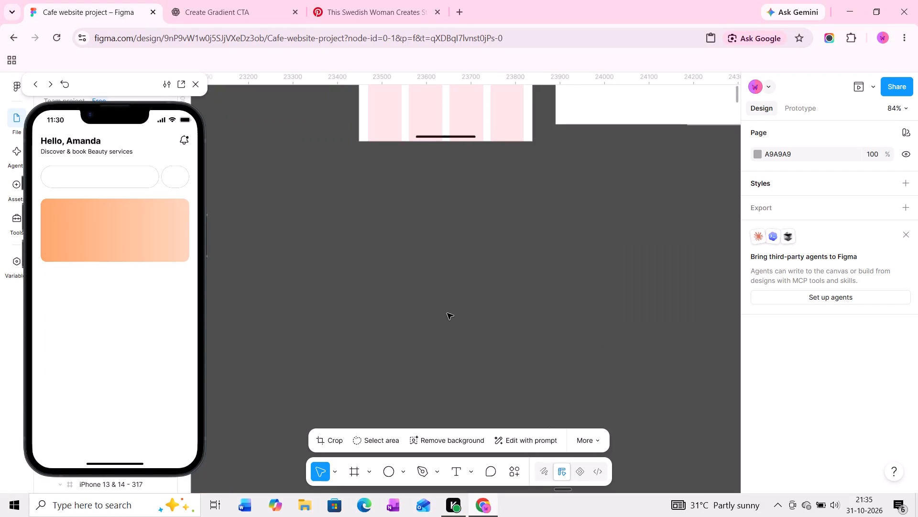
left_click_drag(449, 298, 450, 308)
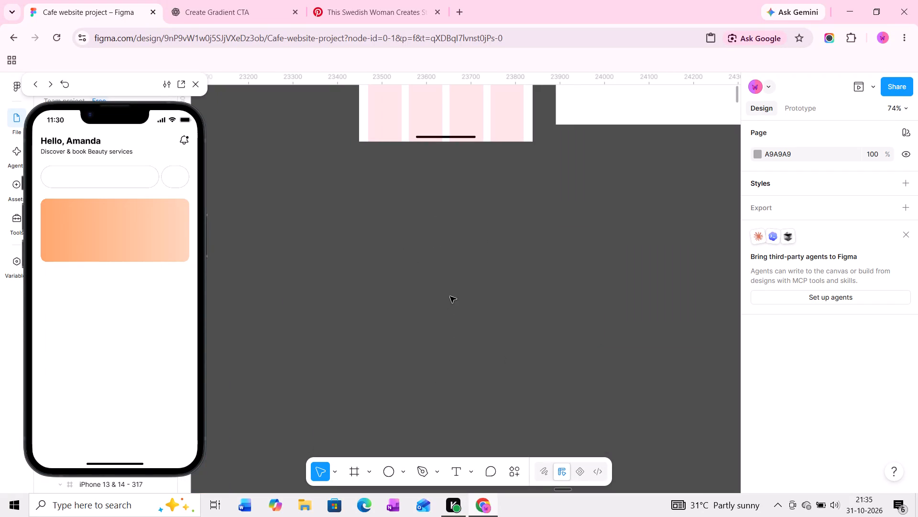
key("ctrl+v")
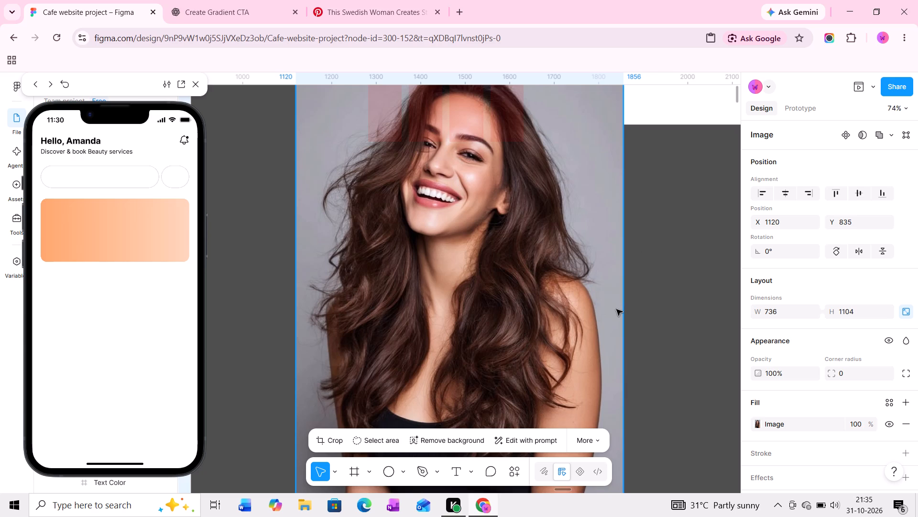
Remove the photo's background by running the Remove BG plugin.
left_click(507, 467)
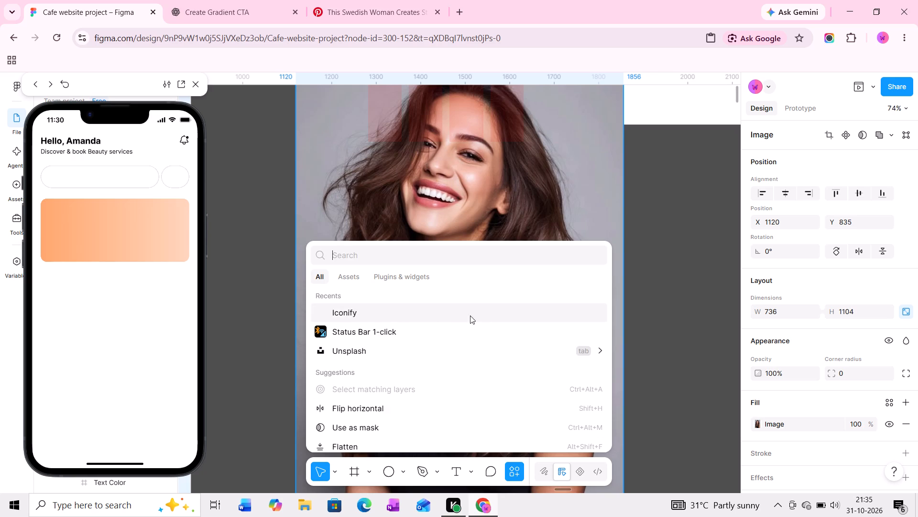
type("re")
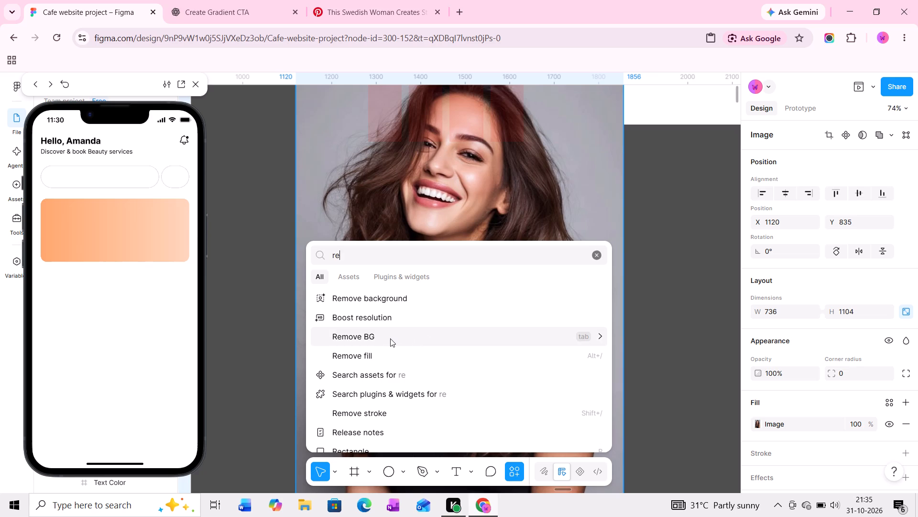
left_click(392, 338)
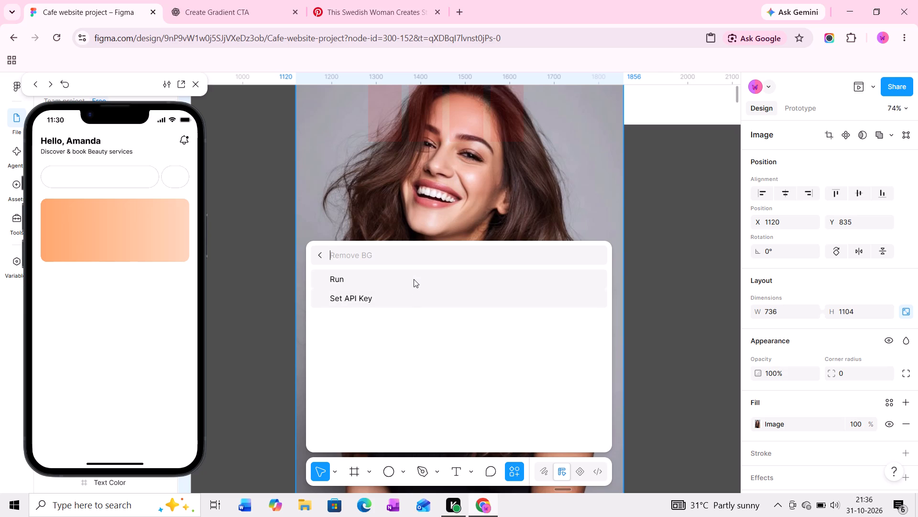
left_click(414, 279)
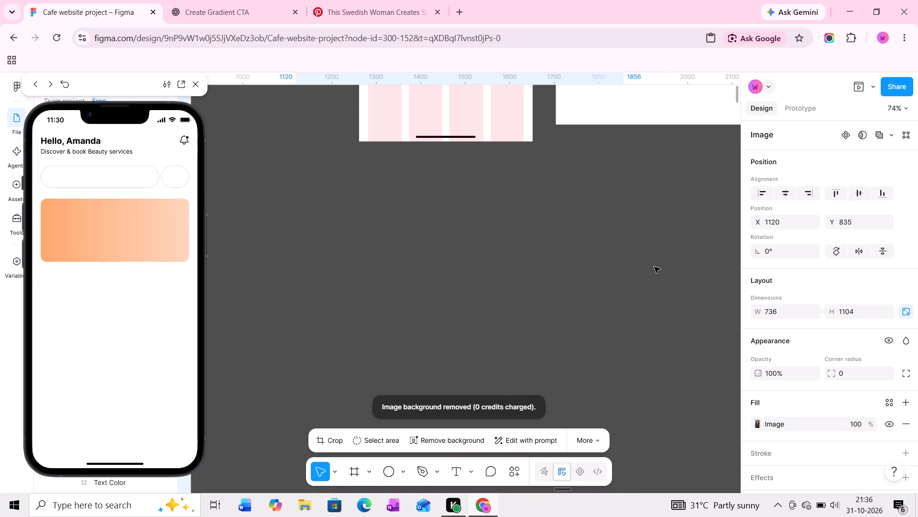
Scale the model cutout down to about 376 wide and crop its bottom to a height of about 405.
middle_click_drag(649, 260, 647, 309)
scroll(647, 309, "down", 4, "ctrl")
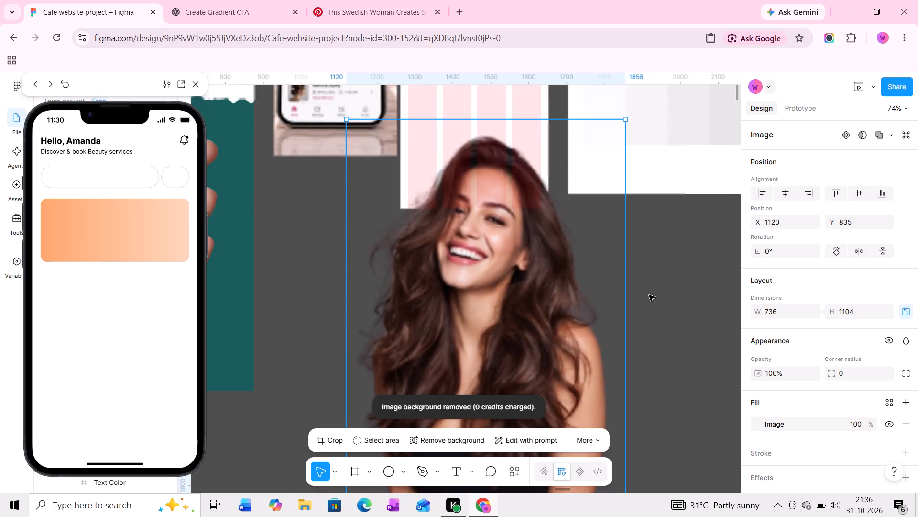
left_click_drag(628, 121, 489, 369)
middle_click_drag(494, 347, 516, 300)
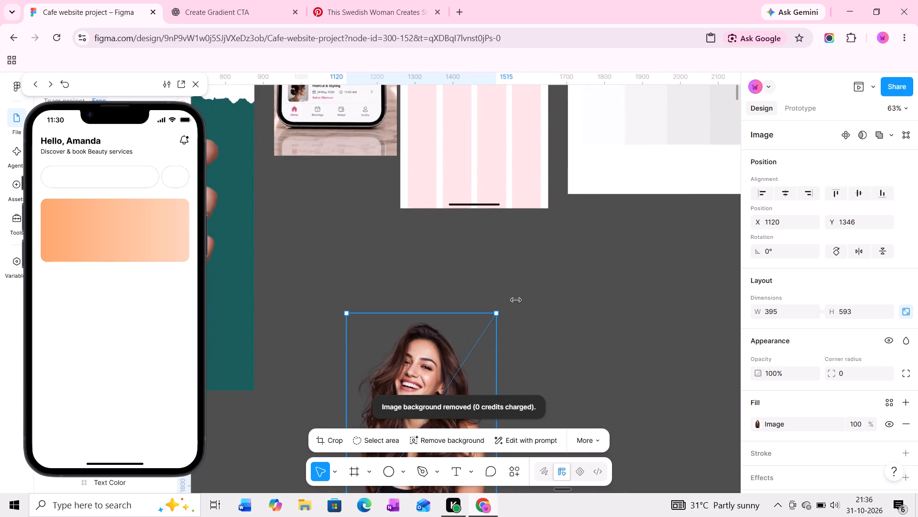
middle_click_drag(516, 300, 555, 215)
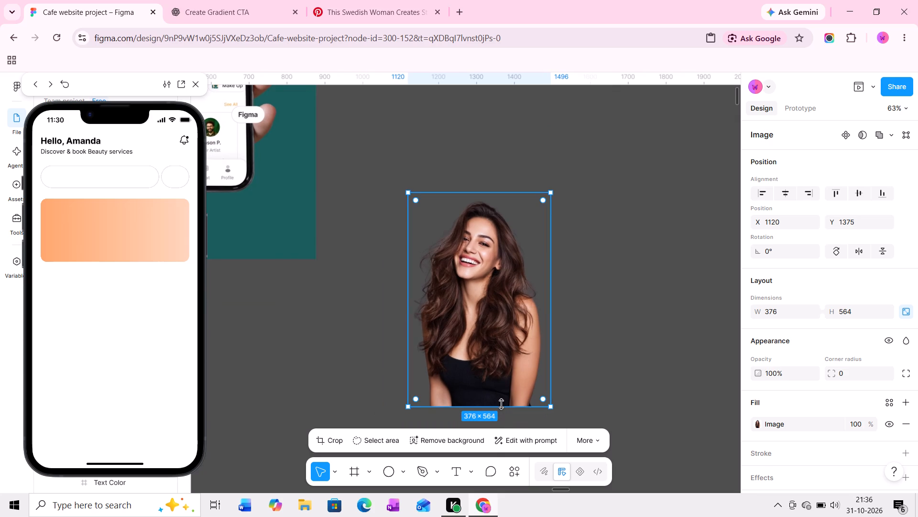
left_click_drag(501, 405, 502, 347, "ctrl")
Move the model cutout into the iPhone home screen frame and scale it to about 176 × 190 over the orange banner.
left_click_drag(480, 299, 507, 185)
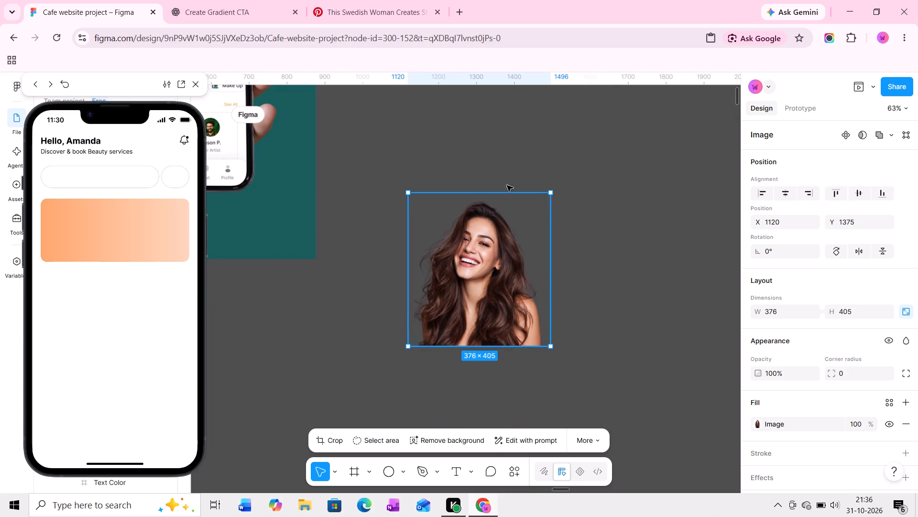
left_click_drag(507, 185, 516, 152)
middle_click_drag(517, 151, 481, 381)
left_click_drag(479, 375, 501, 203)
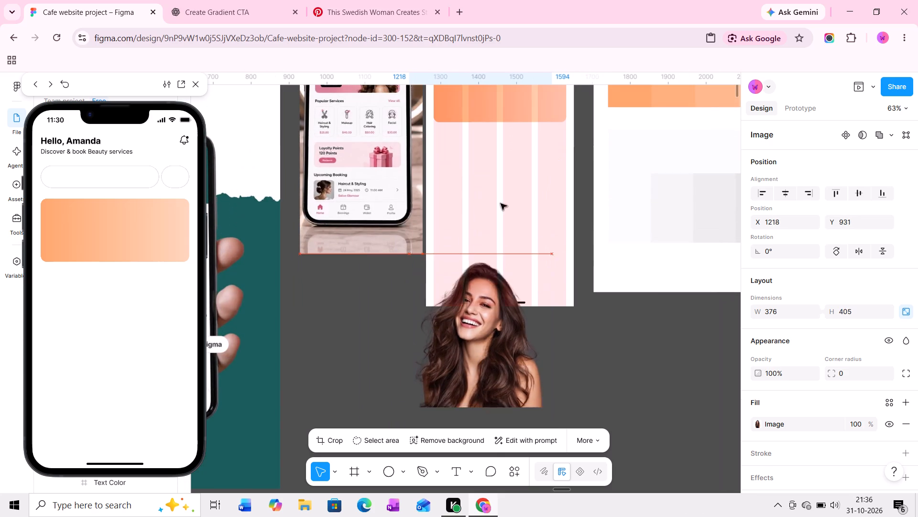
left_click_drag(501, 203, 507, 173)
middle_click_drag(507, 173, 498, 315)
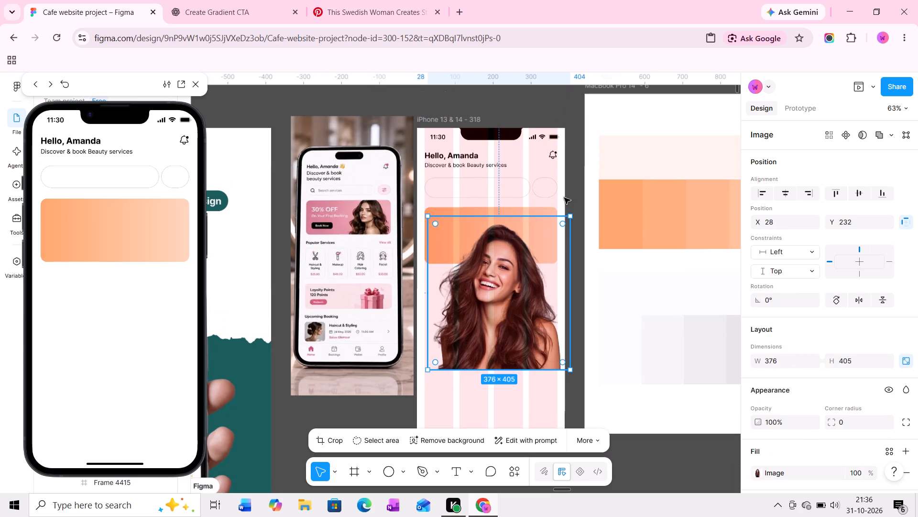
left_click_drag(571, 216, 494, 301)
left_click_drag(472, 320, 521, 220)
scroll(521, 226, "up", 17, "ctrl")
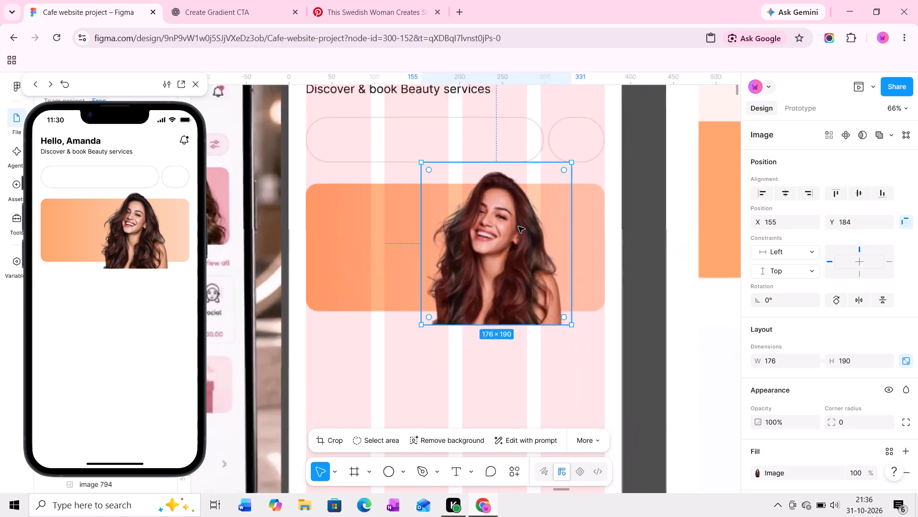
Shrink the model cutout to about 134 × 145 and seat it on the banner's bottom edge near its right end, about X 222, Y 213.
middle_click_drag(517, 227, 493, 265)
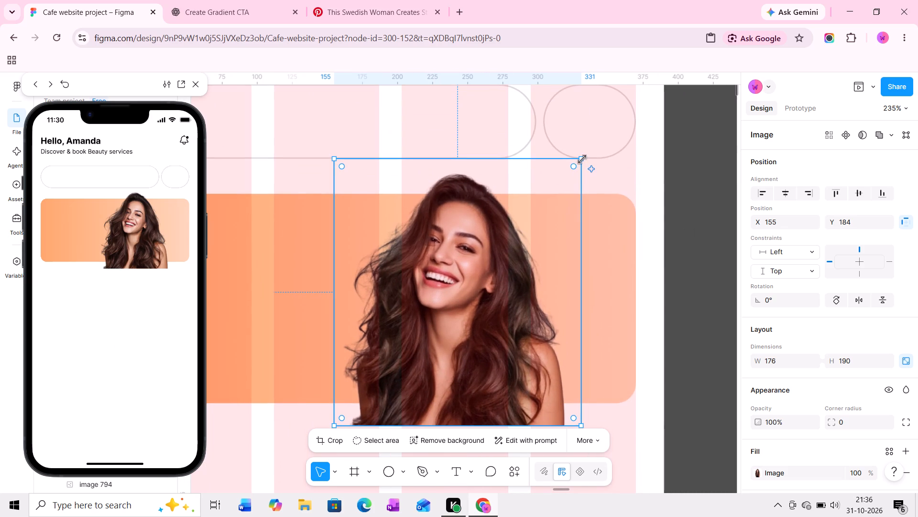
left_click_drag(582, 159, 523, 236)
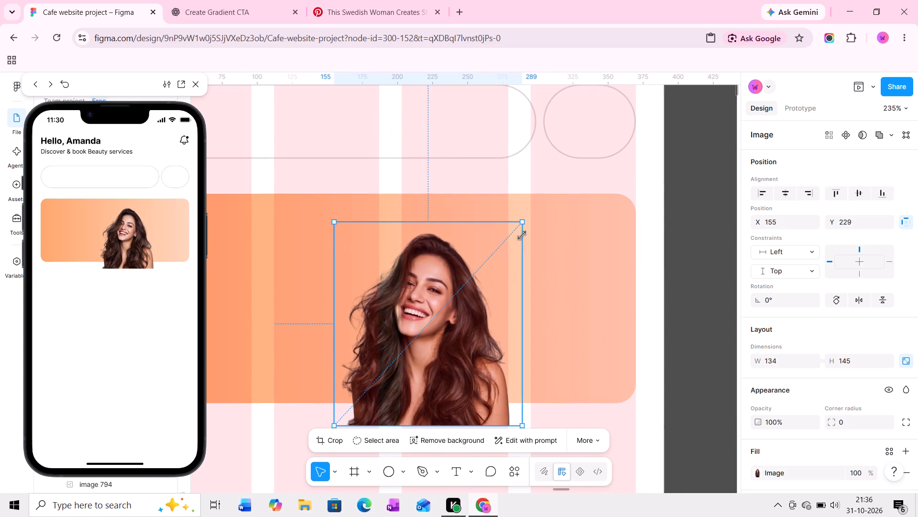
middle_click_drag(522, 233, 564, 140)
left_click_drag(504, 218, 563, 187)
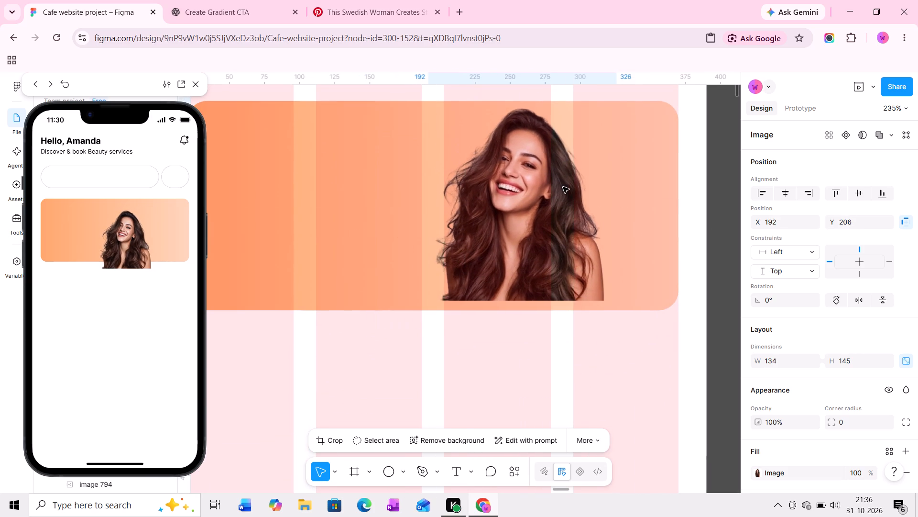
left_click_drag(563, 187, 601, 197)
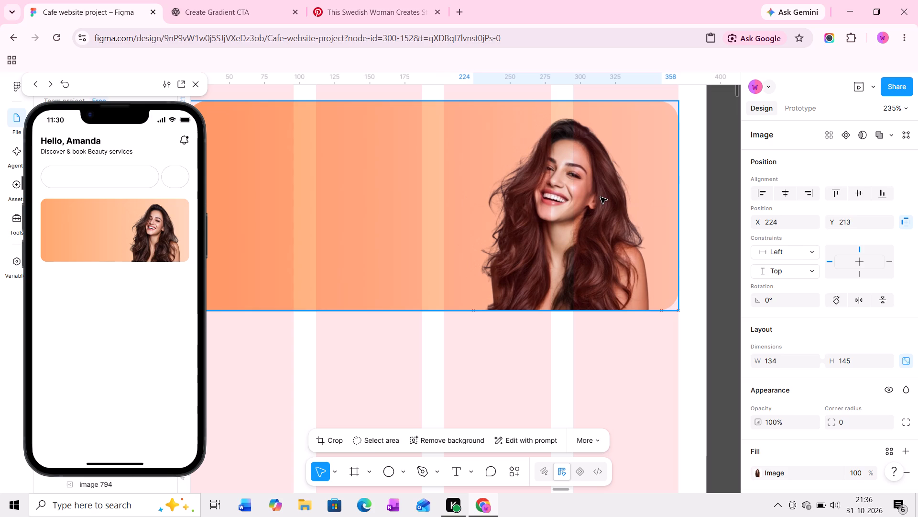
left_click_drag(601, 197, 598, 198)
Enlarge the model cutout to about 147 wide and trim its top to the banner's upper edge, about 149 high.
middle_click_drag(511, 204, 600, 181)
middle_click_drag(522, 194, 572, 187)
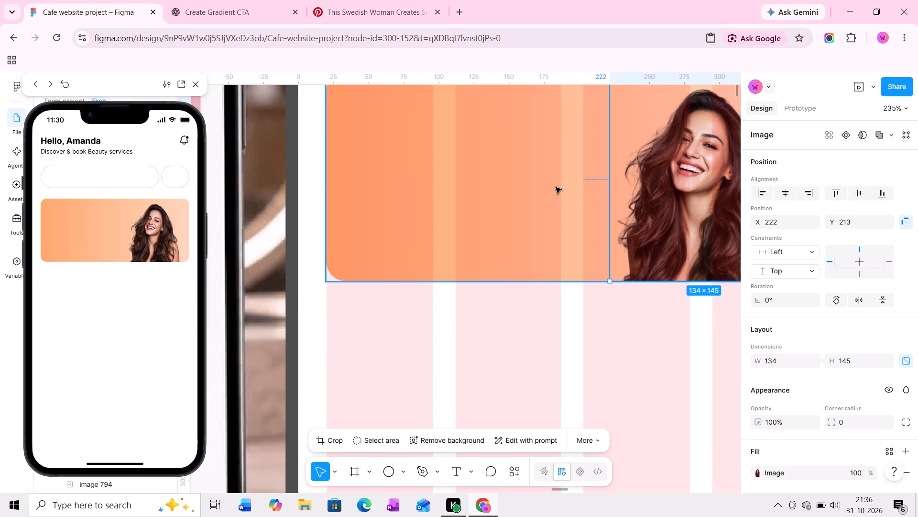
middle_click_drag(512, 187, 544, 193)
scroll(544, 193, "down", 3, "ctrl")
middle_click_drag(544, 193, 597, 230)
middle_click_drag(586, 227, 475, 232, "ctrl")
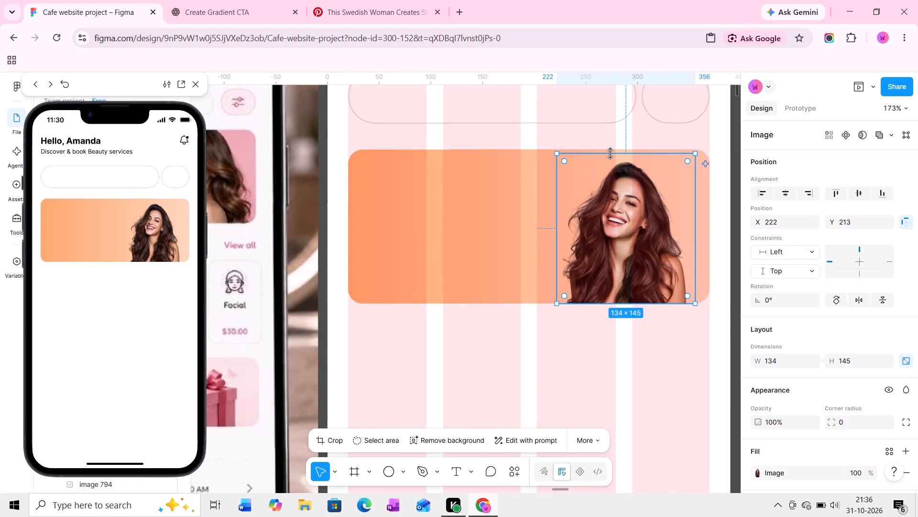
left_click_drag(612, 153, 614, 140)
middle_click_drag(480, 179, 521, 170)
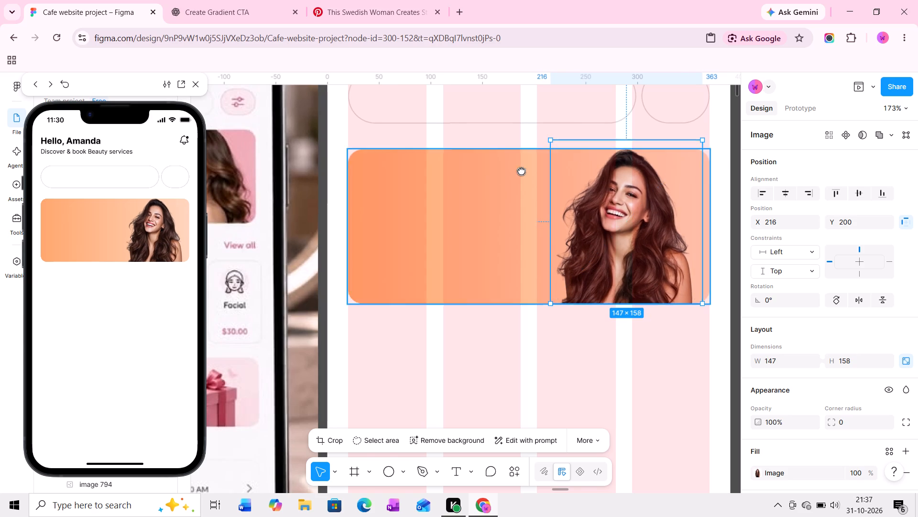
middle_click_drag(521, 170, 523, 170)
left_click_drag(667, 129, 666, 135, "ctrl")
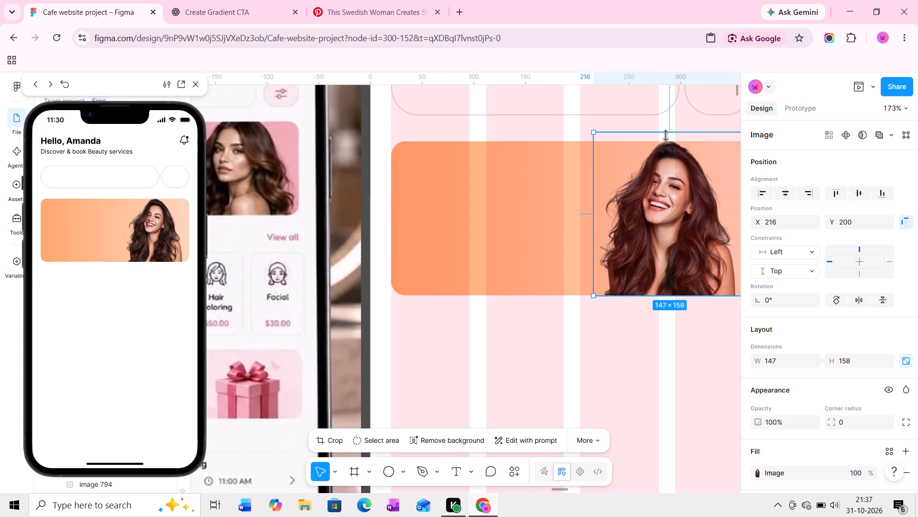
left_click_drag(666, 135, 665, 140, "ctrl")
Add the text "30% OFF" to the upper left part of the orange banner.
middle_click_drag(523, 190, 570, 175)
middle_click_drag(507, 179, 577, 171)
scroll(577, 171, "down", 2, "ctrl")
middle_click_drag(577, 171, 577, 185)
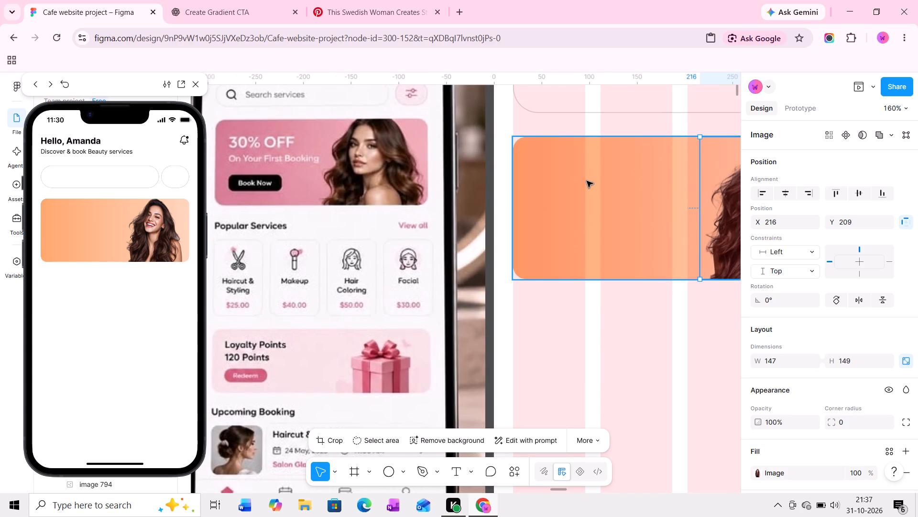
key("t")
left_click(551, 169)
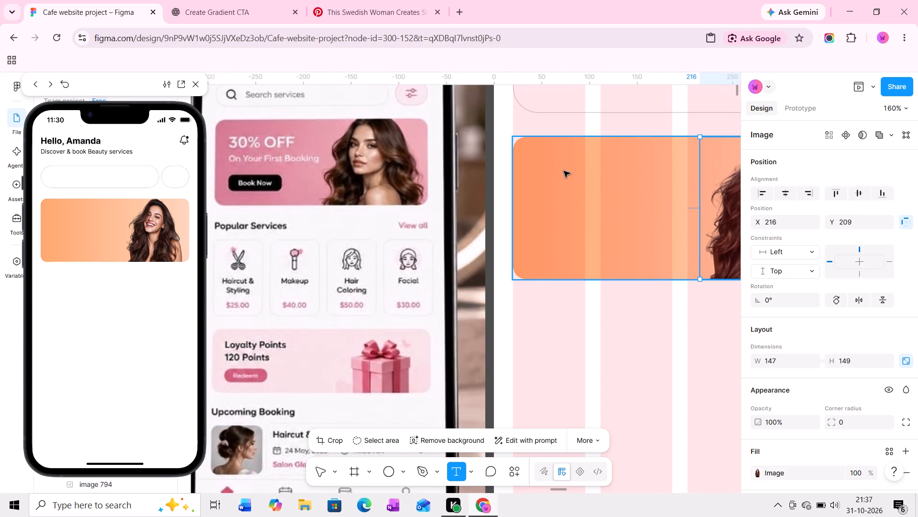
key("shift+numbersign")
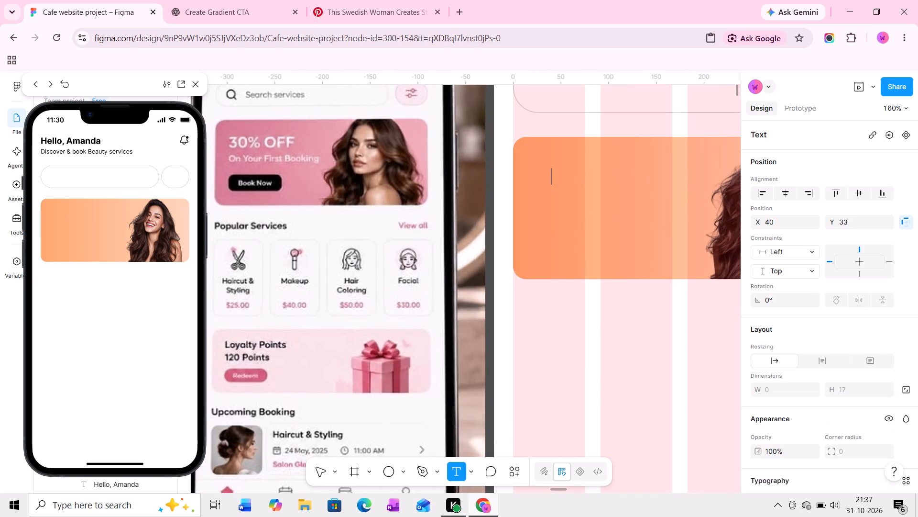
key("BackSpace")
type("30")
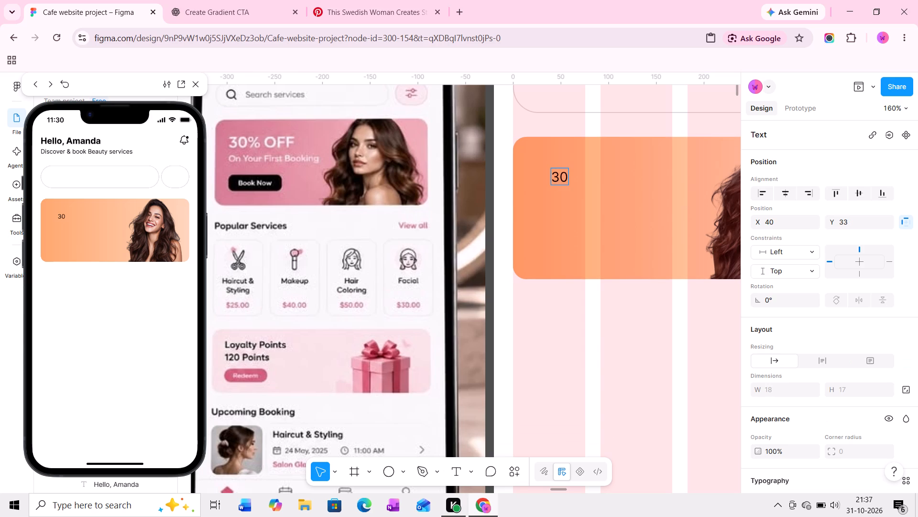
key("shift+percent")
key("space")
type("OFF")
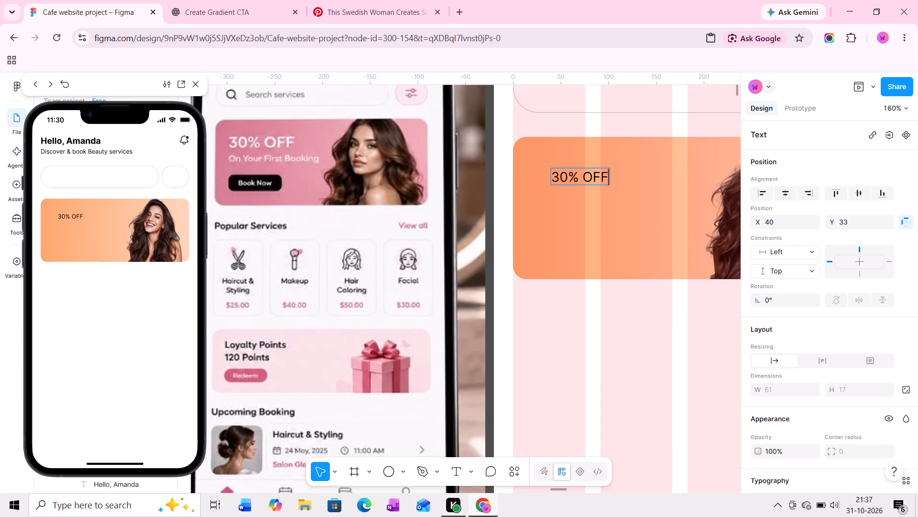
left_click(592, 215)
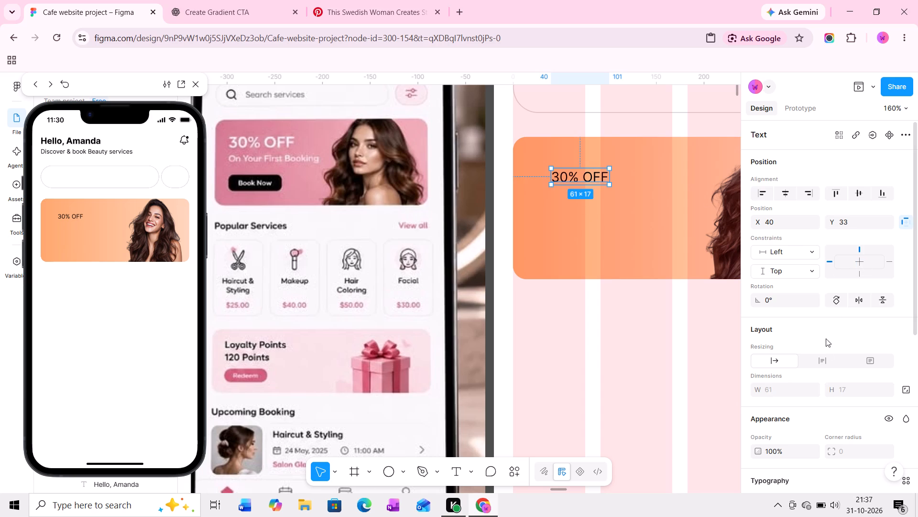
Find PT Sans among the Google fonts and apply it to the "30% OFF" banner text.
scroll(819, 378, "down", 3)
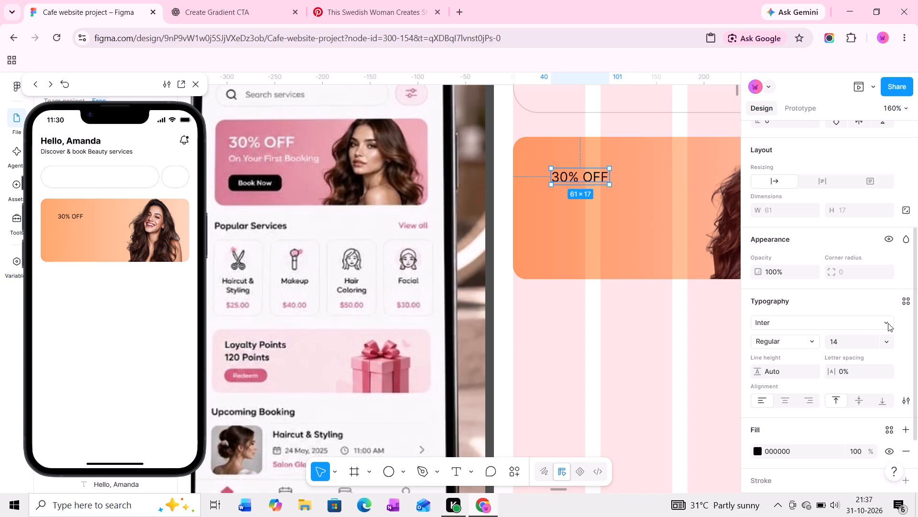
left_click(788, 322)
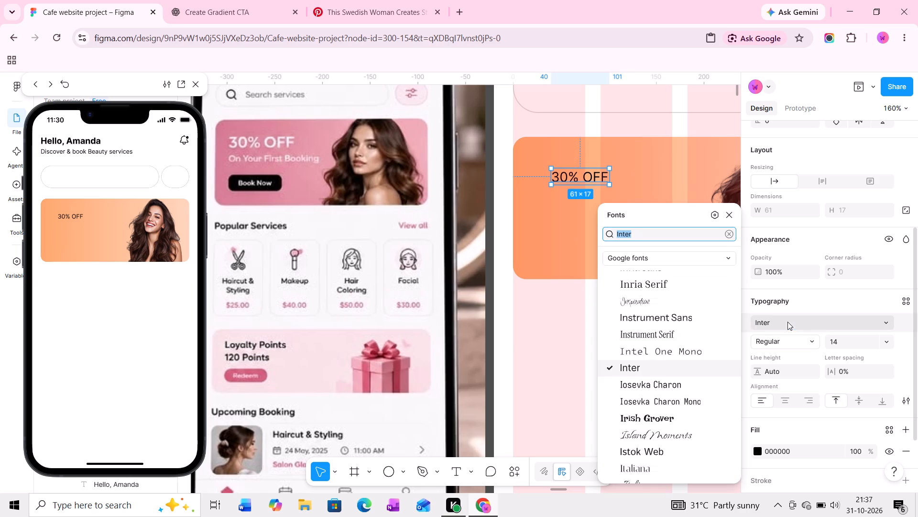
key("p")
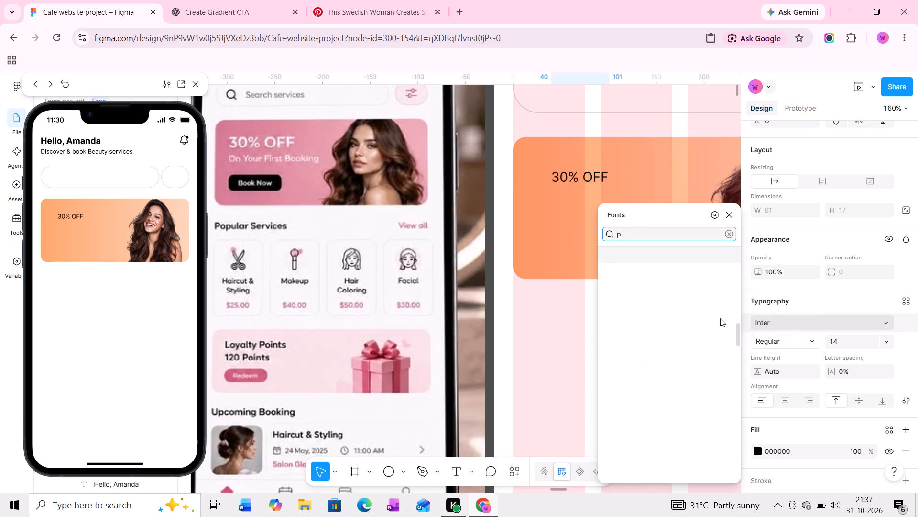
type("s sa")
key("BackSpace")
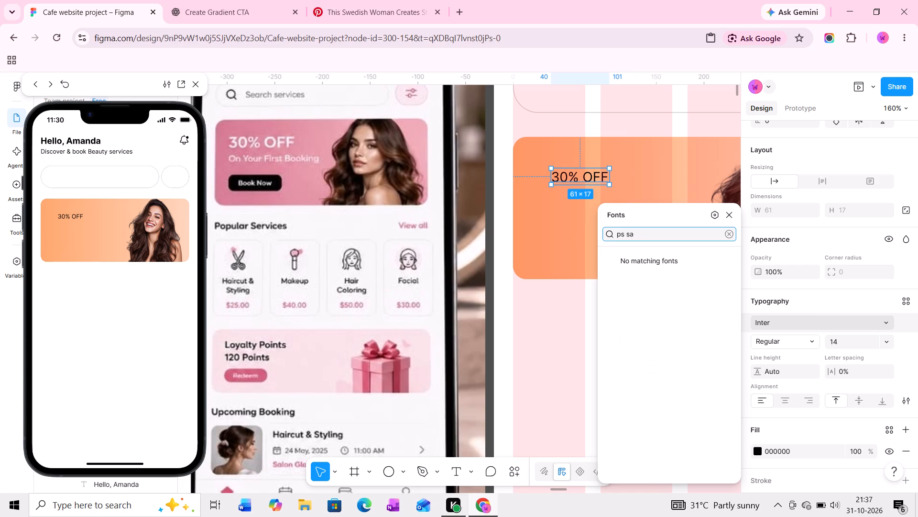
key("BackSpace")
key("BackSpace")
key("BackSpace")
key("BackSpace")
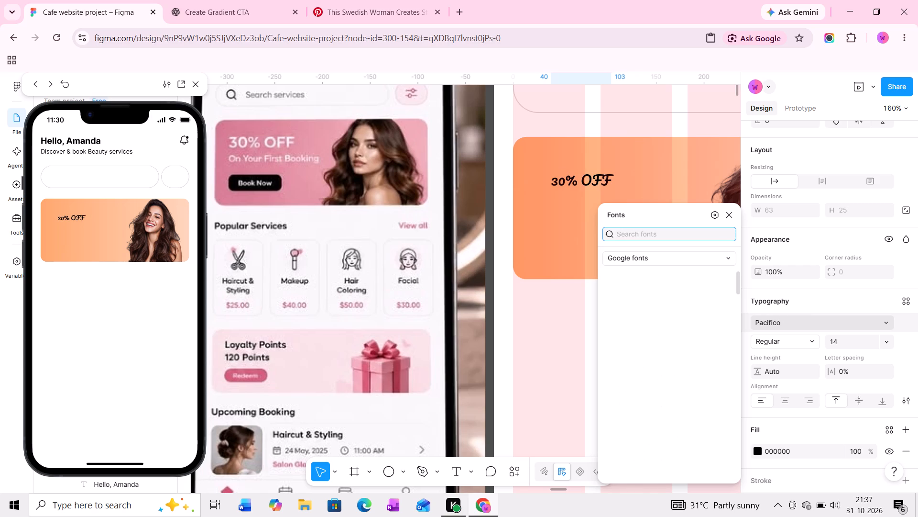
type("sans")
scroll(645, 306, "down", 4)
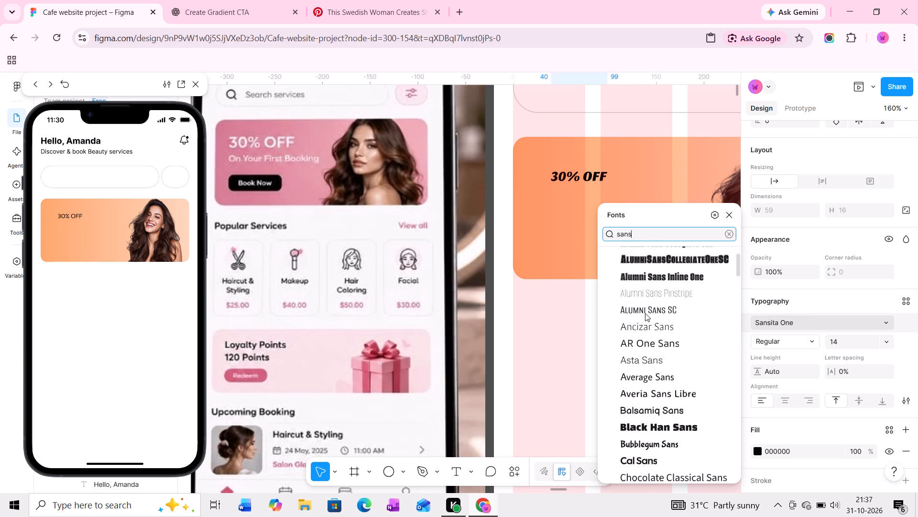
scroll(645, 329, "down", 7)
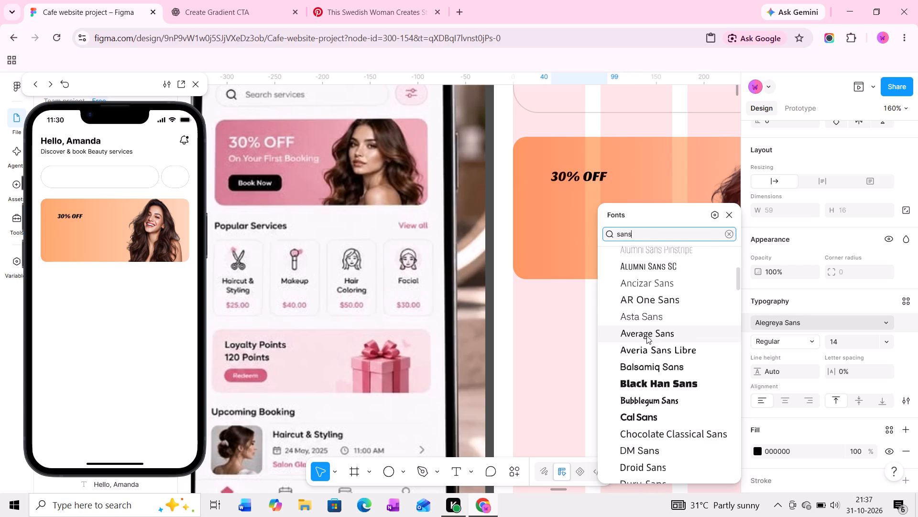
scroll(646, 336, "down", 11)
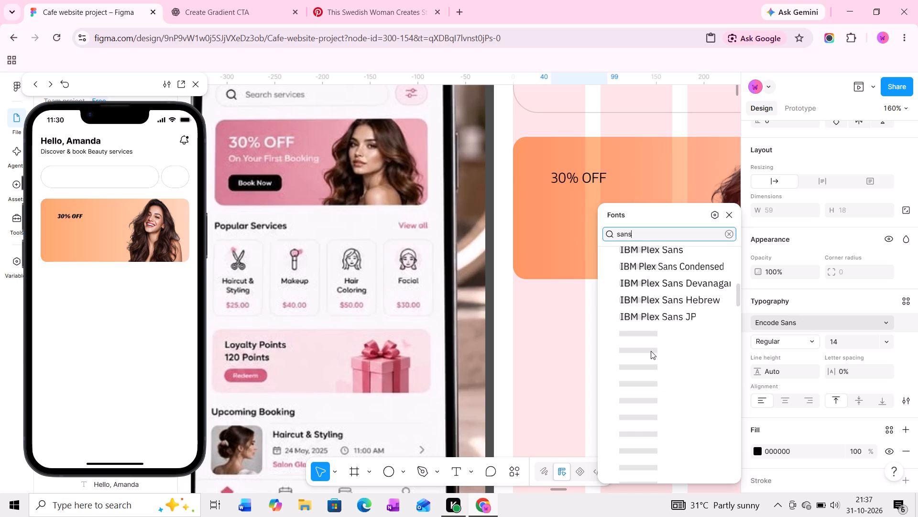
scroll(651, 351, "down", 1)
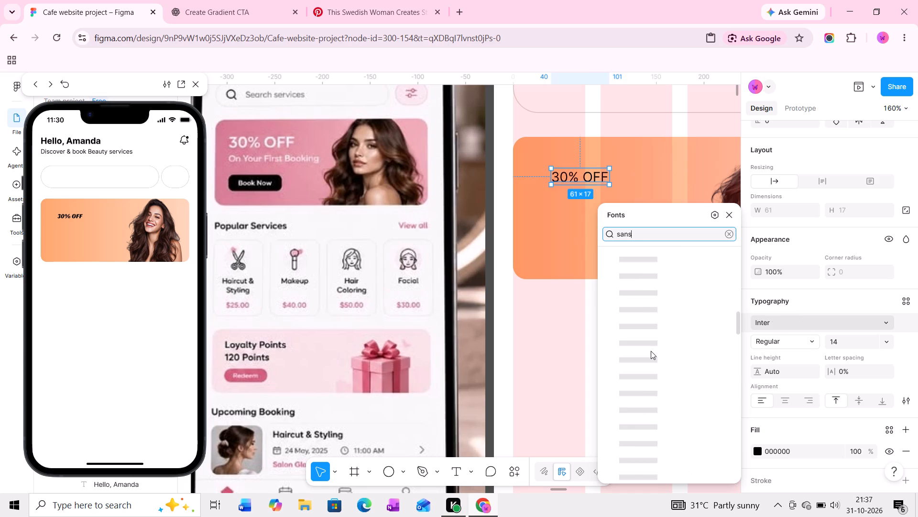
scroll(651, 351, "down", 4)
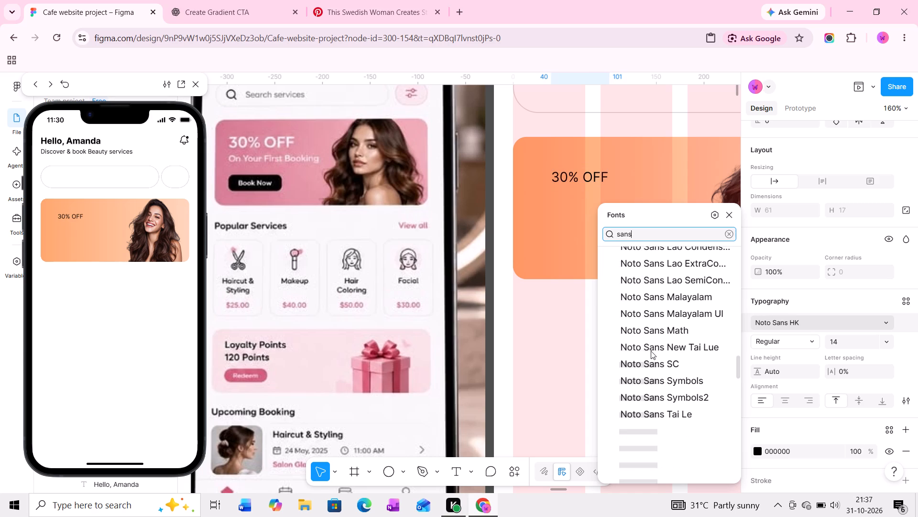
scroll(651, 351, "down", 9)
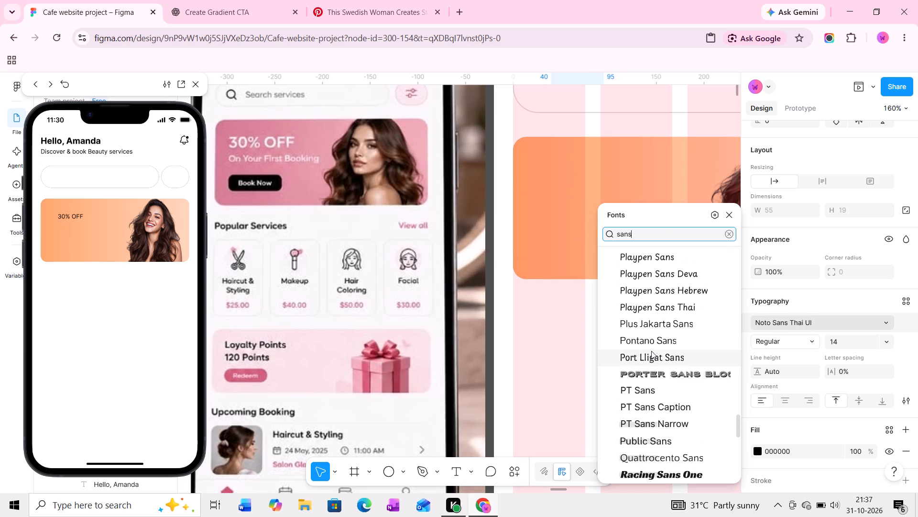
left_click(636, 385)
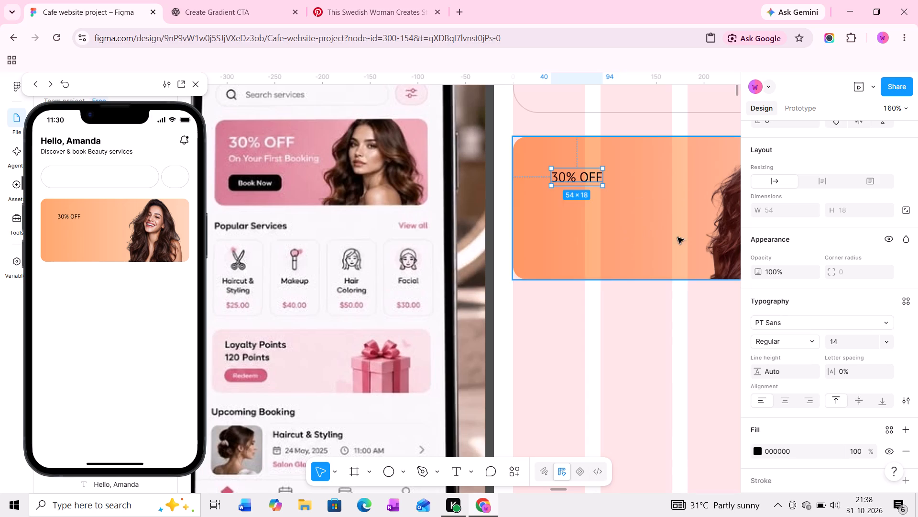
Set the "30% OFF" text to size 20 in Regular weight.
left_click(884, 342)
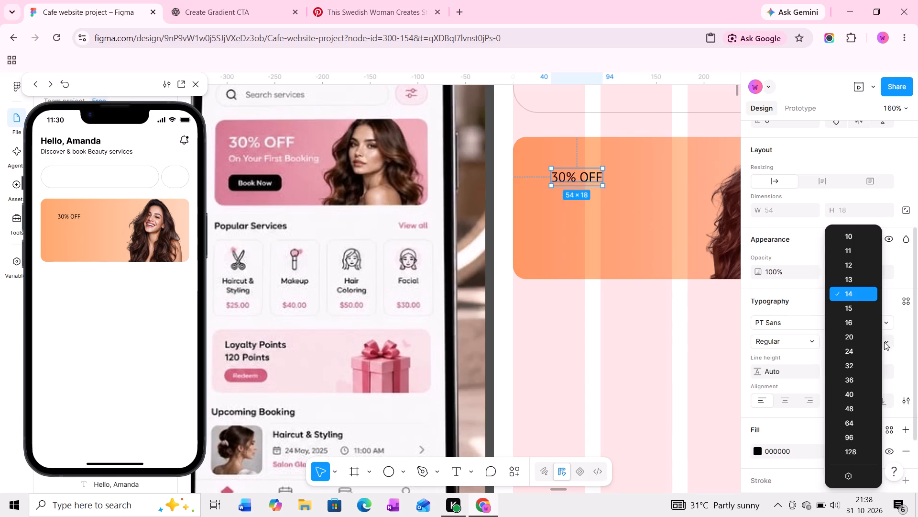
left_click(857, 335)
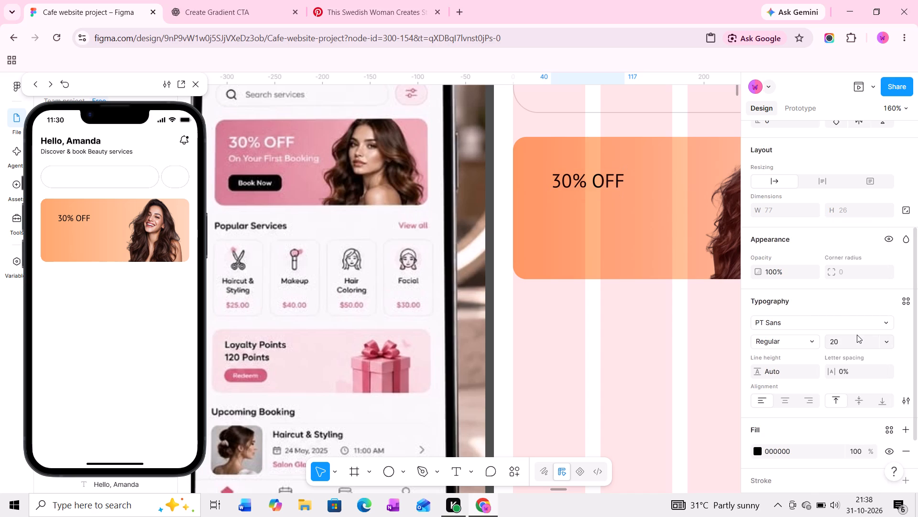
left_click(811, 341)
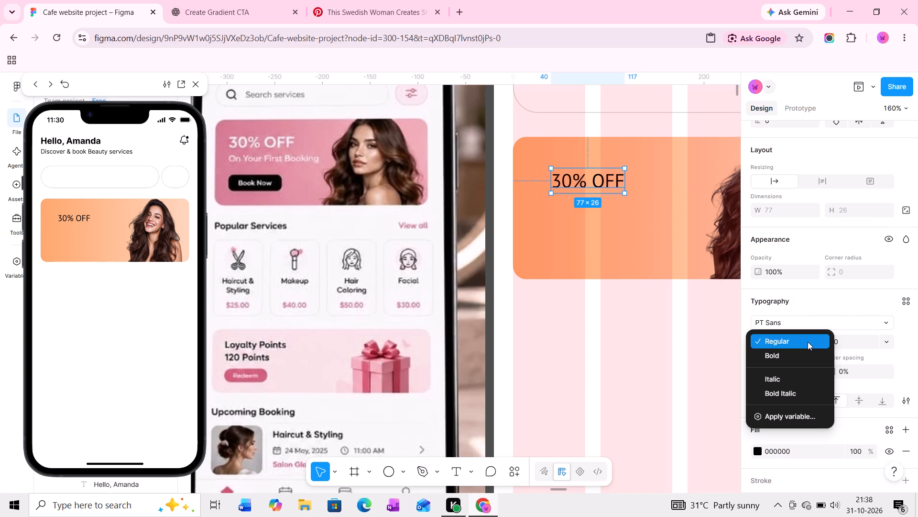
left_click(808, 342)
Examine the Selected Fonts and Typography sections of the project's style guide frame for the prescribed fonts, weights and sizes.
scroll(586, 241, "down", 6)
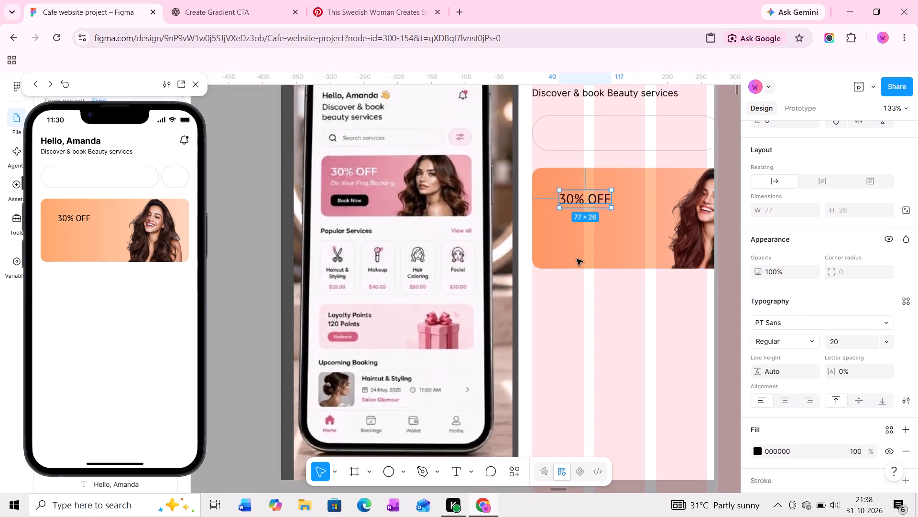
scroll(577, 259, "down", 8)
middle_click_drag(547, 274, 599, 261)
scroll(599, 261, "down", 14, "ctrl")
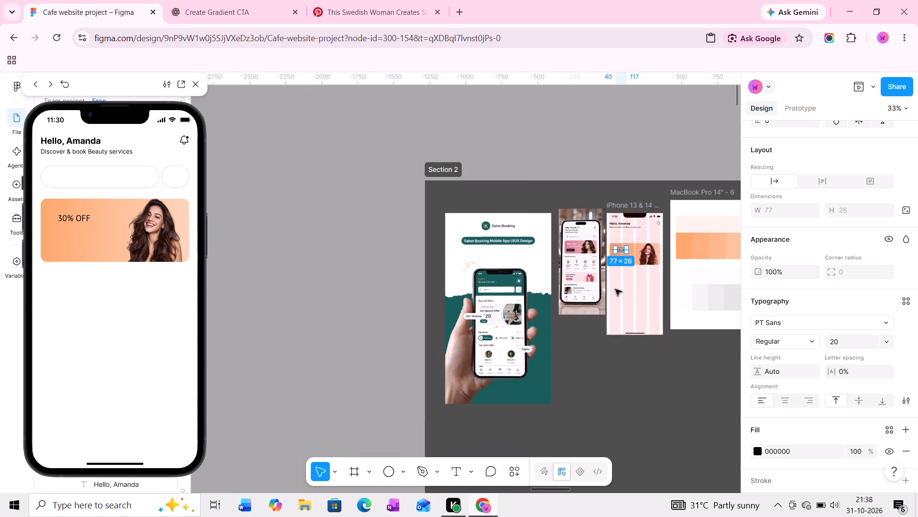
scroll(615, 289, "down", 3, "ctrl")
middle_click_drag(533, 247, 708, 258)
middle_click_drag(483, 254, 713, 249)
middle_click_drag(353, 250, 604, 245)
middle_click_drag(347, 258, 594, 260)
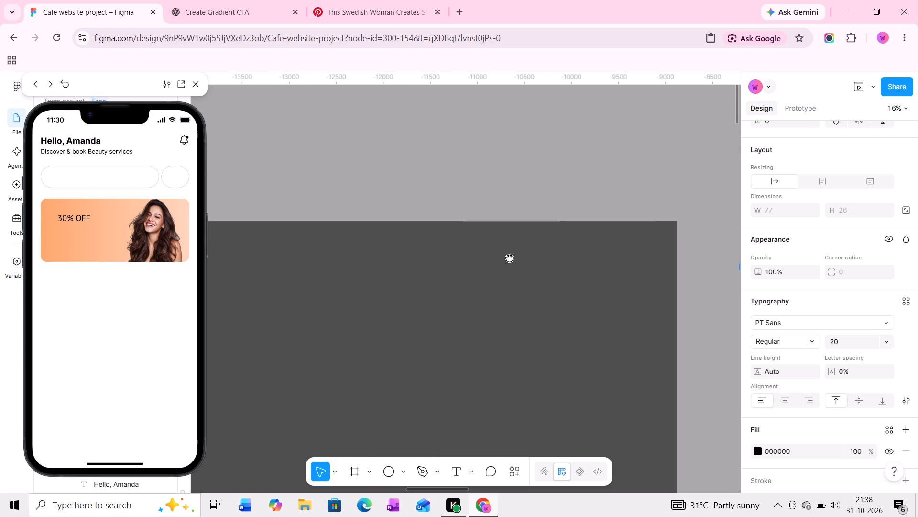
middle_click_drag(320, 258, 609, 244)
middle_click_drag(317, 266, 555, 201)
middle_click_drag(532, 225, 295, 167)
middle_click_drag(423, 190, 700, 171)
middle_click_drag(399, 189, 661, 190)
middle_click_drag(449, 201, 553, 201)
scroll(415, 221, "up", 4, "ctrl")
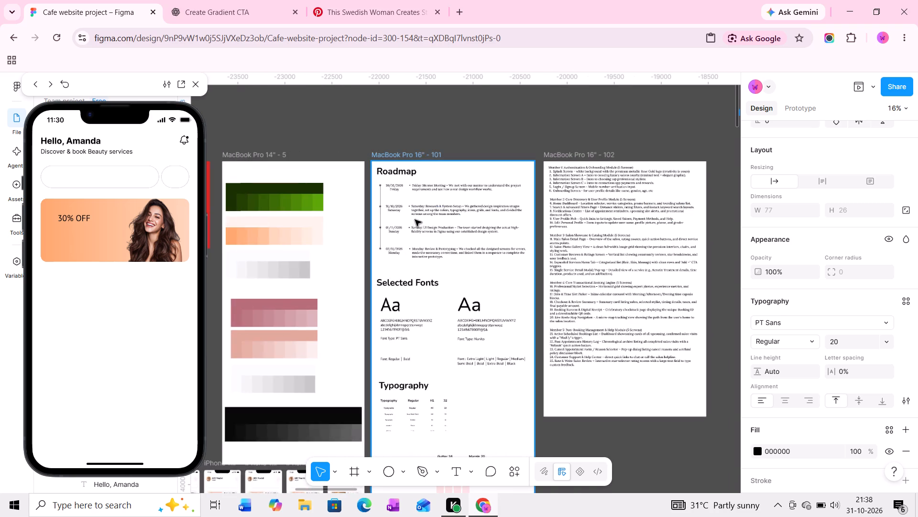
scroll(415, 220, "up", 2, "ctrl")
scroll(460, 233, "down", 5)
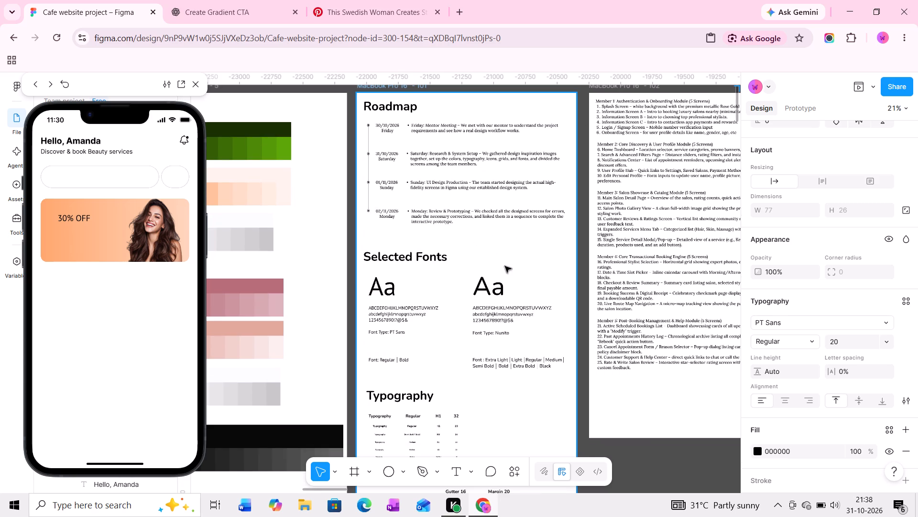
scroll(478, 322, "up", 8, "ctrl")
scroll(497, 320, "down", 4)
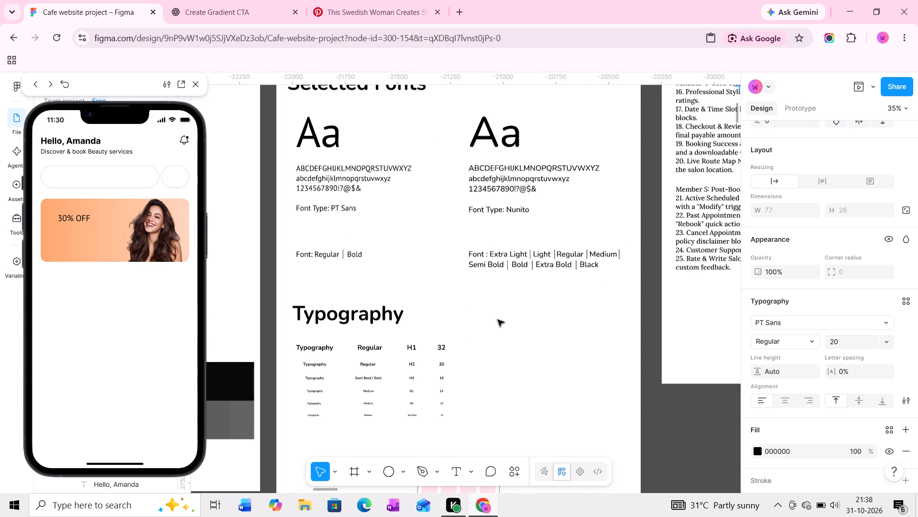
scroll(514, 231, "up", 4, "ctrl")
middle_click_drag(514, 229, 549, 258)
scroll(549, 258, "down", 1)
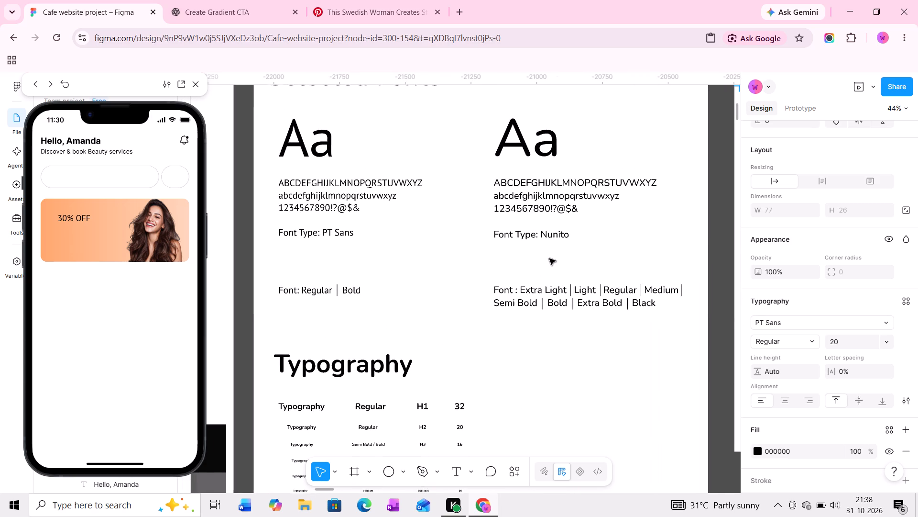
scroll(570, 241, "down", 1)
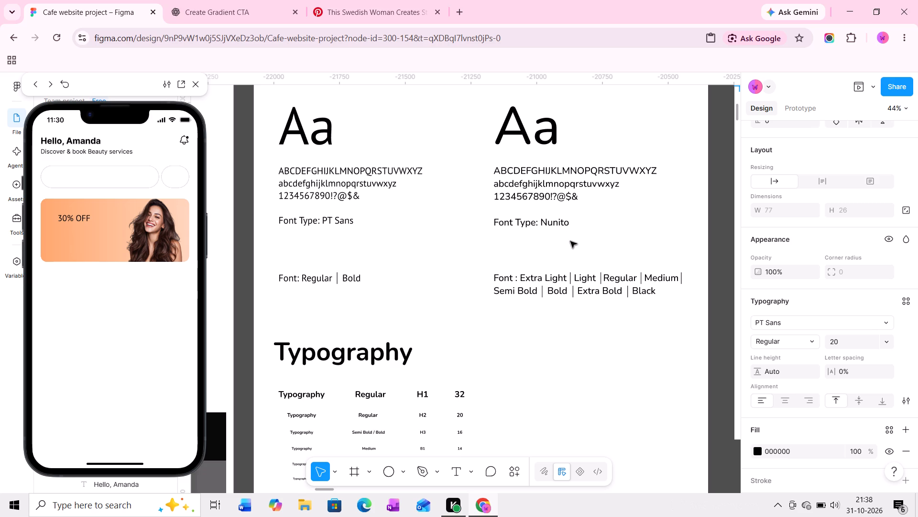
scroll(544, 266, "down", 1)
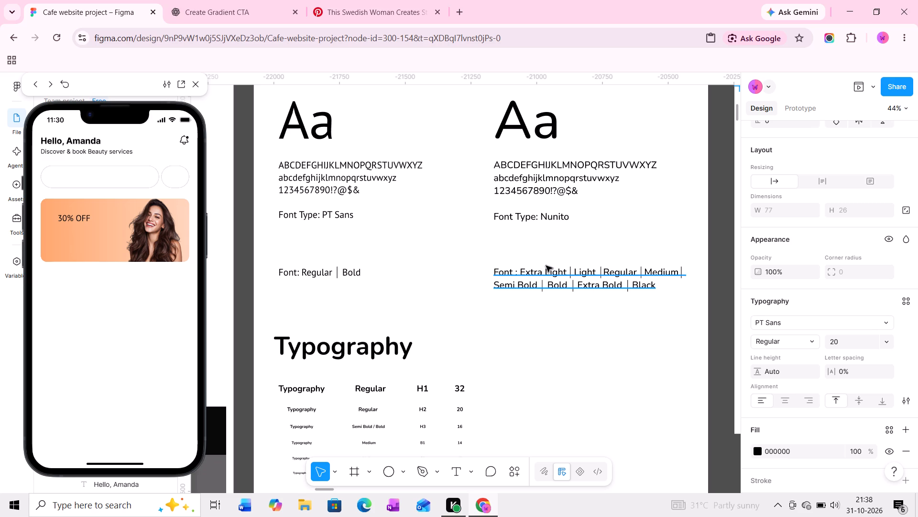
scroll(550, 262, "down", 11, "ctrl")
middle_click_drag(583, 264, 499, 280)
scroll(499, 280, "down", 2, "ctrl")
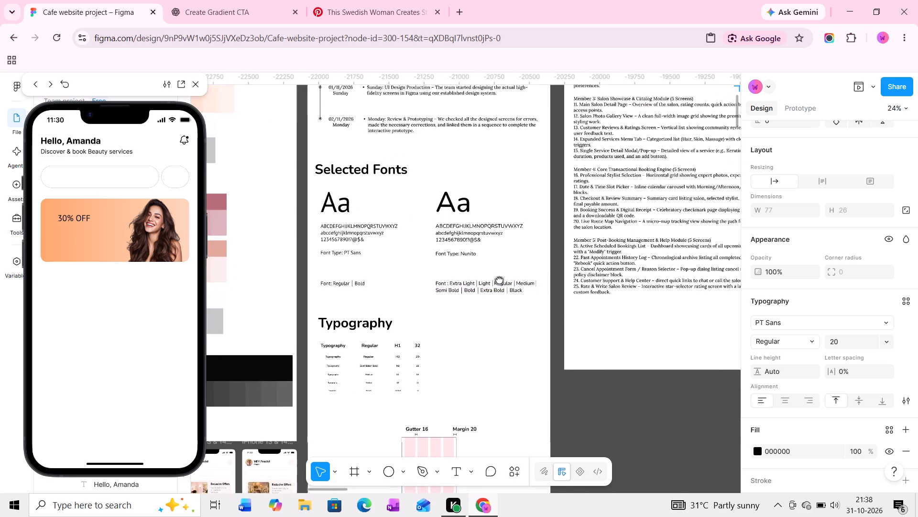
Return to the orange banner in the iPhone frame and change the "30% OFF" text's font to Nunito.
scroll(499, 280, "down", 17, "ctrl")
middle_click_drag(633, 260, 458, 292)
middle_click_drag(605, 287, 355, 294)
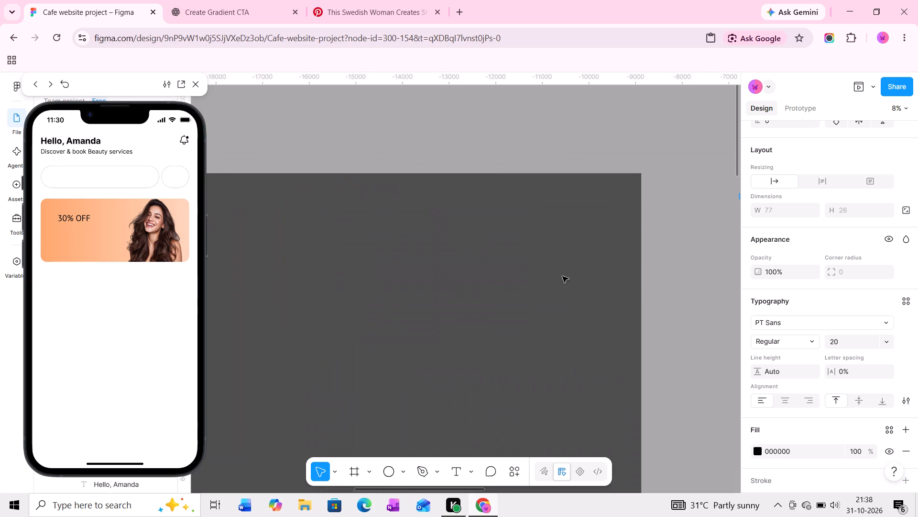
middle_click_drag(610, 274, 369, 276)
middle_click_drag(600, 264, 380, 264)
middle_click_drag(669, 268, 499, 263)
scroll(490, 207, "up", 5, "ctrl")
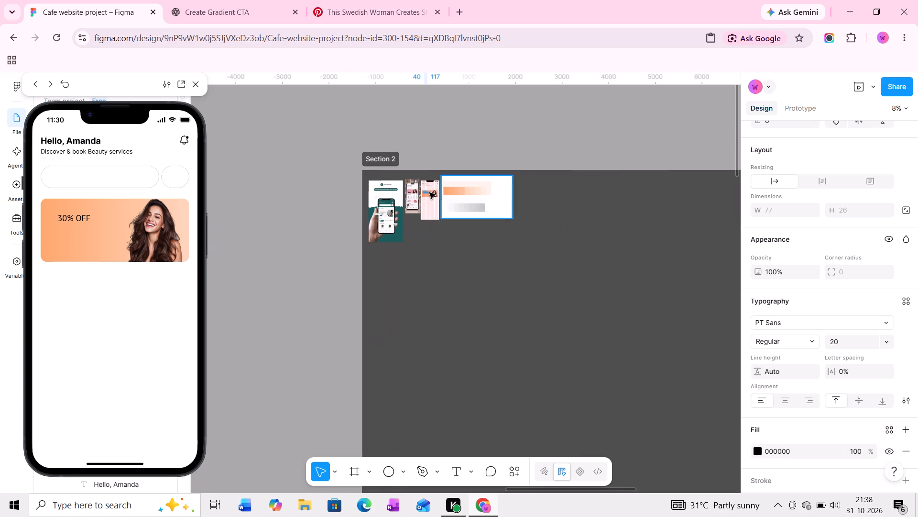
scroll(401, 191, "up", 11, "ctrl")
scroll(422, 189, "up", 19, "ctrl")
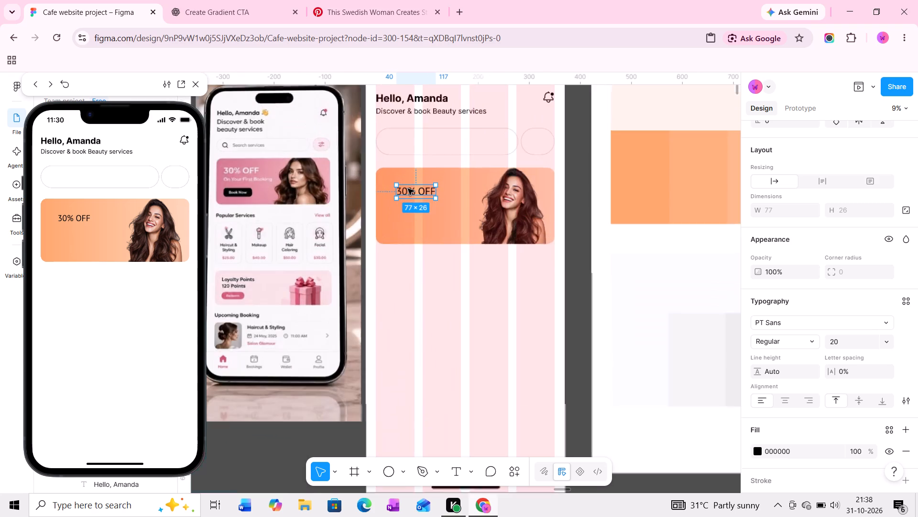
scroll(408, 189, "up", 10, "ctrl")
middle_click_drag(422, 192, 410, 203)
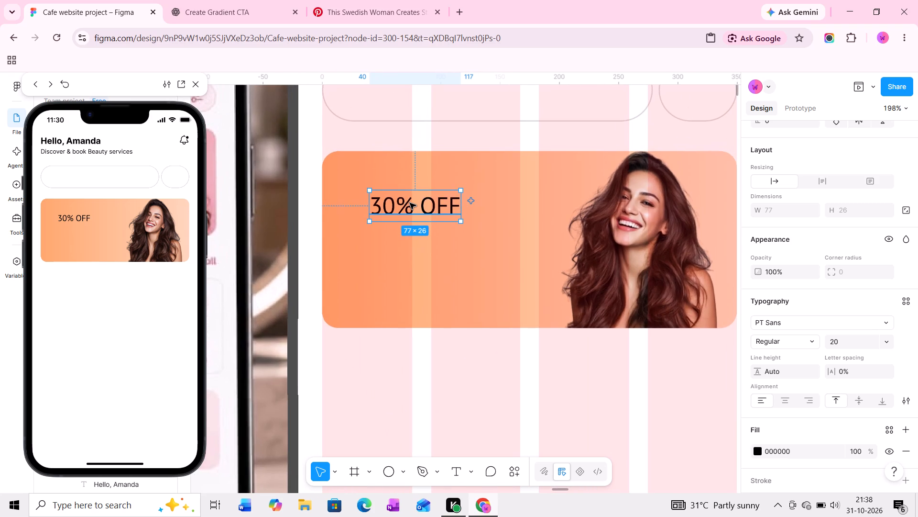
left_click(410, 203)
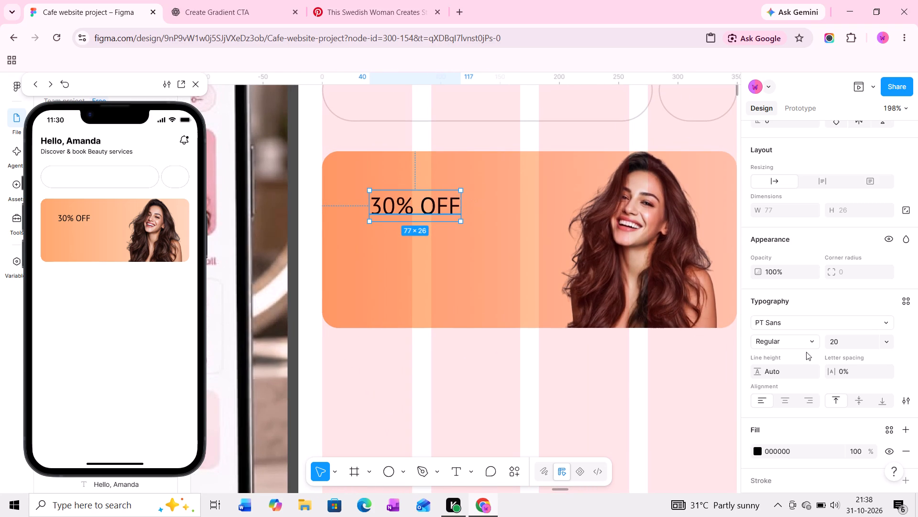
left_click(826, 319)
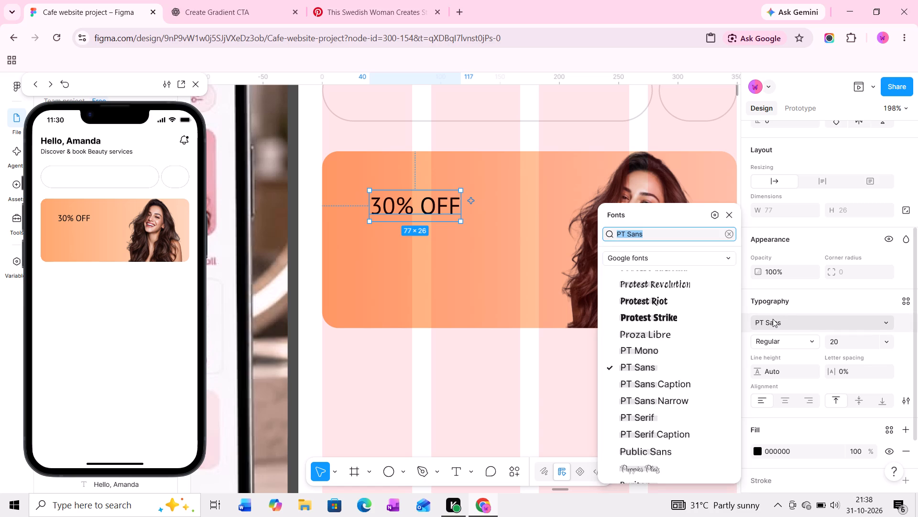
type("nunito")
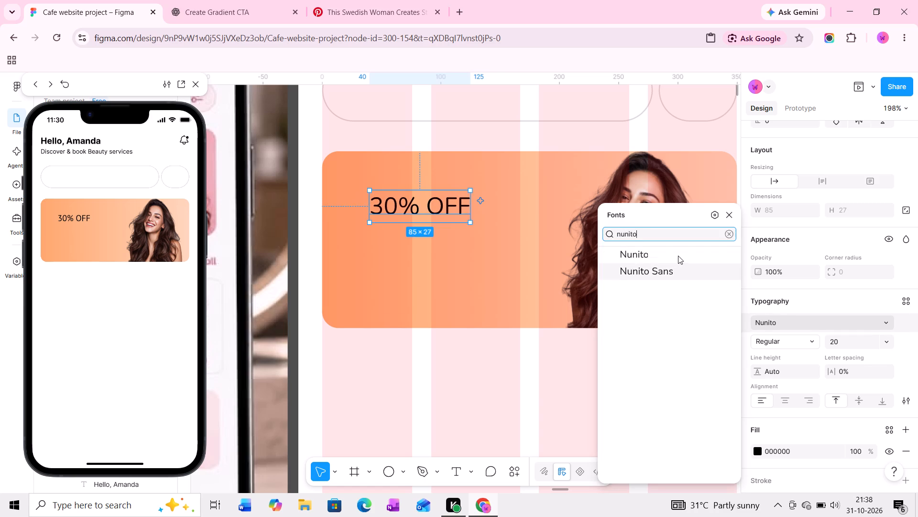
left_click(678, 255)
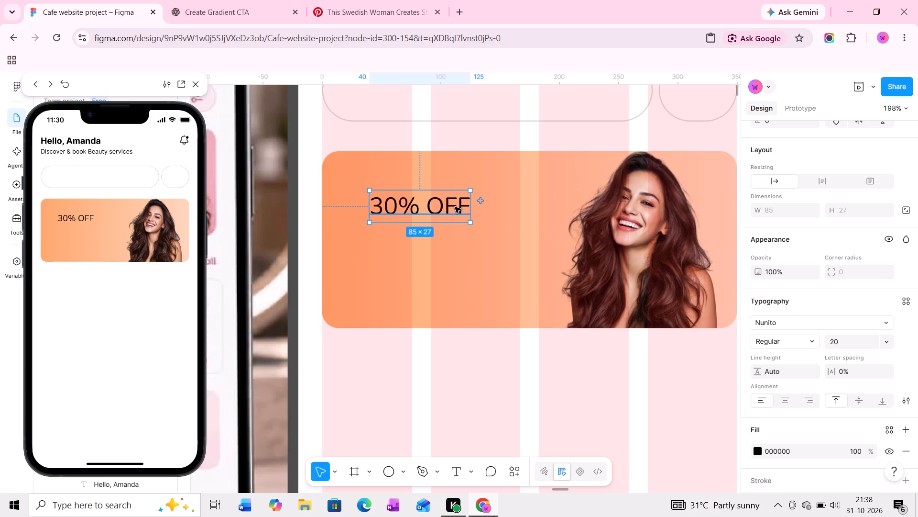
Move the "30% OFF" text closer to the orange banner's upper-left corner, at about X 18.
left_click_drag(455, 207, 429, 194)
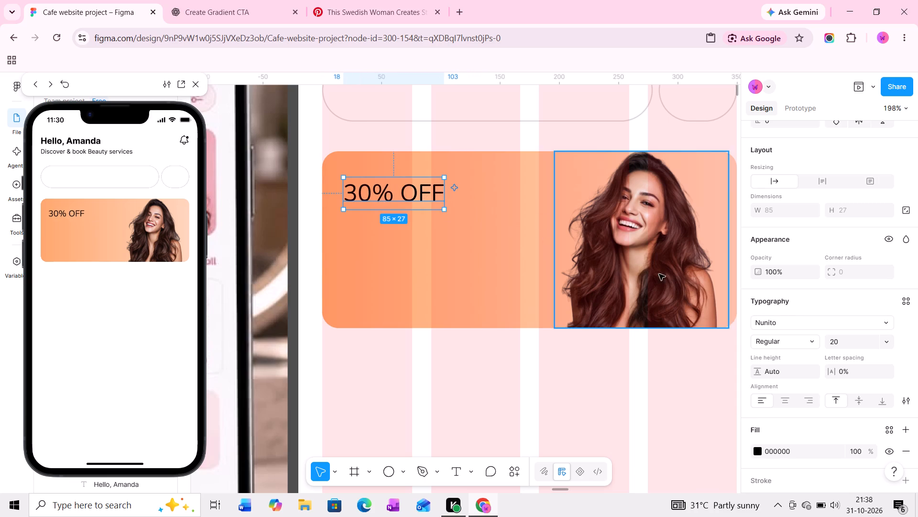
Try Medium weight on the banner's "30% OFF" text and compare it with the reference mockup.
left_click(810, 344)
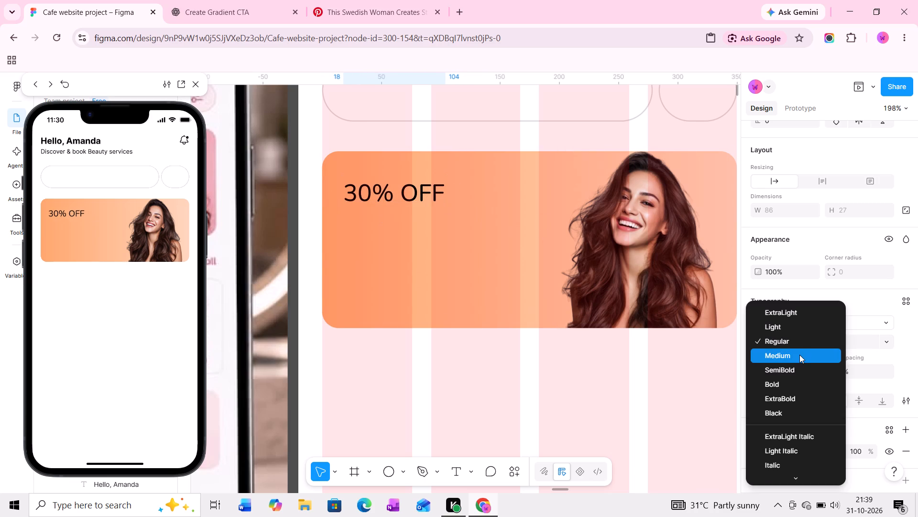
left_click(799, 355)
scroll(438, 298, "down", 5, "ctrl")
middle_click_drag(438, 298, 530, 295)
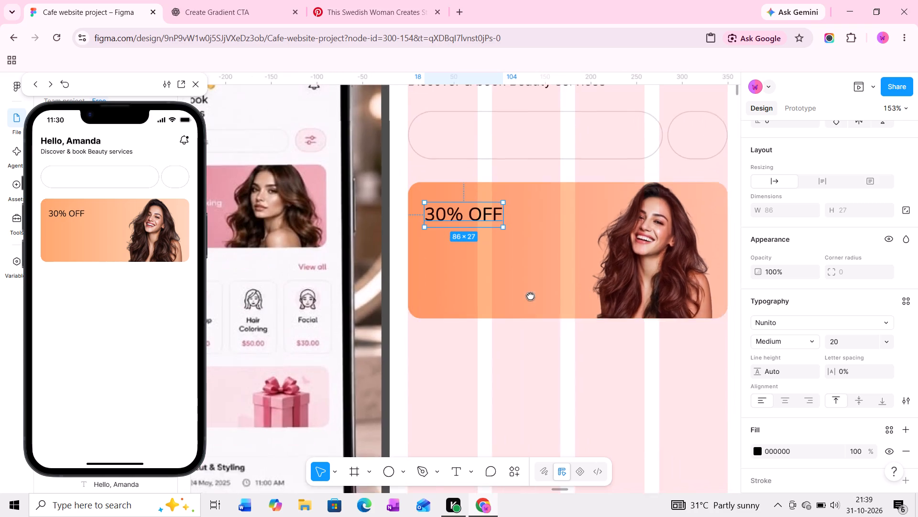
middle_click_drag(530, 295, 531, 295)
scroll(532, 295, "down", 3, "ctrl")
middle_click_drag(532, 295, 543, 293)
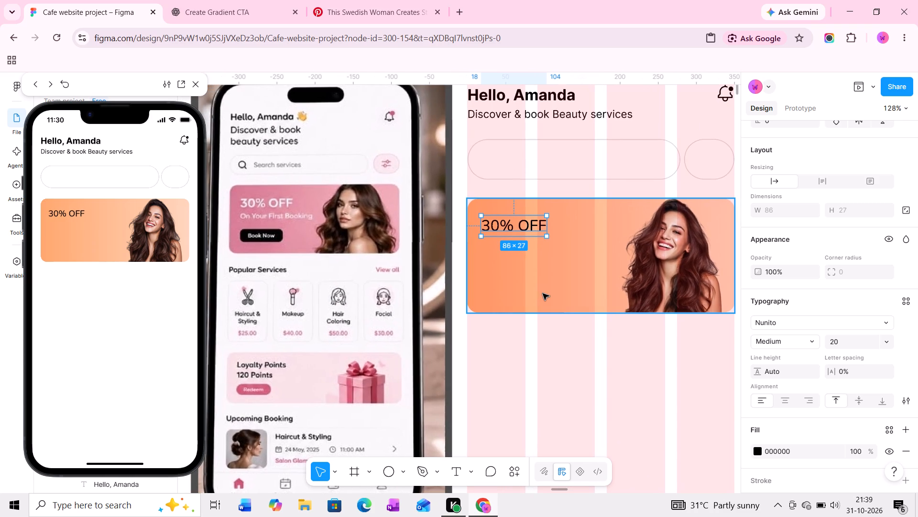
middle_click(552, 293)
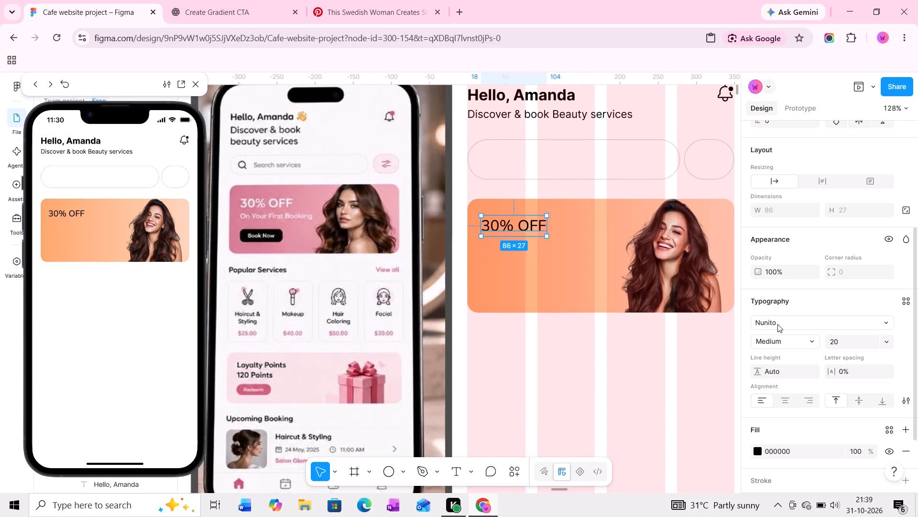
Set the "30% OFF" text to Bold weight with a white FFFFFF fill.
left_click(817, 341)
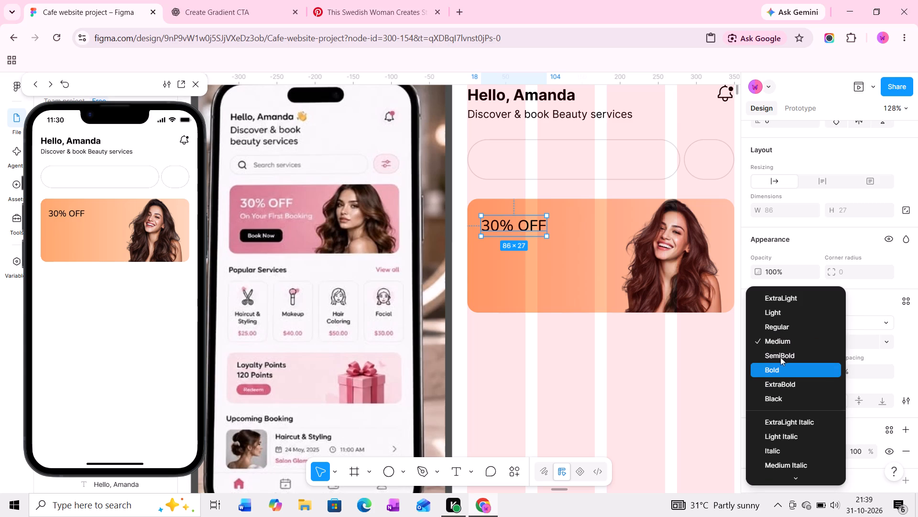
left_click(777, 365)
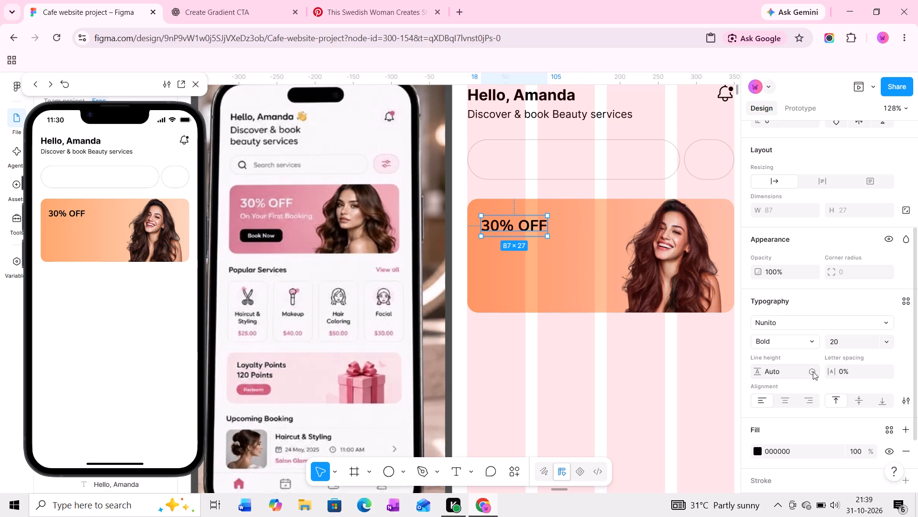
left_click(796, 450)
key("f")
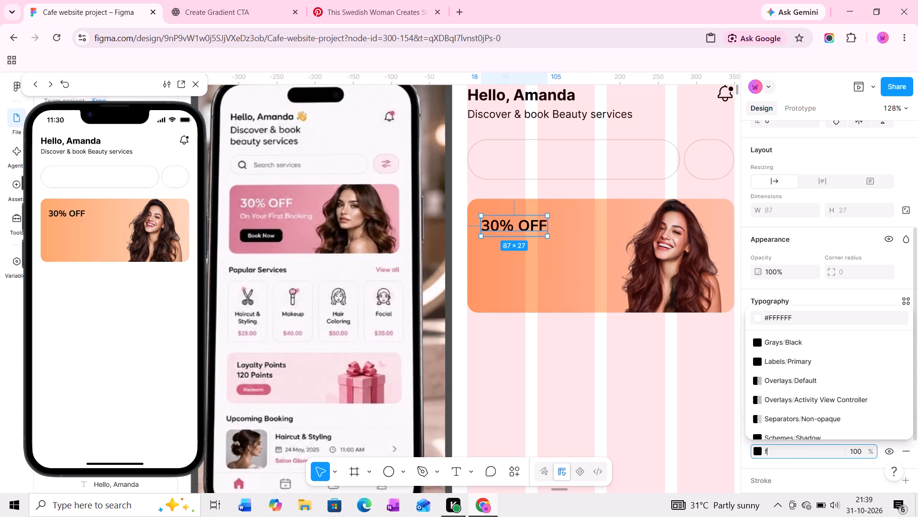
key("Return")
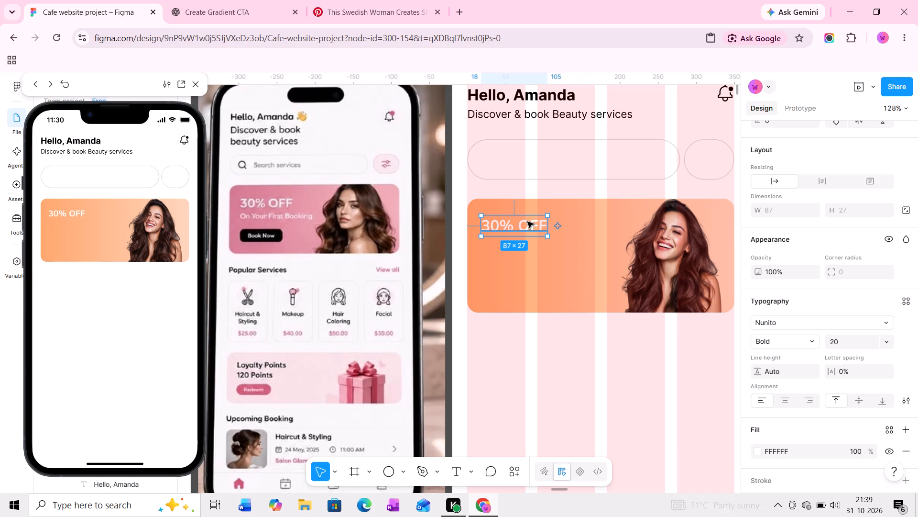
Duplicate the "30% OFF" text directly below the original in the orange banner, keeping the left edges aligned.
left_click_drag(526, 224, 526, 245, "alt")
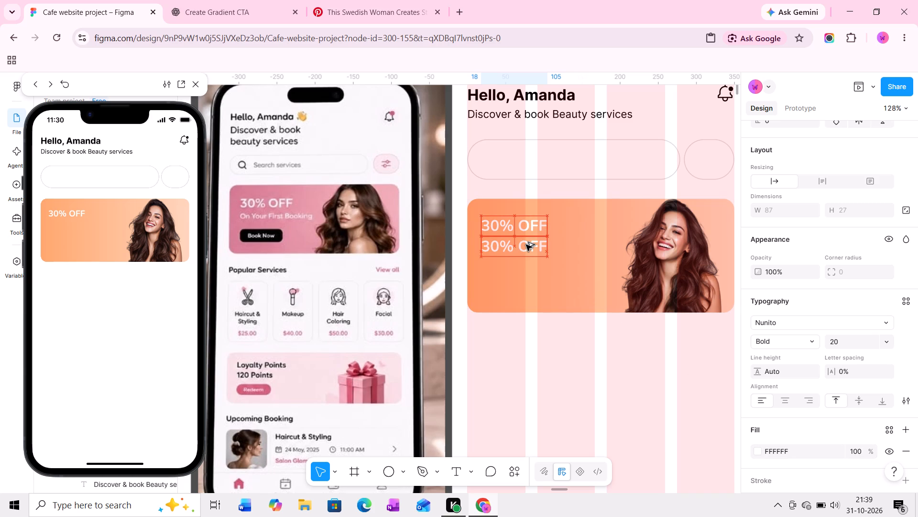
left_click_drag(526, 245, 525, 250, "alt")
Change the wording of the lower "30% OFF" copy to "On Your First Booking".
double_click(525, 250)
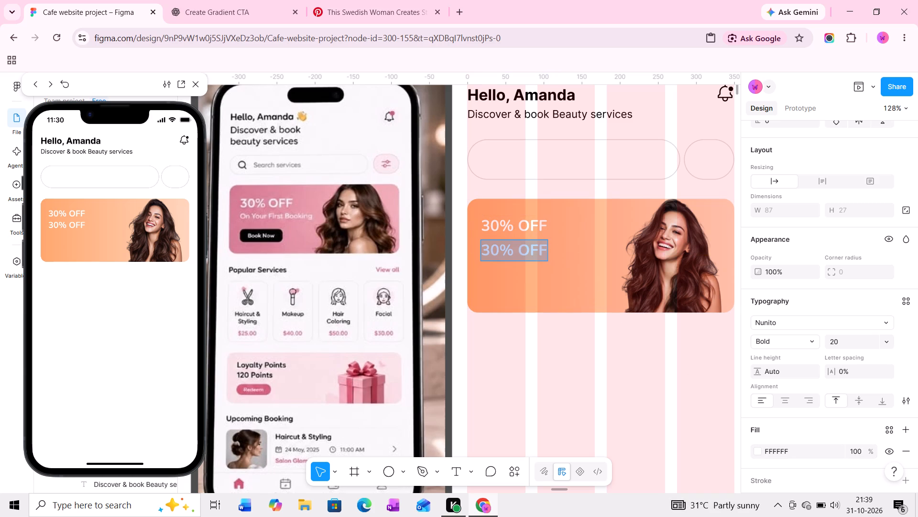
type("On")
key("space")
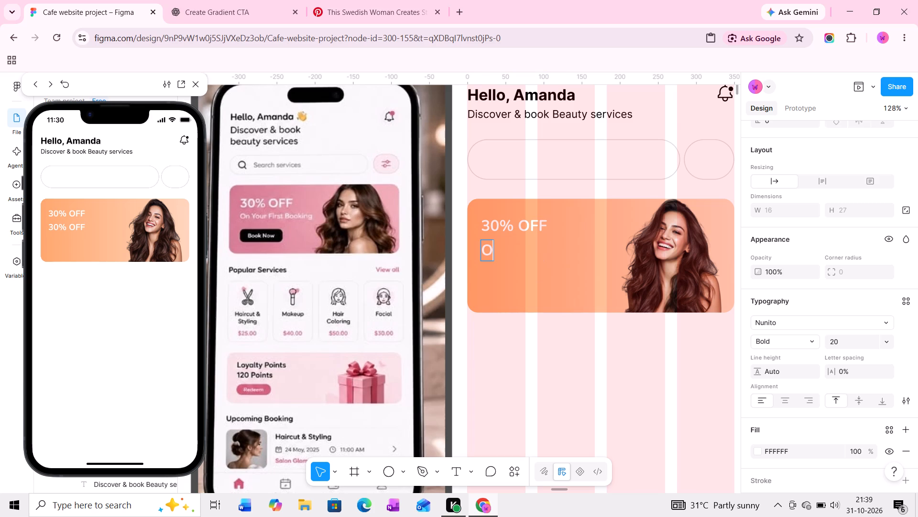
type("Your")
key("space")
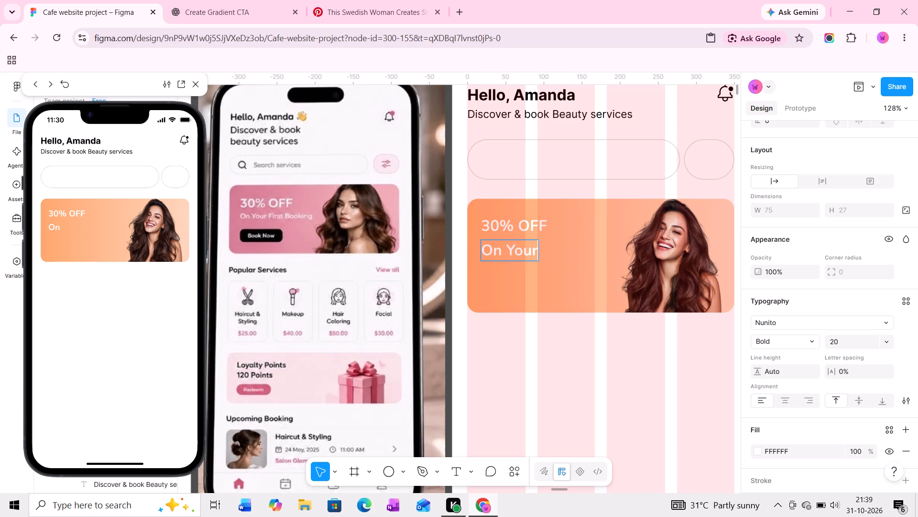
key("shift+f")
type("ri")
type("st")
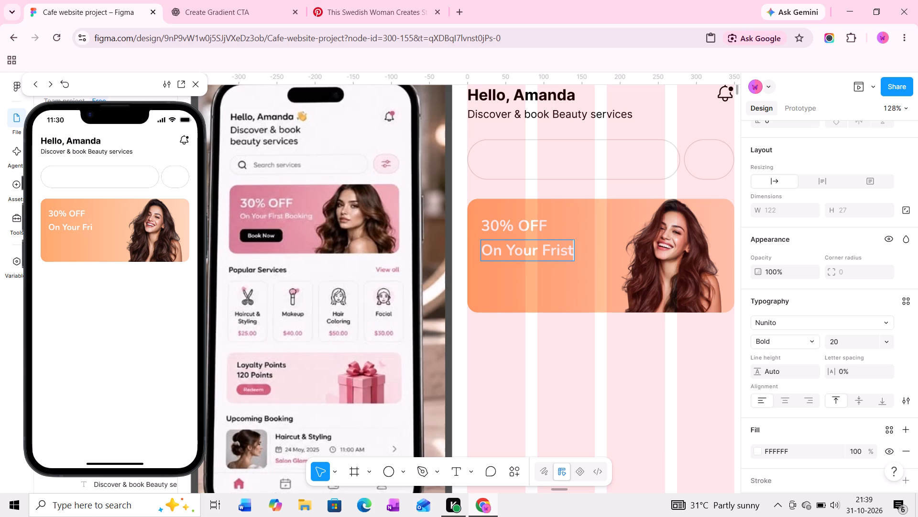
key("BackSpace")
key("BackSpace")
key("BackSpace")
key("BackSpace")
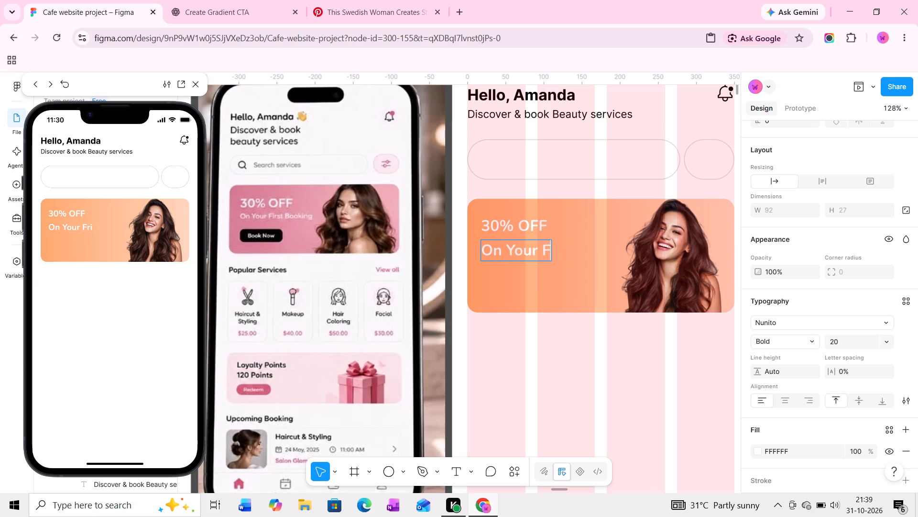
type("irsy")
key("BackSpace")
type("t B")
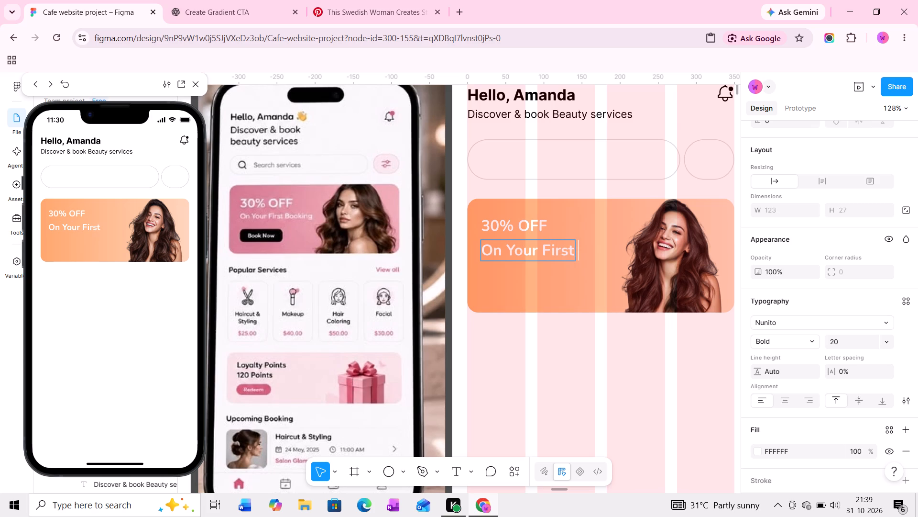
type("ooking")
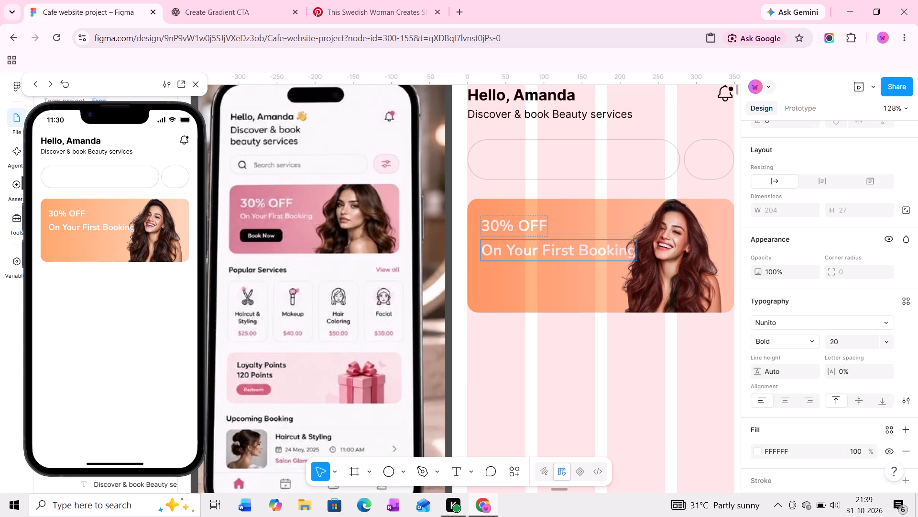
left_click(572, 304)
Set the "On Your First Booking" text to size 16 in SemiBold weight.
left_click(887, 342)
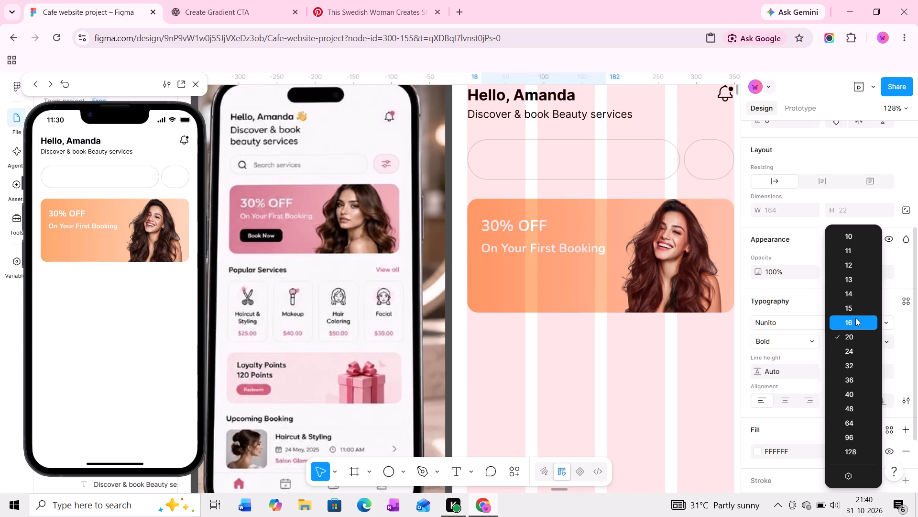
left_click(854, 318)
left_click(814, 342)
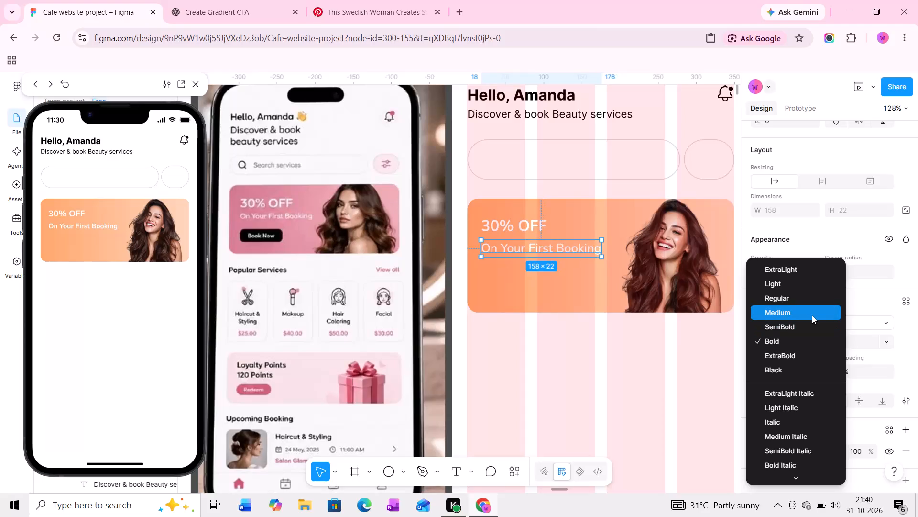
left_click(812, 327)
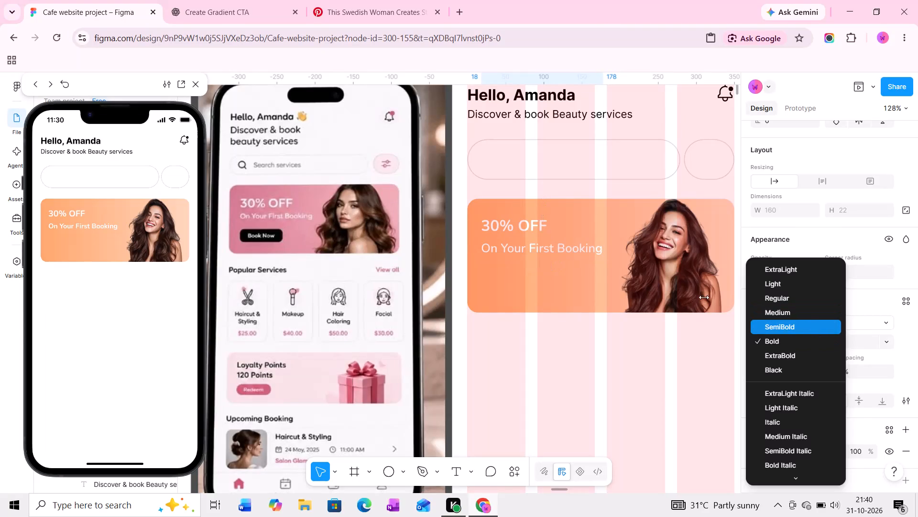
Move the "On Your First Booking" text slightly up, closer to the "30% OFF" heading.
scroll(522, 243, "up", 5, "ctrl")
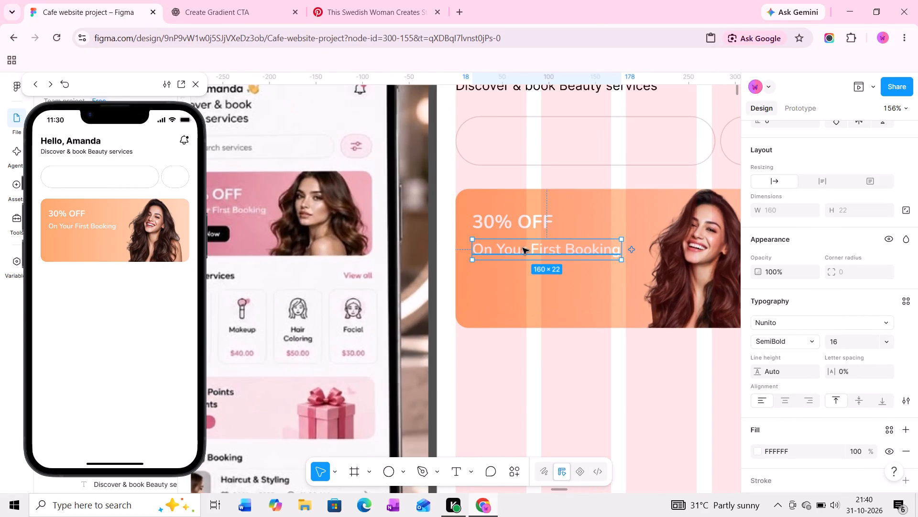
left_click(523, 248)
middle_click_drag(523, 245, 548, 244)
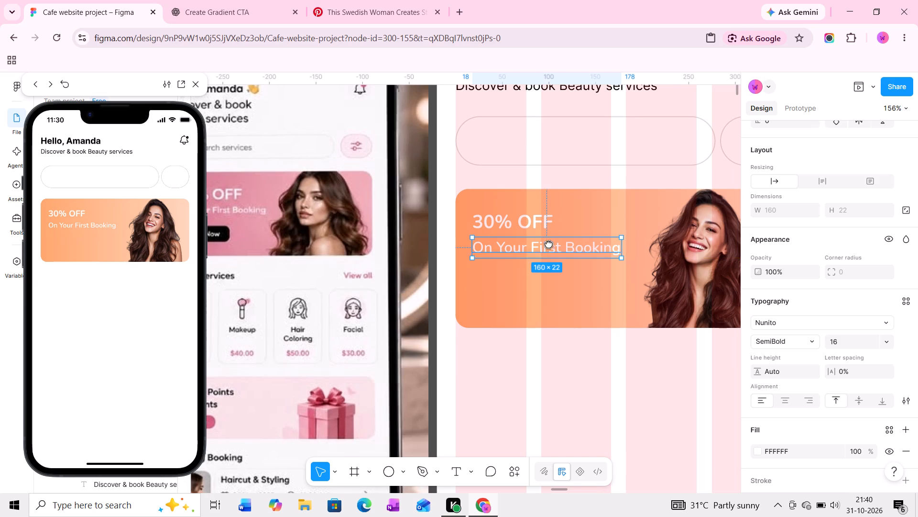
middle_click_drag(548, 244, 554, 244)
scroll(553, 259, "down", 2, "ctrl")
middle_click(554, 261)
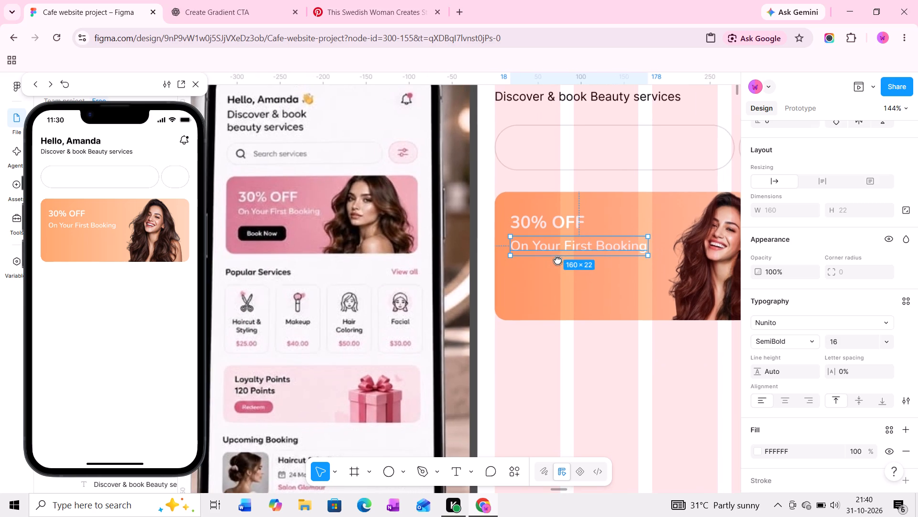
middle_click(546, 290)
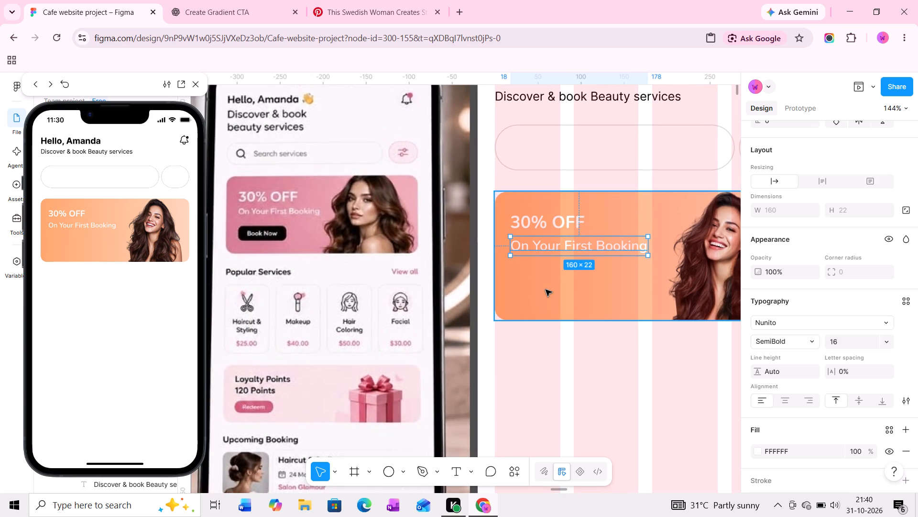
Draw a frame about 87 × 23 below "On Your First Booking" in the banner and extend its top edge to a height of 27.
scroll(546, 290, "up", 4, "ctrl")
middle_click_drag(546, 290, 472, 290)
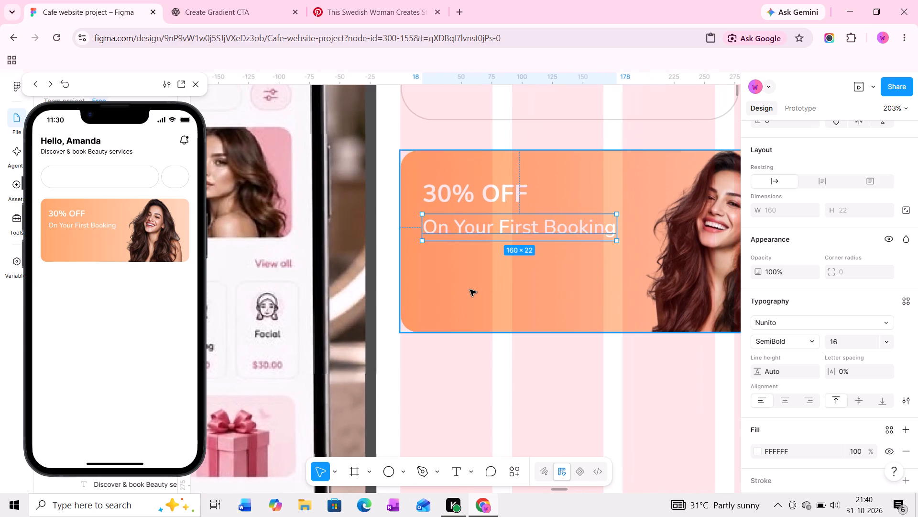
key("f")
left_click_drag(428, 275, 460, 292)
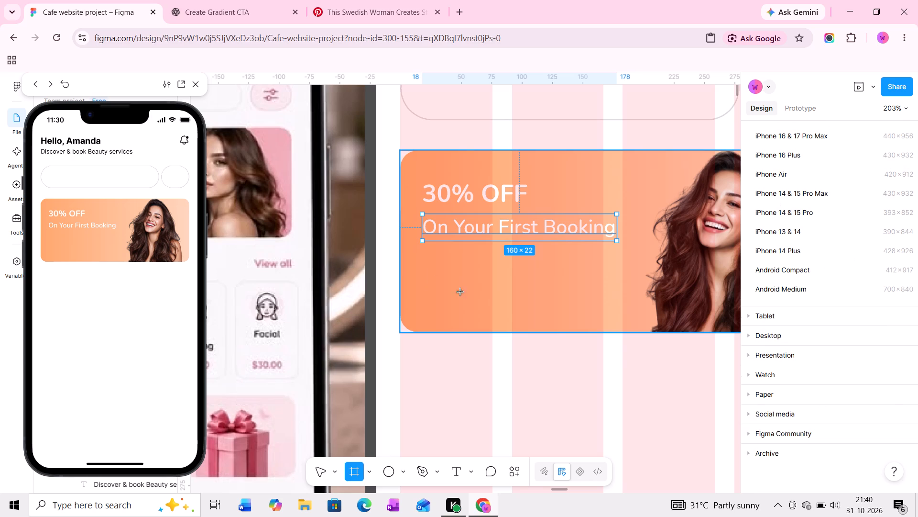
left_click_drag(460, 292, 534, 303)
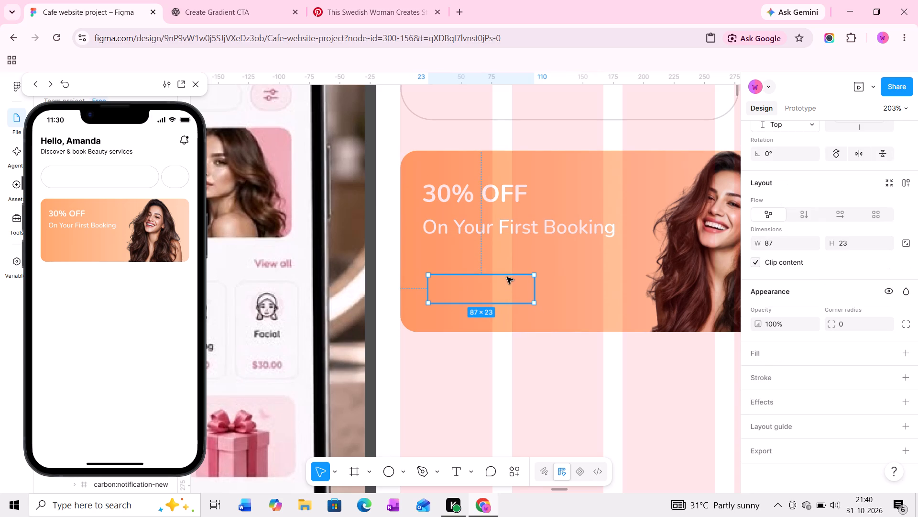
left_click(507, 274)
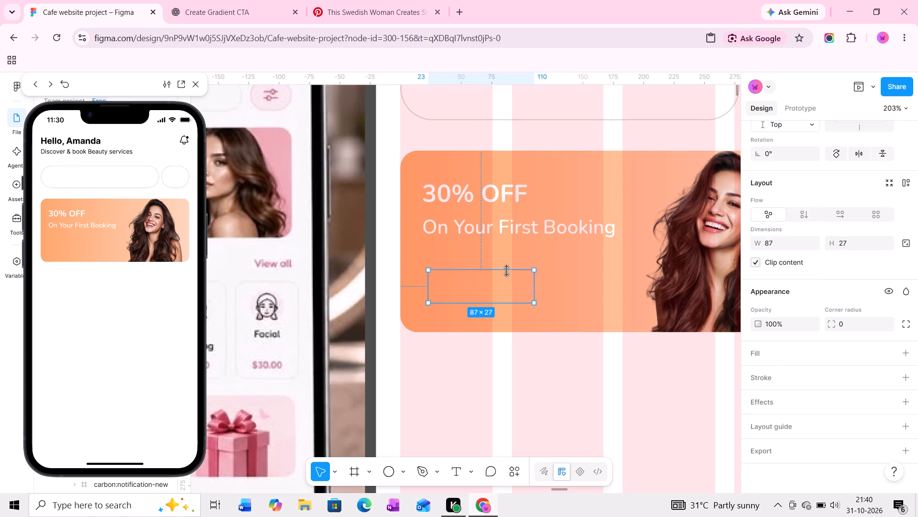
Look across the canvas for the existing Buy Now button designs in the iPhone 13 & 14 - 317 frame.
scroll(507, 279, "down", 10, "ctrl")
scroll(507, 285, "down", 16, "ctrl")
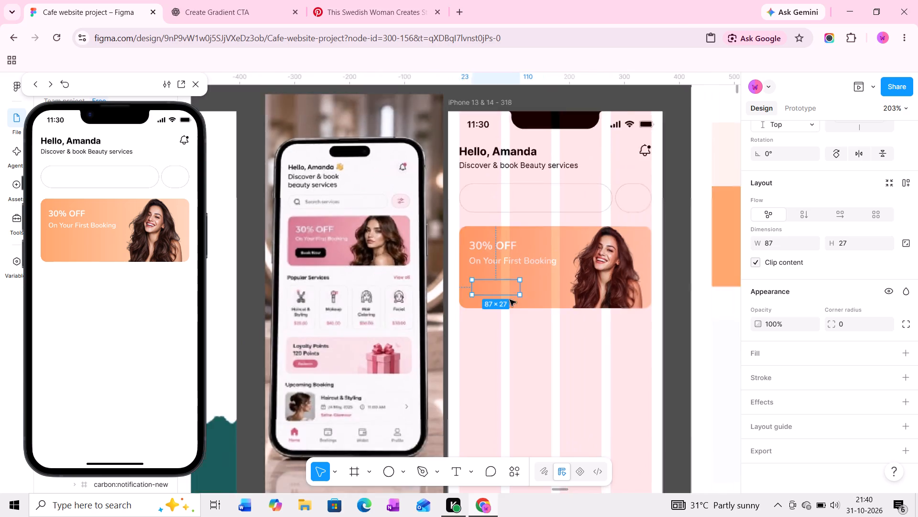
scroll(510, 300, "down", 3, "ctrl")
middle_click_drag(507, 303, 556, 283)
scroll(556, 283, "down", 20)
scroll(556, 283, "down", 3)
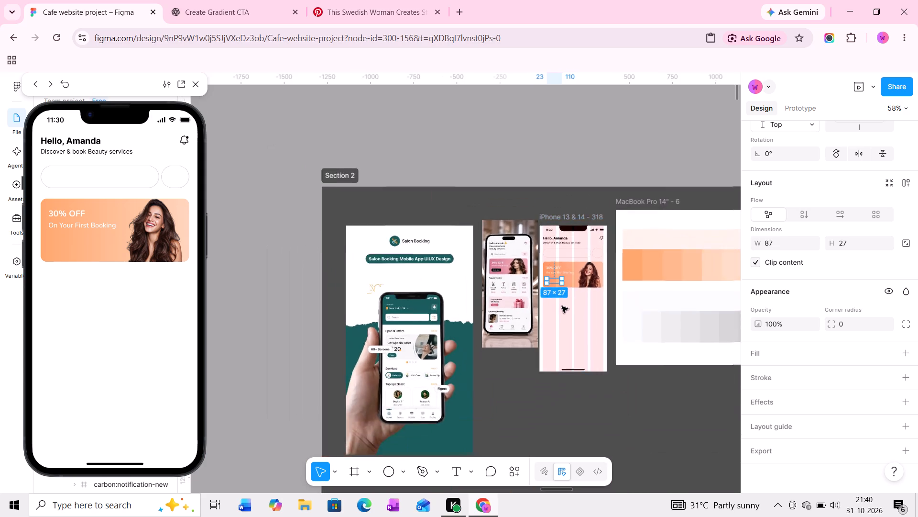
scroll(562, 306, "down", 12)
middle_click_drag(487, 324, 605, 297)
middle_click_drag(525, 306, 713, 261)
middle_click_drag(567, 274, 708, 257)
middle_click_drag(516, 265, 646, 253)
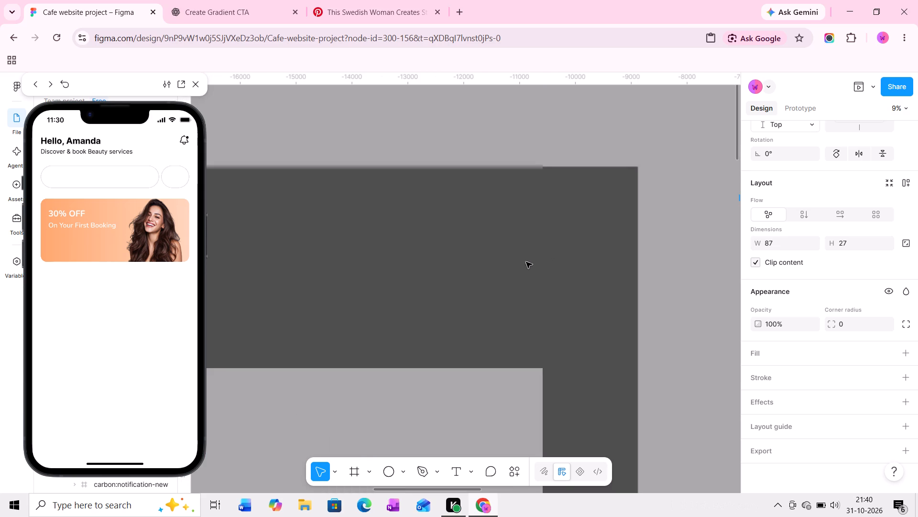
middle_click_drag(525, 262, 605, 257)
middle_click_drag(506, 269, 646, 247)
middle_click_drag(480, 273, 647, 255)
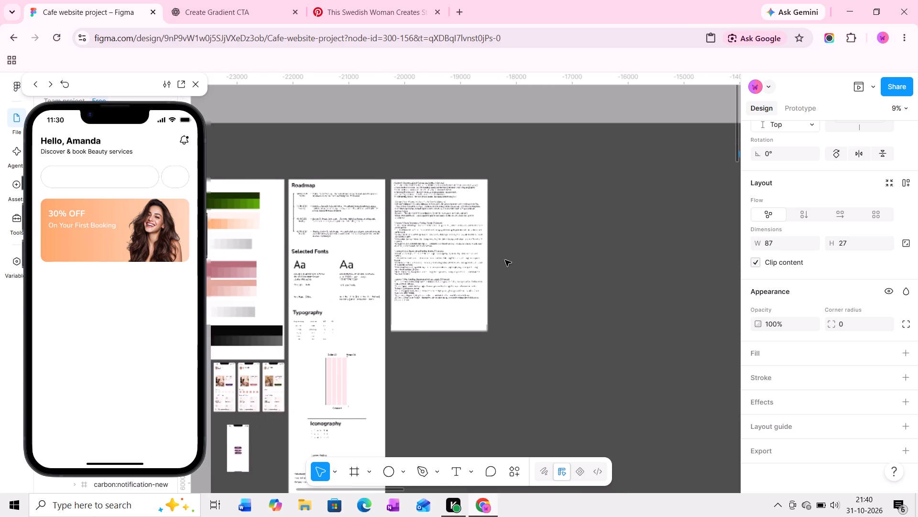
middle_click_drag(504, 260, 620, 258)
middle_click_drag(483, 259, 582, 259)
scroll(453, 213, "up", 6, "ctrl")
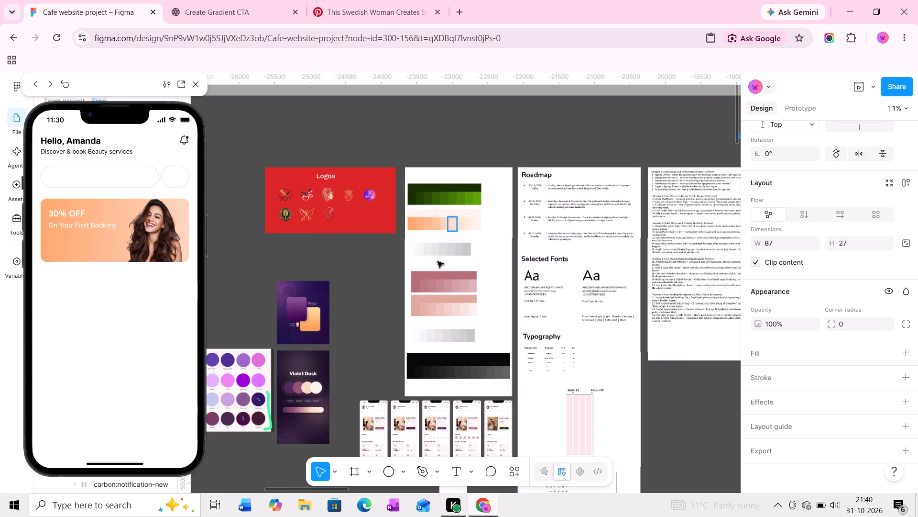
middle_click_drag(429, 272, 446, 237)
middle_click_drag(450, 322, 456, 246)
scroll(471, 391, "up", 3, "ctrl")
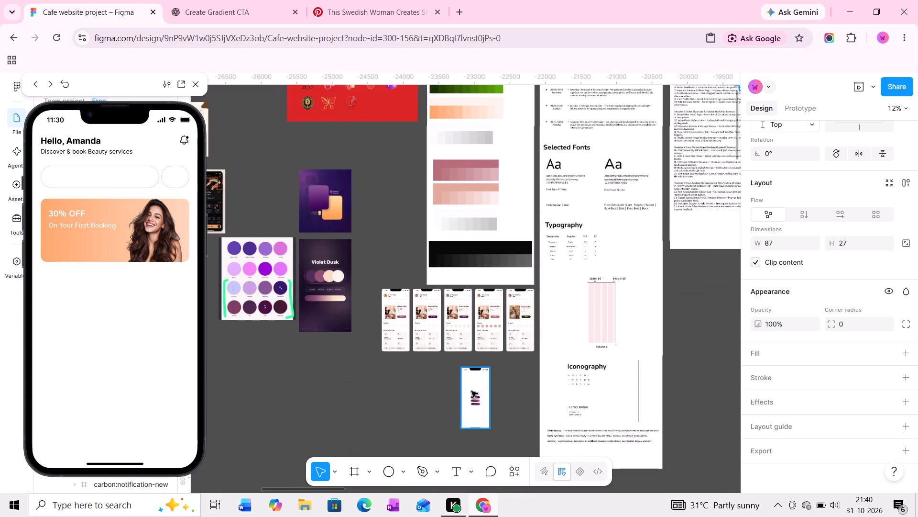
scroll(471, 391, "up", 9, "ctrl")
scroll(473, 404, "up", 13, "ctrl")
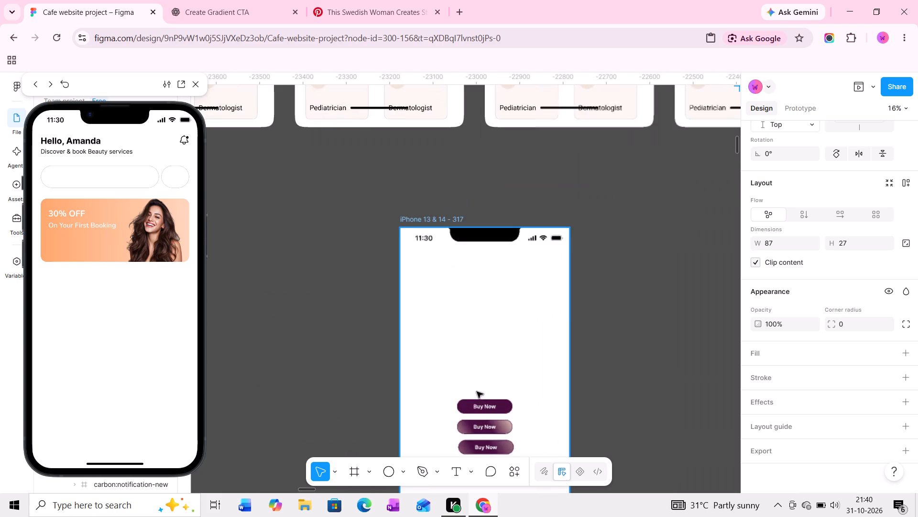
Move the iPhone 13 & 14 - 317 frame with the Buy Now buttons to just below the pink salon reference image in Section 2.
left_click(441, 220)
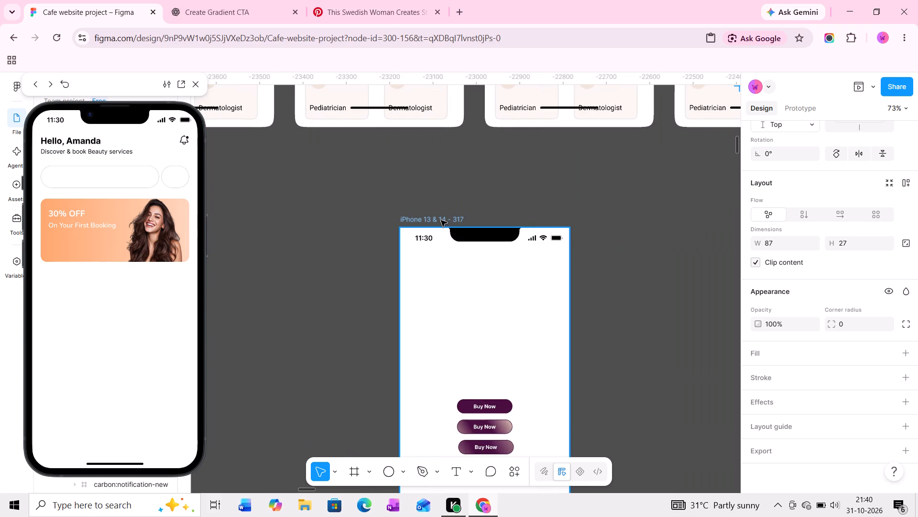
scroll(441, 220, "down", 20, "ctrl")
scroll(441, 220, "down", 1, "ctrl")
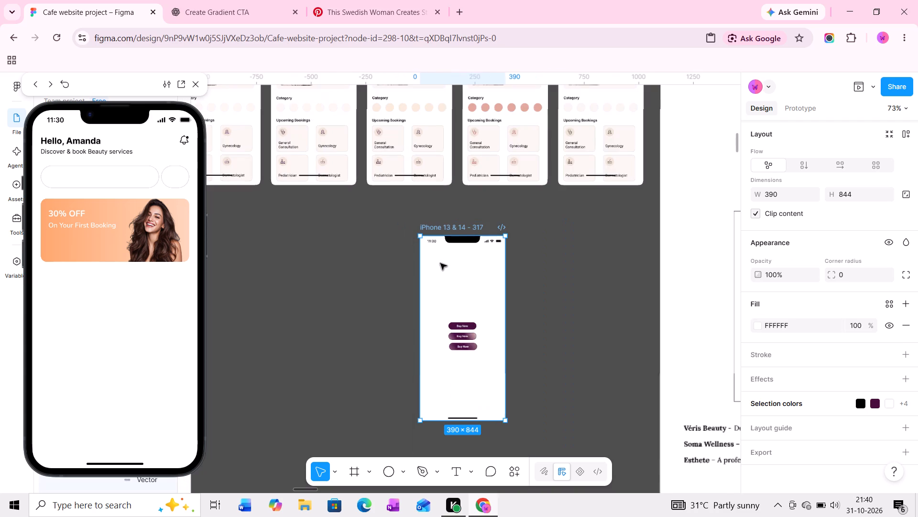
scroll(440, 263, "down", 12)
scroll(440, 267, "down", 5, "ctrl")
middle_click_drag(448, 269, 433, 267)
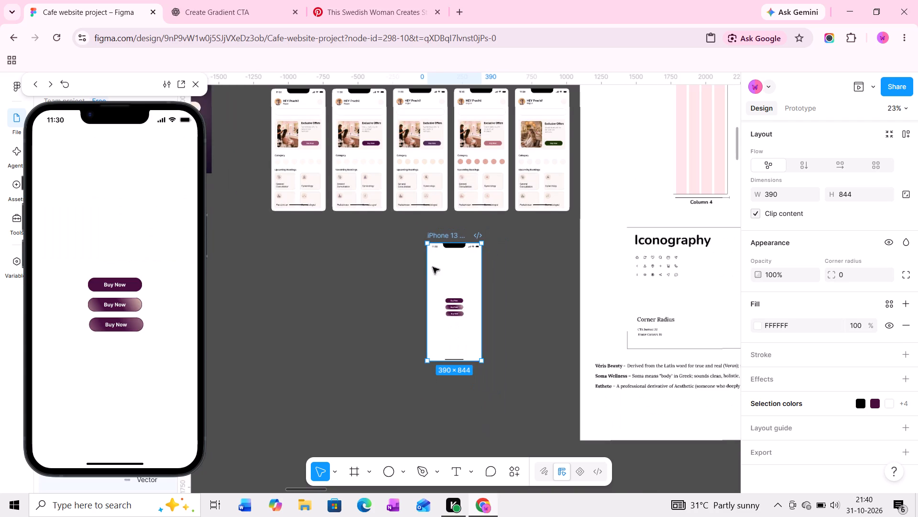
middle_click_drag(433, 267, 409, 267)
left_click_drag(411, 233, 843, 199)
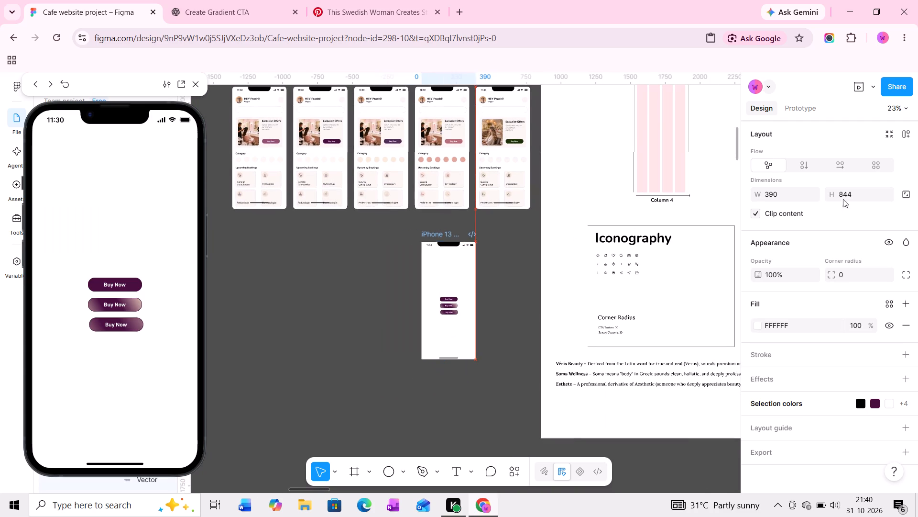
left_click_drag(843, 199, 864, 194)
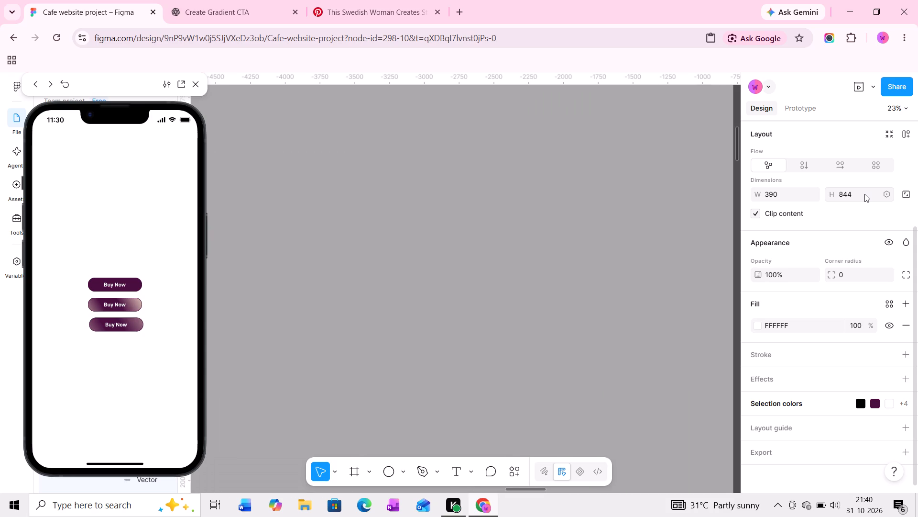
left_click_drag(864, 194, 679, 124)
middle_click_drag(649, 149, 594, 324)
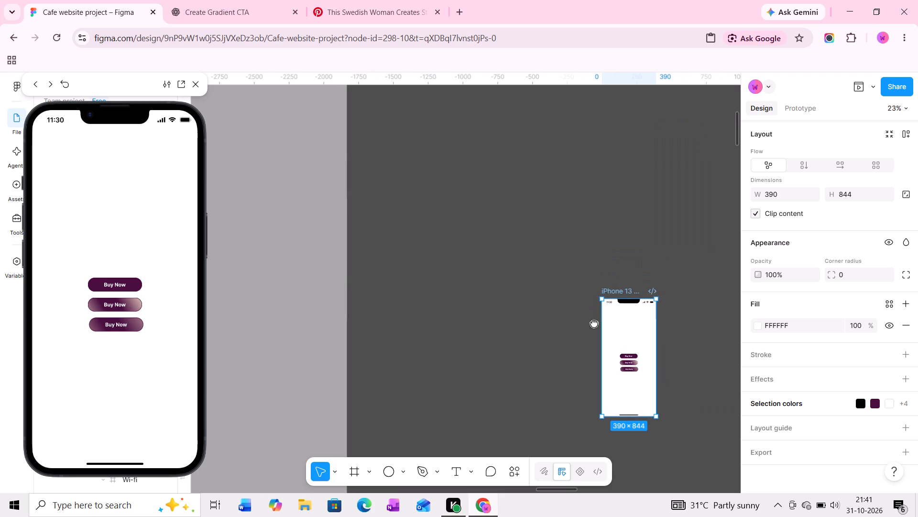
left_click_drag(617, 298, 567, 140)
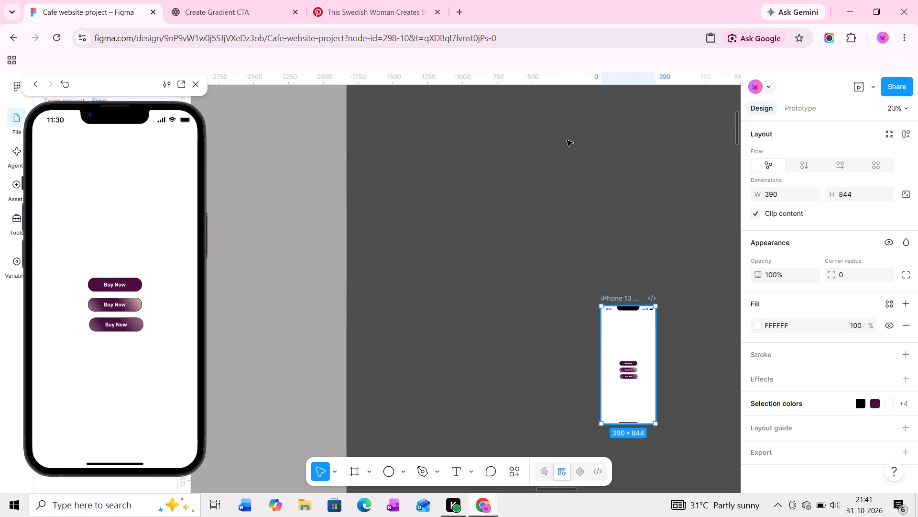
middle_click_drag(566, 141, 540, 334)
left_click_drag(545, 331, 550, 169)
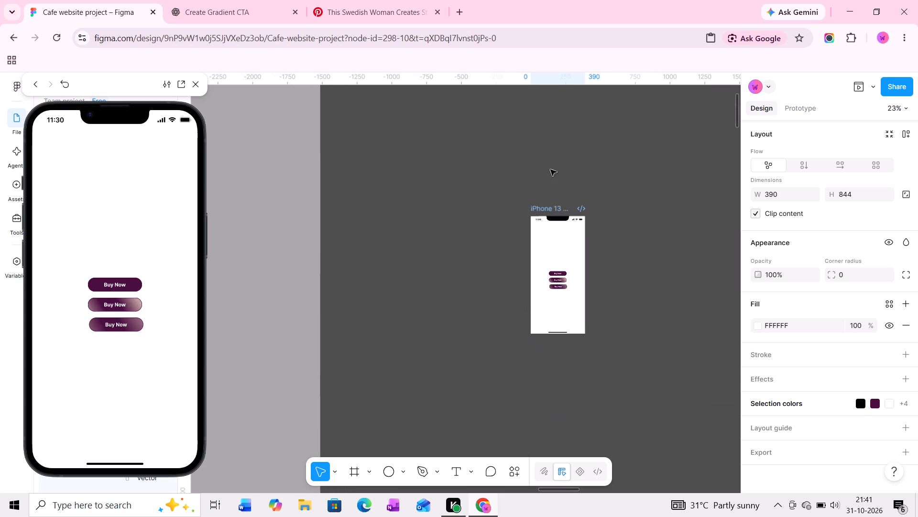
left_click_drag(550, 169, 550, 142)
middle_click_drag(549, 146, 525, 339)
left_click_drag(525, 335, 521, 309)
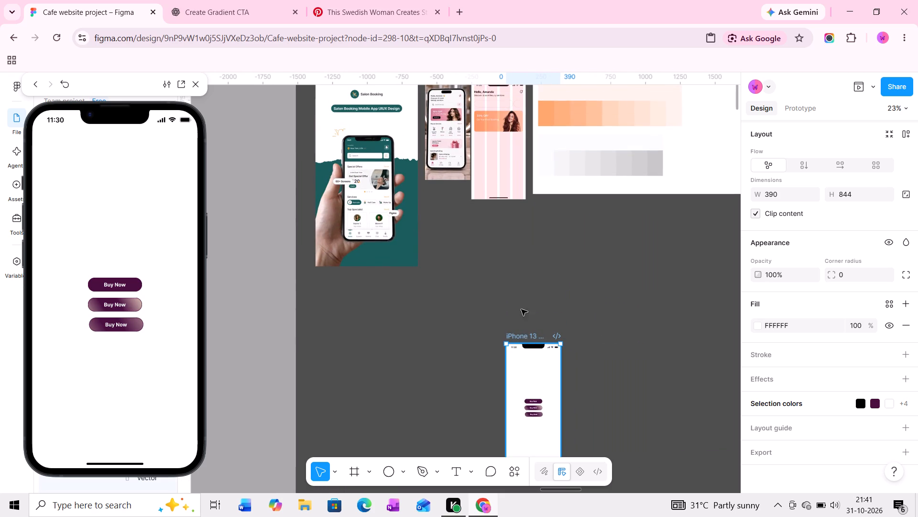
left_click_drag(521, 309, 438, 209)
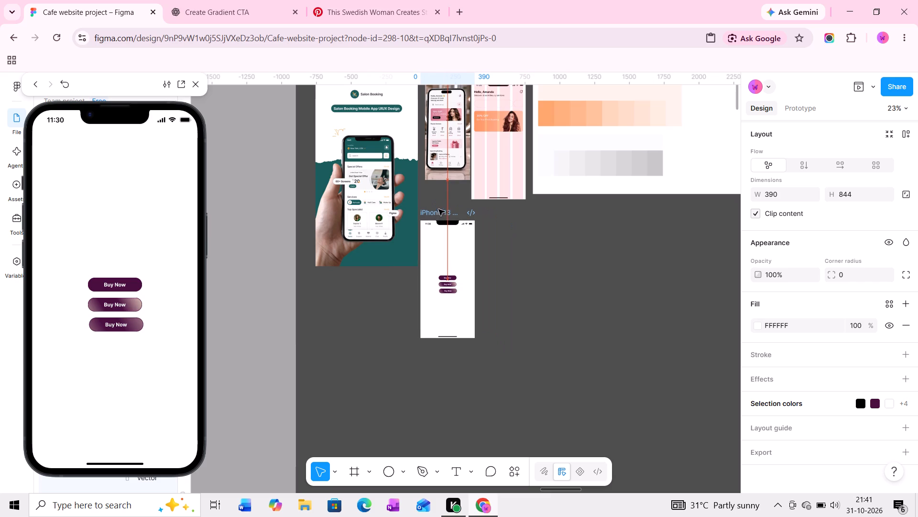
left_click_drag(438, 209, 439, 203)
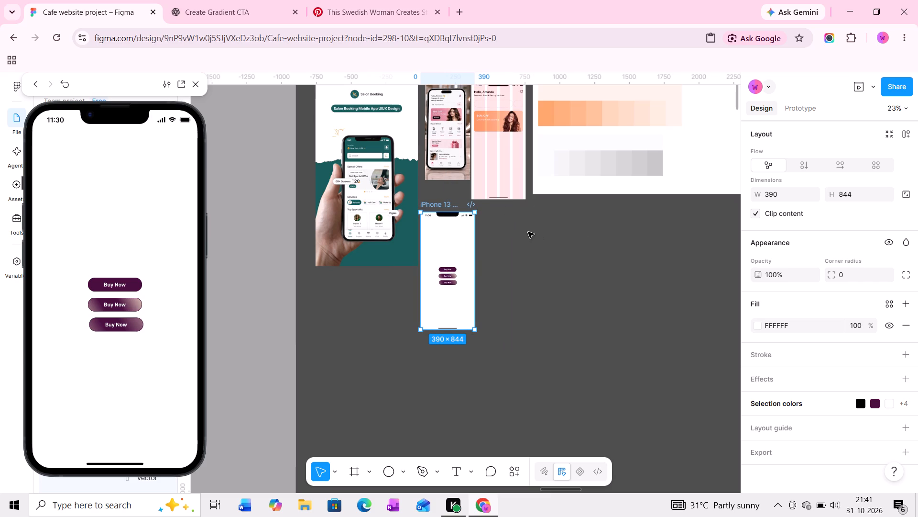
Move the middle gradient Buy Now button out of its frame onto the lower part of the salon home screen.
scroll(450, 263, "up", 17, "ctrl")
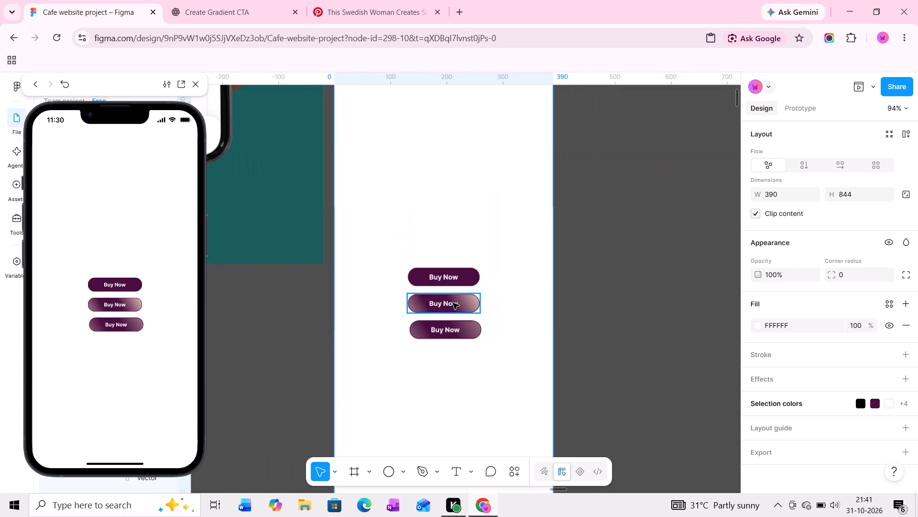
left_click_drag(453, 305, 561, 80)
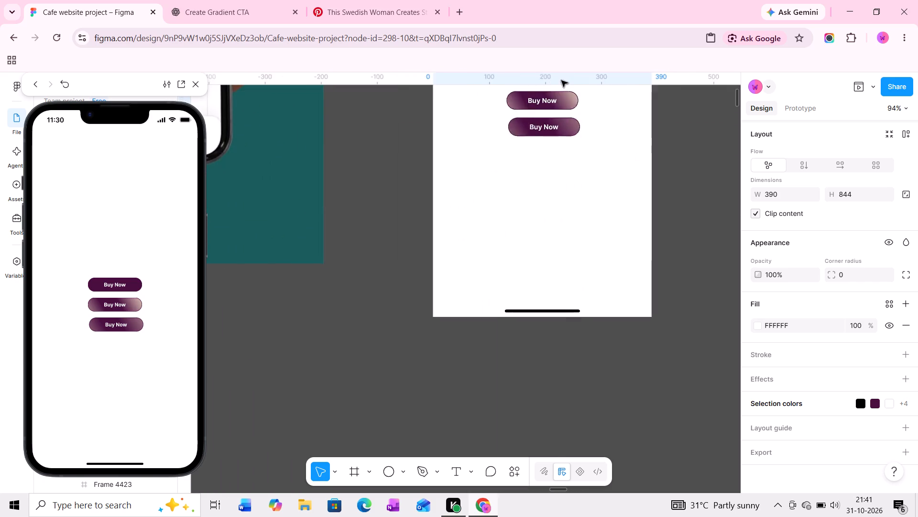
left_click_drag(561, 80, 458, 358)
left_click(466, 356)
left_click_drag(466, 356, 534, 235)
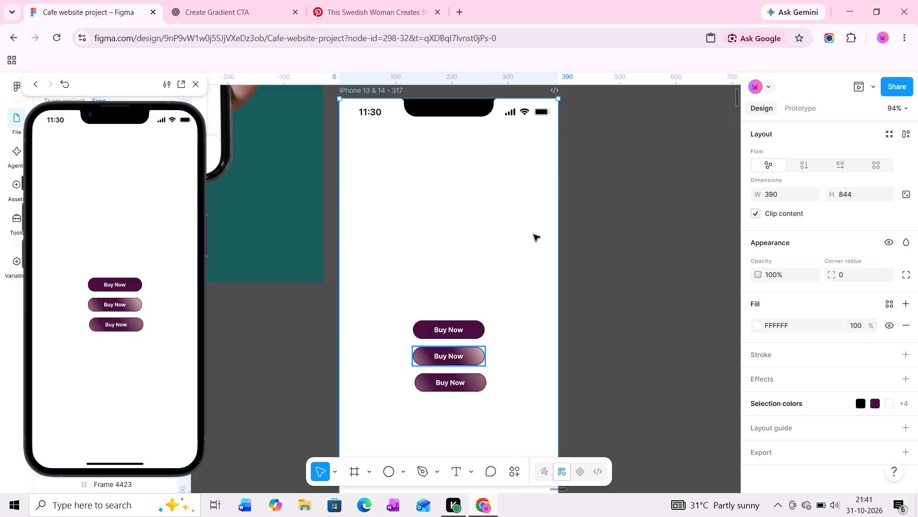
left_click_drag(534, 235, 563, 92)
middle_click_drag(557, 107, 538, 396)
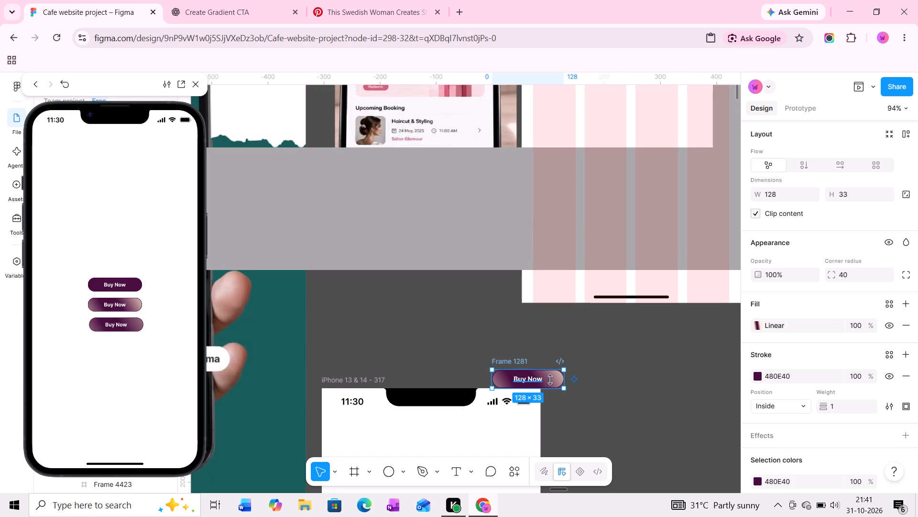
left_click_drag(554, 380, 590, 190)
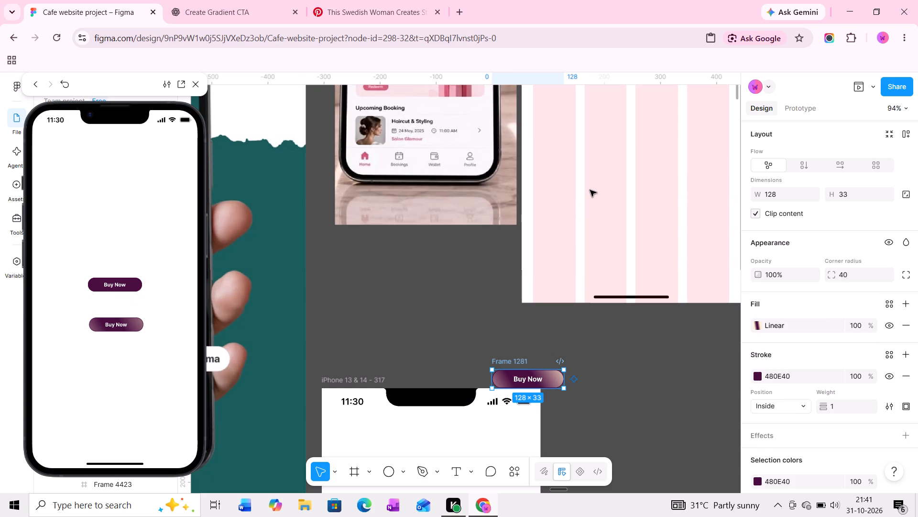
left_click_drag(590, 190, 590, 189)
Place the gradient Buy Now button in the orange promo banner, below the "On Your First Booking" text.
middle_click_drag(591, 198, 577, 348)
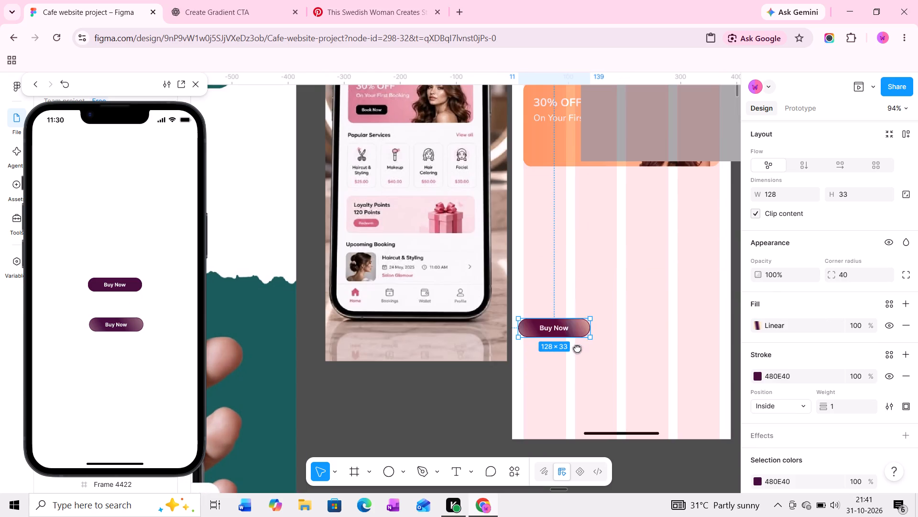
middle_click_drag(577, 348, 547, 390)
left_click_drag(546, 377, 560, 236)
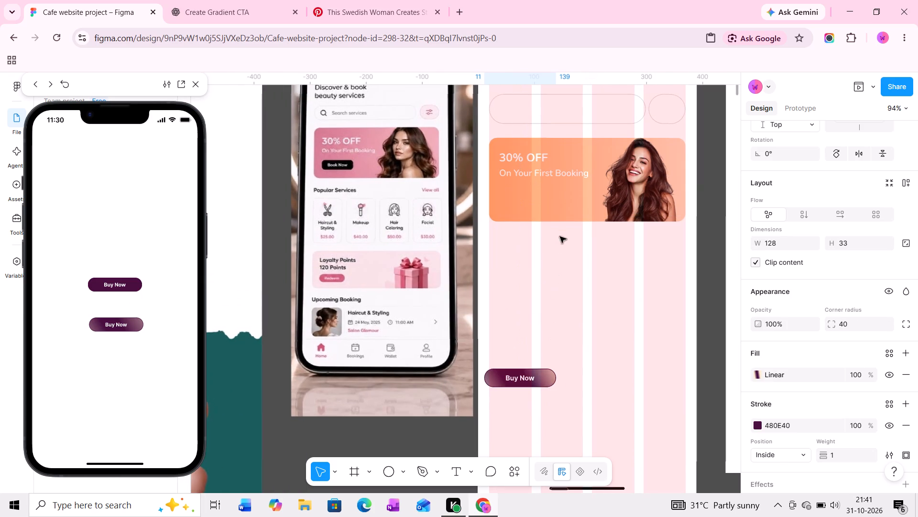
left_click_drag(560, 236, 563, 204)
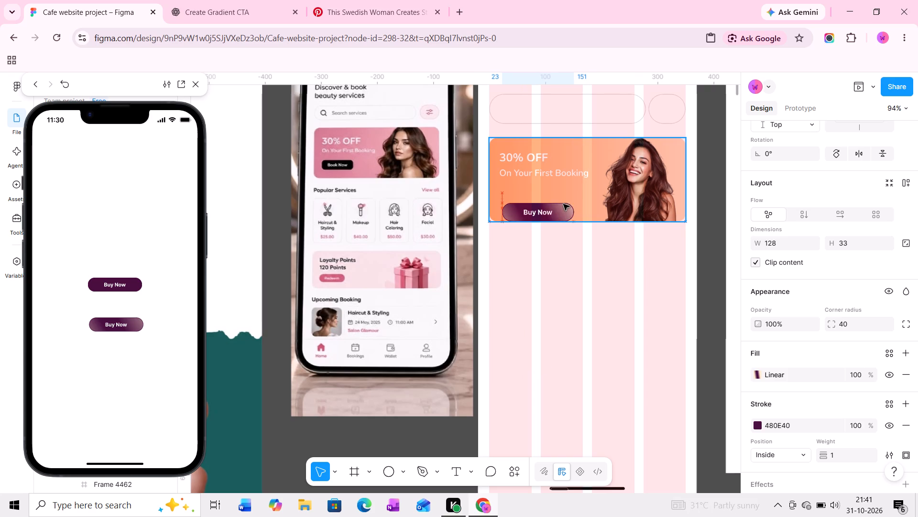
left_click_drag(563, 204, 556, 201)
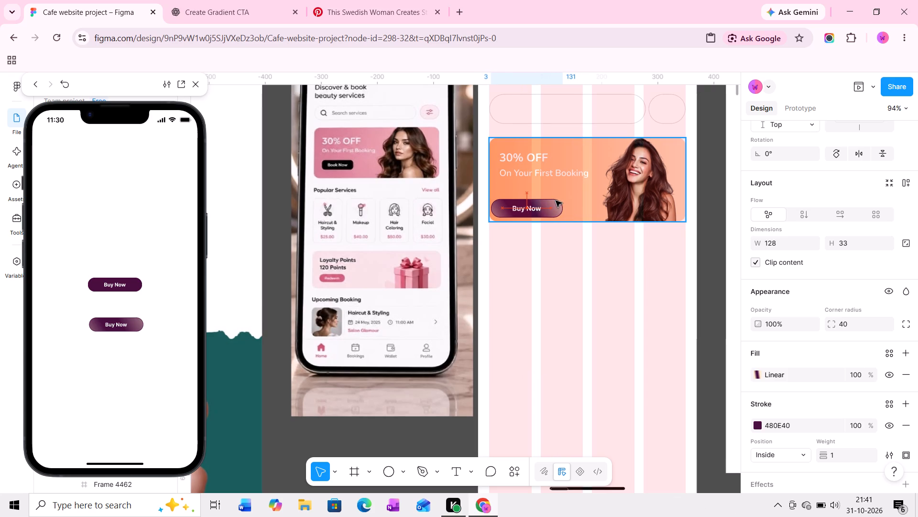
left_click_drag(556, 201, 564, 199)
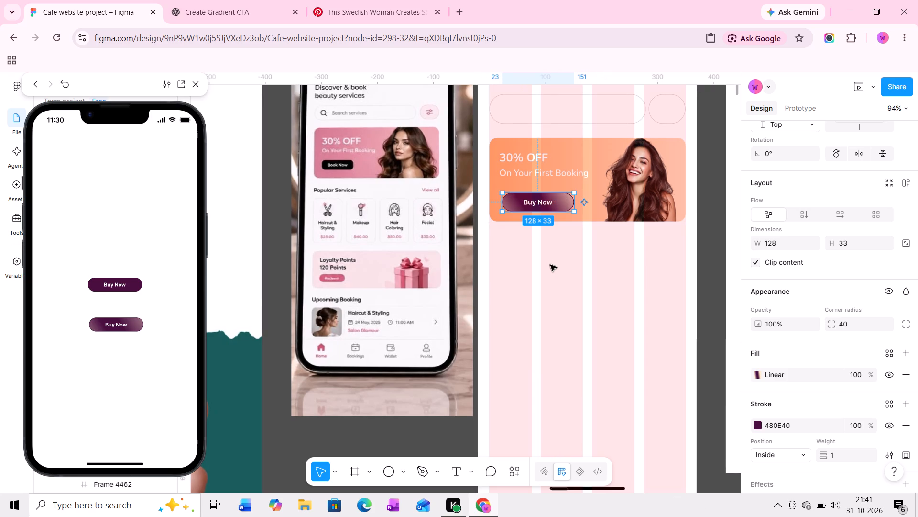
left_click(550, 265, "ctrl")
Change the label of the gradient button in the orange promo banner to "Book Now".
middle_click(589, 254)
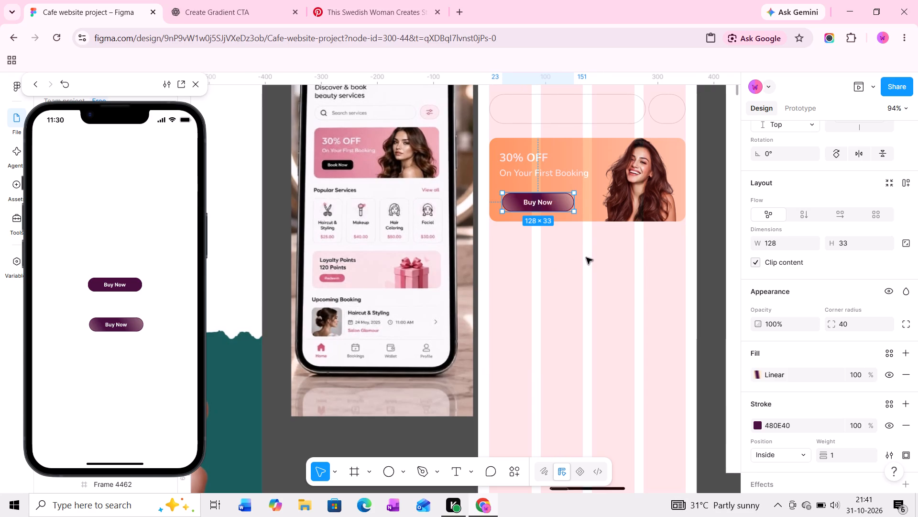
scroll(564, 201, "up", 5, "ctrl")
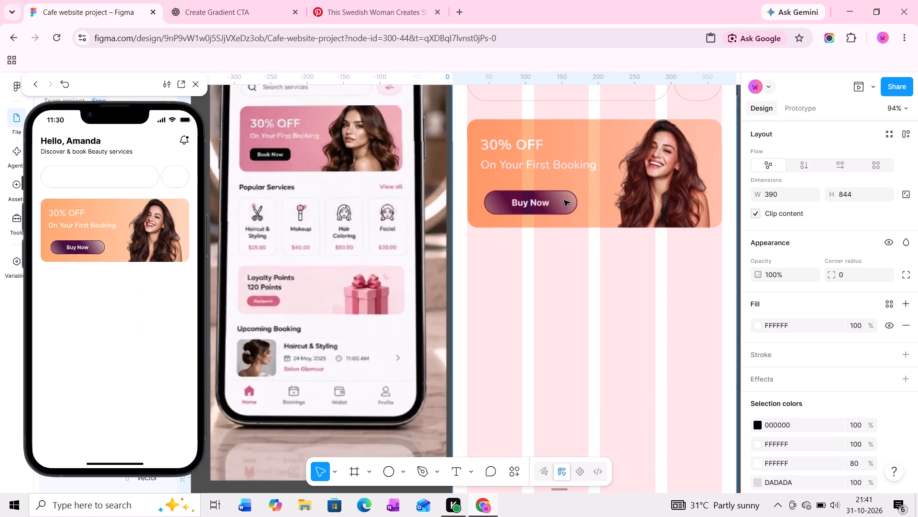
scroll(564, 200, "up", 4, "ctrl")
middle_click_drag(574, 199, 542, 217)
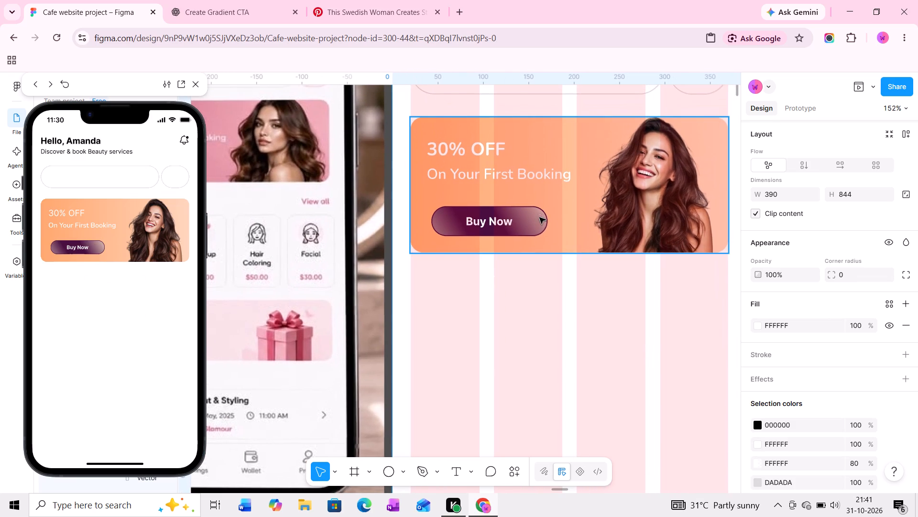
scroll(588, 279, "down", 2, "ctrl")
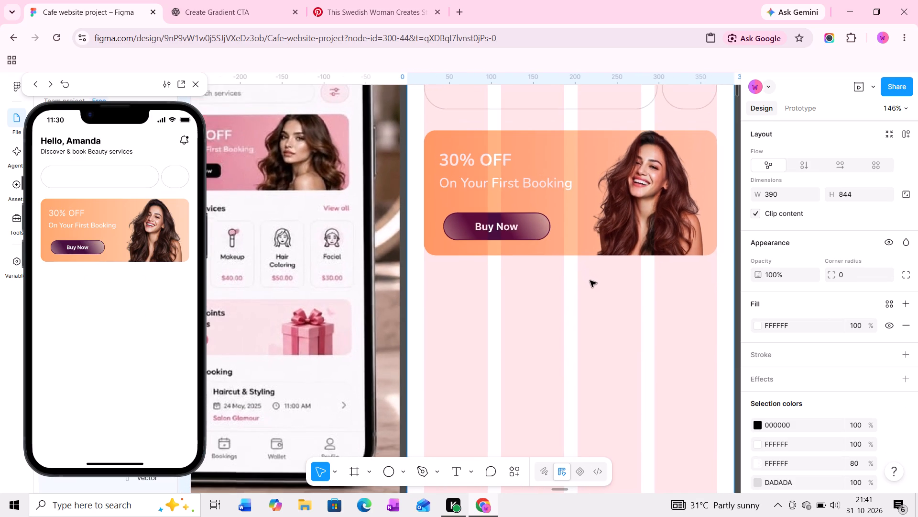
middle_click_drag(590, 281, 579, 281)
scroll(579, 281, "down", 2, "ctrl")
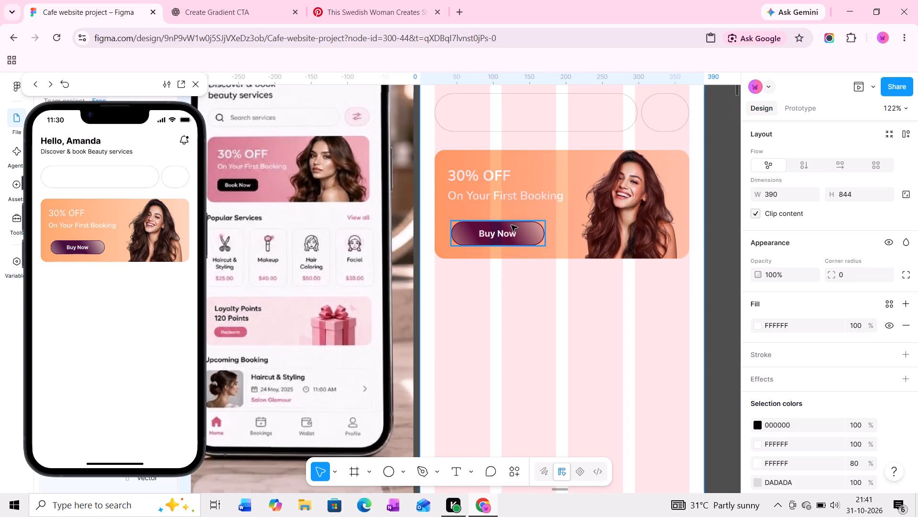
double_click(503, 235, "ctrl")
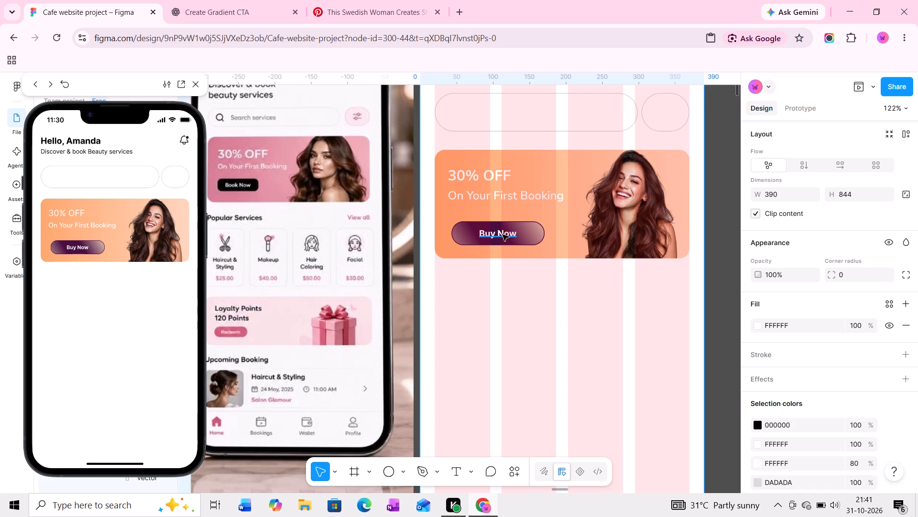
scroll(503, 235, "up", 9, "ctrl")
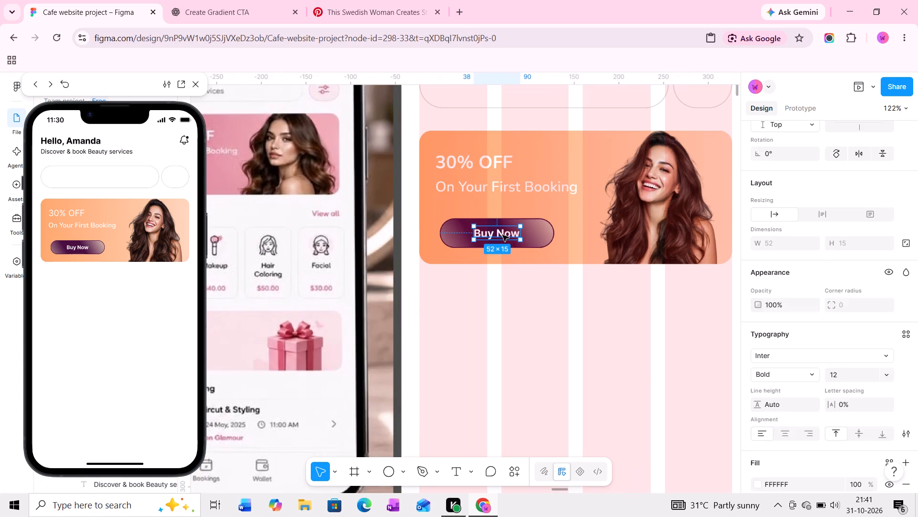
middle_click_drag(503, 235, 494, 237)
scroll(493, 237, "up", 3, "ctrl")
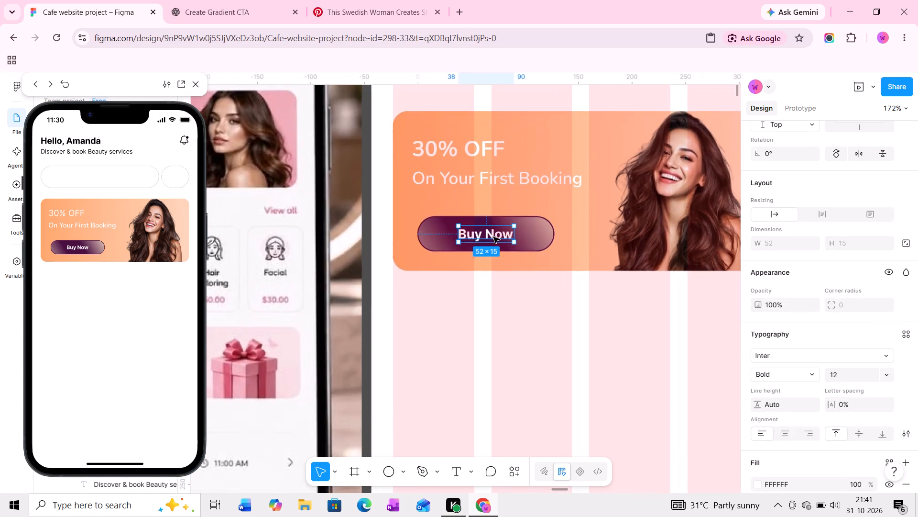
scroll(493, 237, "up", 4, "ctrl")
double_click(495, 237)
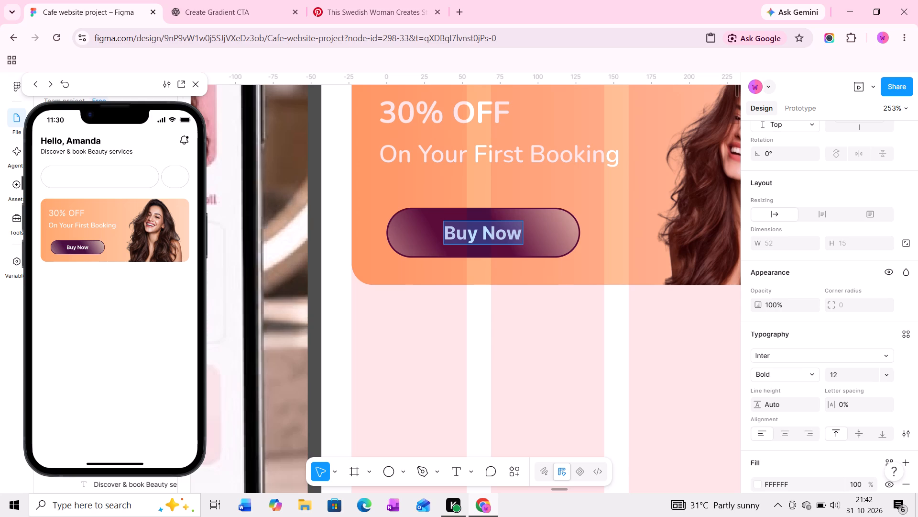
type("Boo")
type("k")
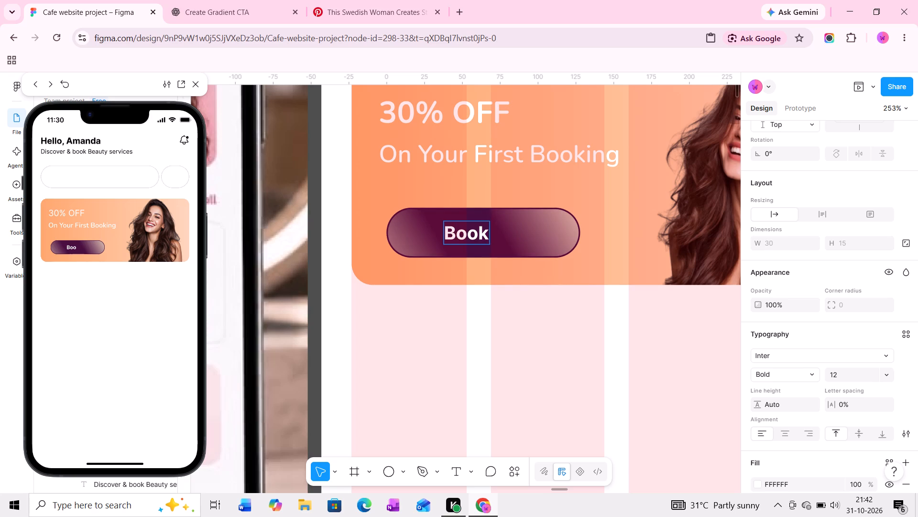
key("space")
key("shift+n")
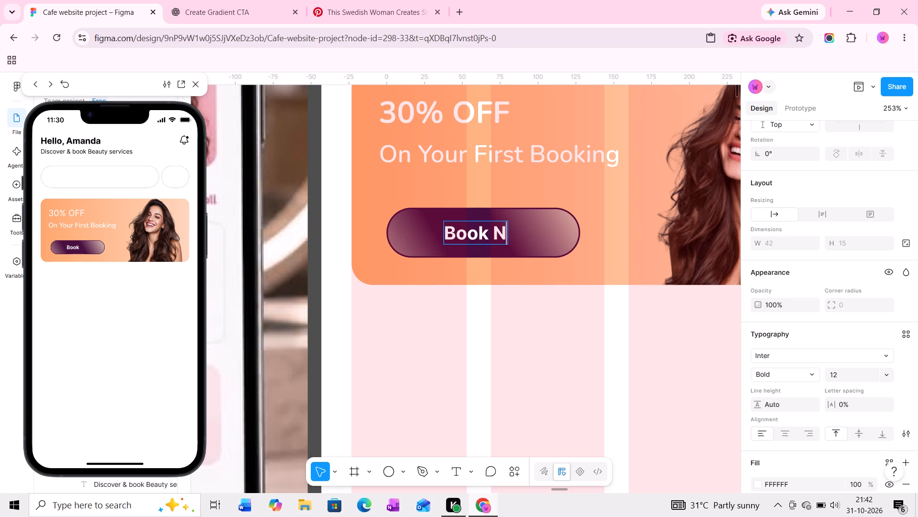
type("ow")
left_click(616, 220)
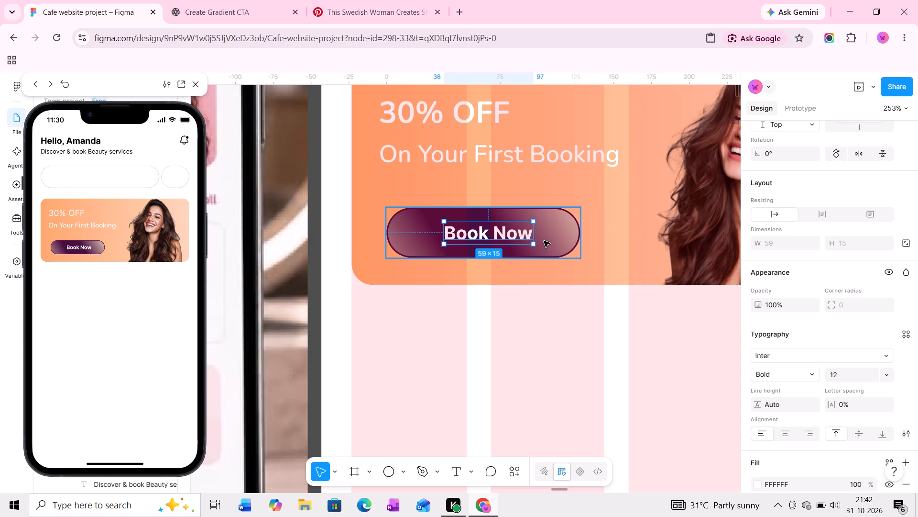
Adjust the Book Now button's rounding with corner smoothing at 100% and a corner radius of 41.
left_click(558, 239, "ctrl")
scroll(765, 331, "down", 3)
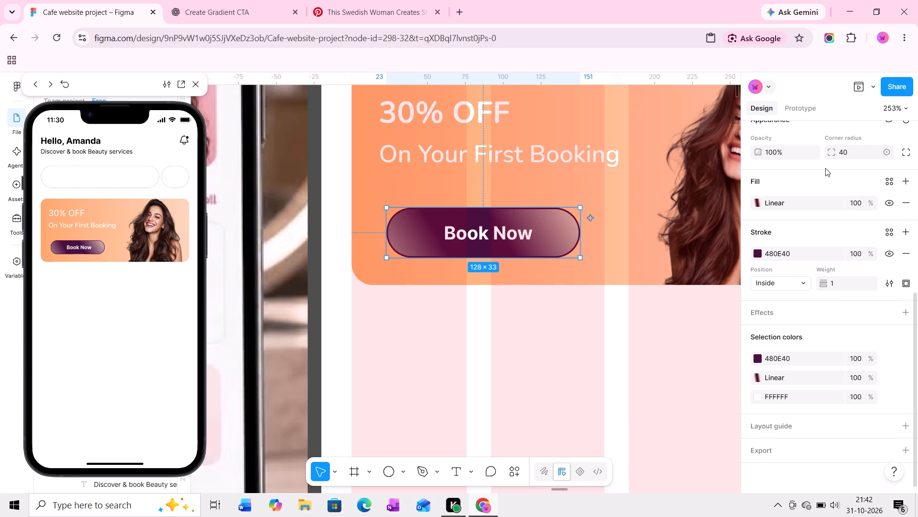
scroll(825, 170, "up", 3)
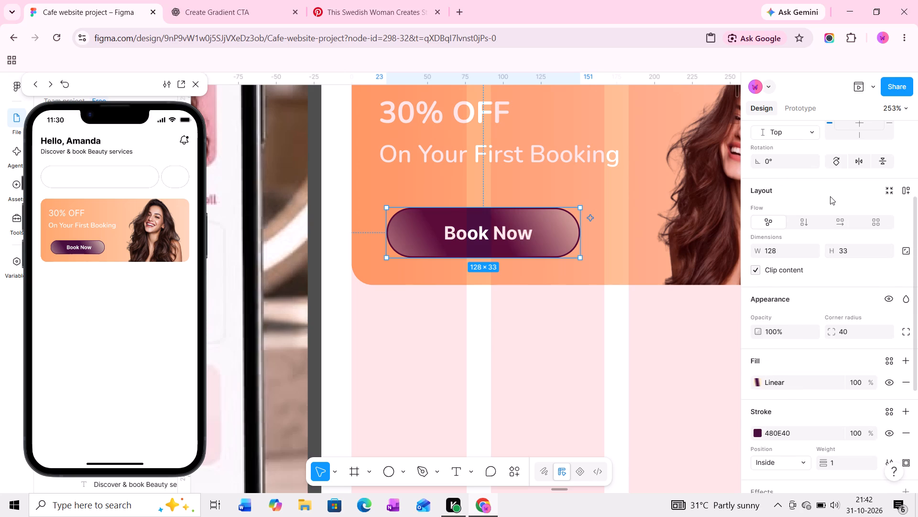
scroll(830, 196, "up", 1)
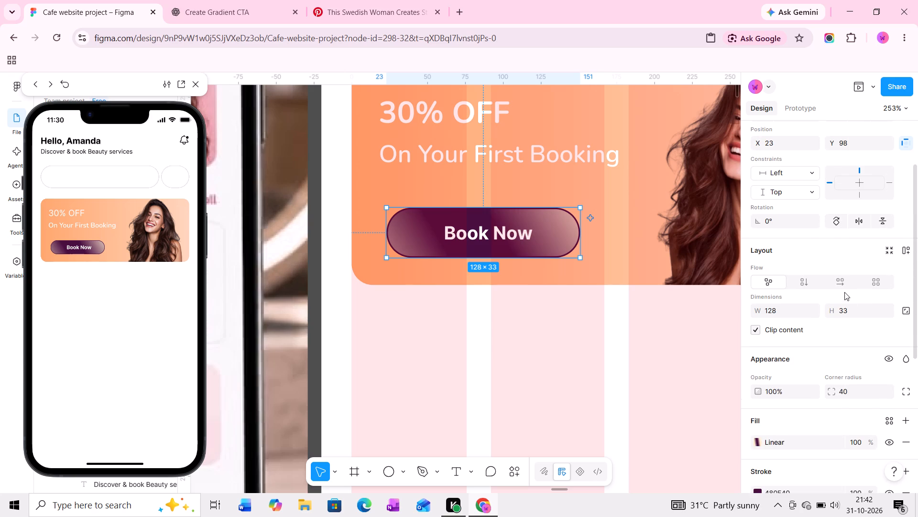
scroll(844, 313, "up", 1)
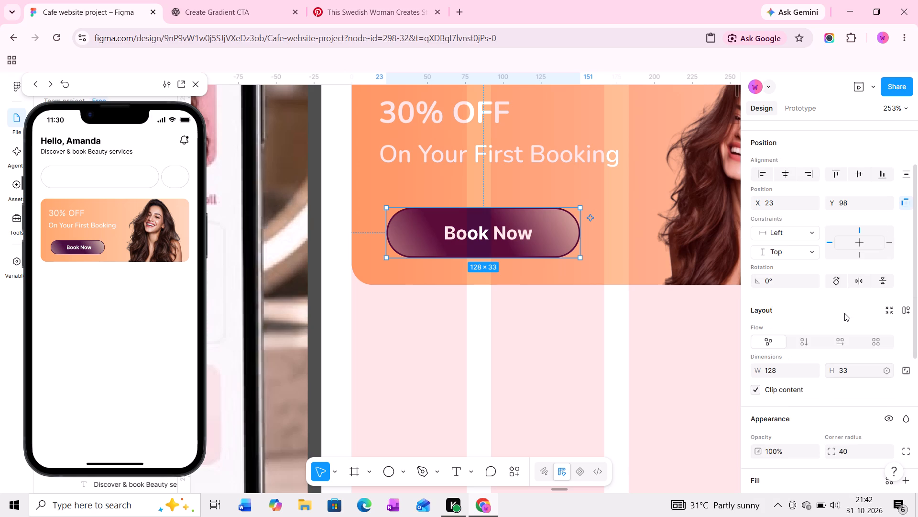
scroll(844, 313, "up", 1)
scroll(844, 313, "down", 3)
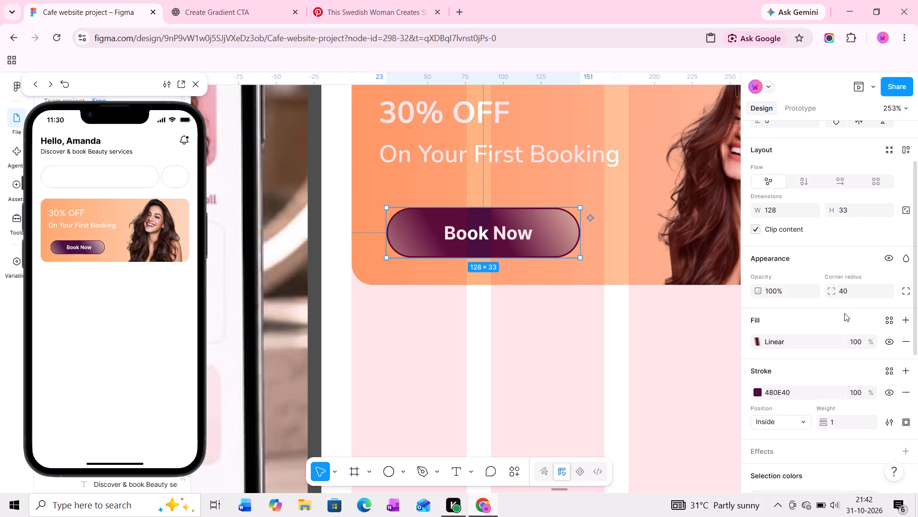
left_click(908, 292)
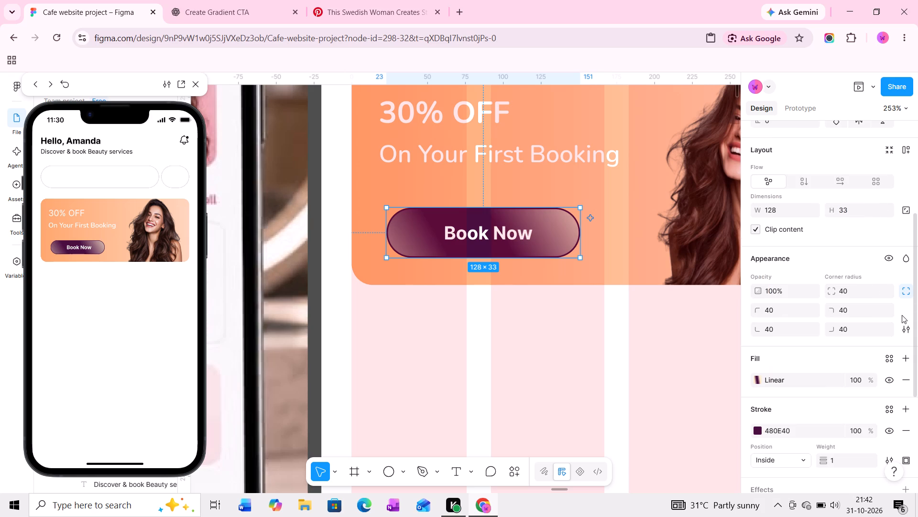
left_click(904, 329)
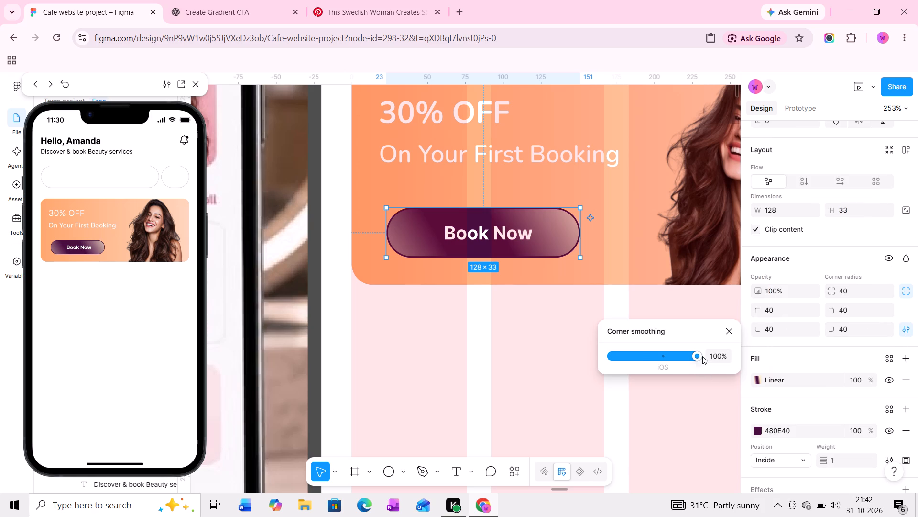
left_click_drag(704, 355, 719, 354)
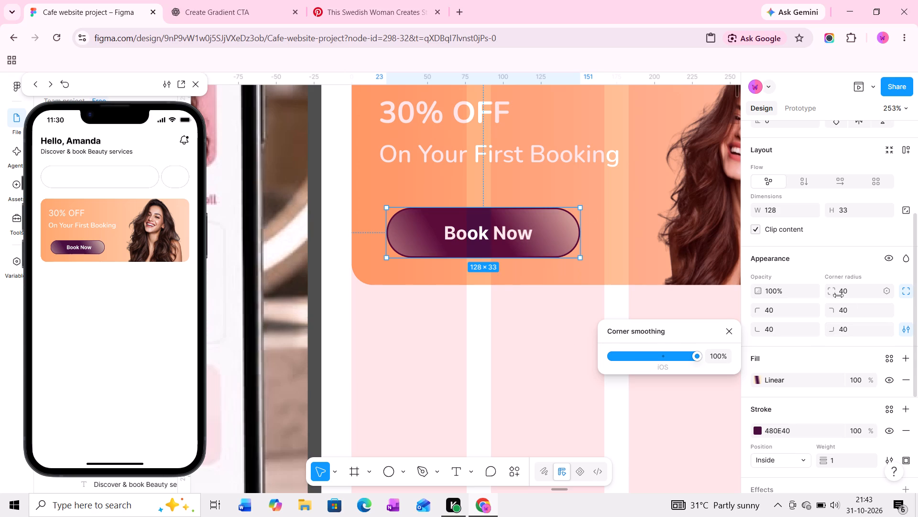
left_click_drag(834, 291, 520, 282)
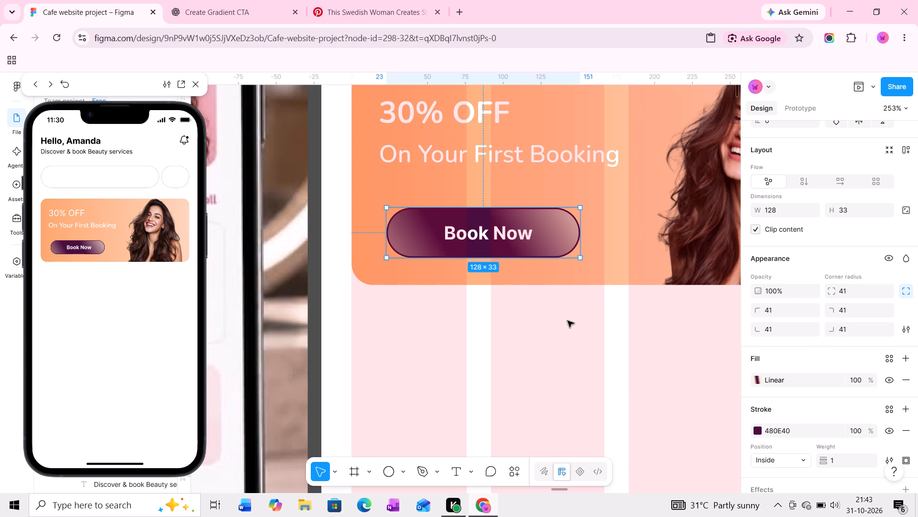
left_click(568, 321)
Move the lower gradient Buy Now button from the iPhone 13 & 14 - 317 frame to just below the salon promo banner at X 38, Y 383.
scroll(567, 320, "down", 2, "ctrl")
middle_click_drag(568, 319, 558, 320)
scroll(558, 320, "down", 3, "ctrl")
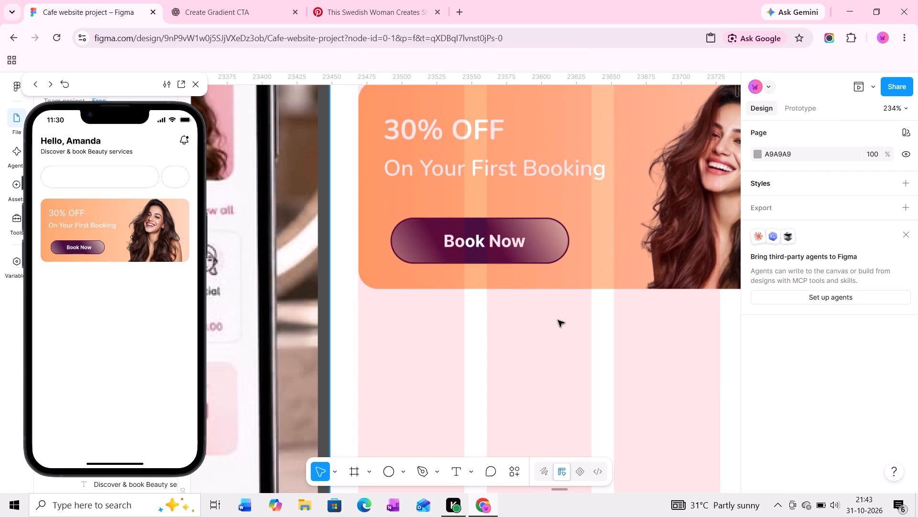
scroll(558, 324, "down", 2, "ctrl")
middle_click_drag(558, 335, 568, 276)
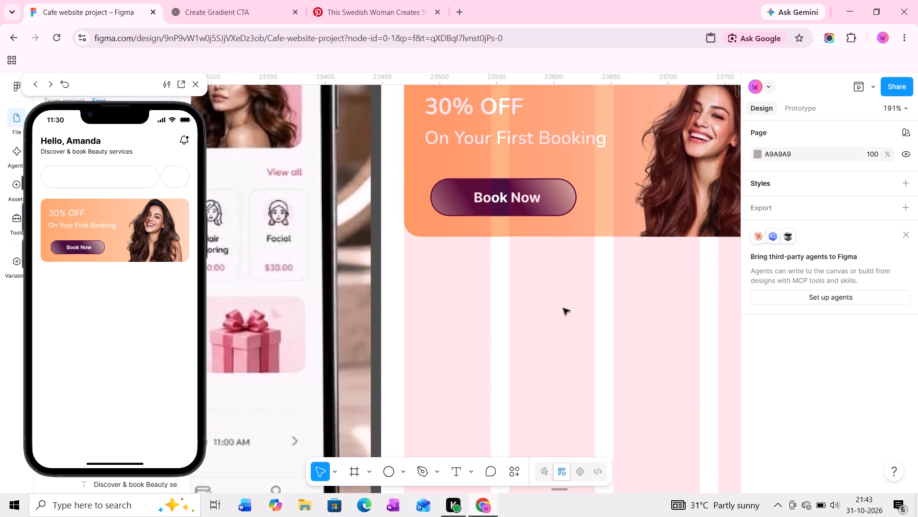
middle_click_drag(563, 313, 571, 276)
scroll(571, 279, "down", 8, "ctrl")
middle_click_drag(581, 339, 594, 234)
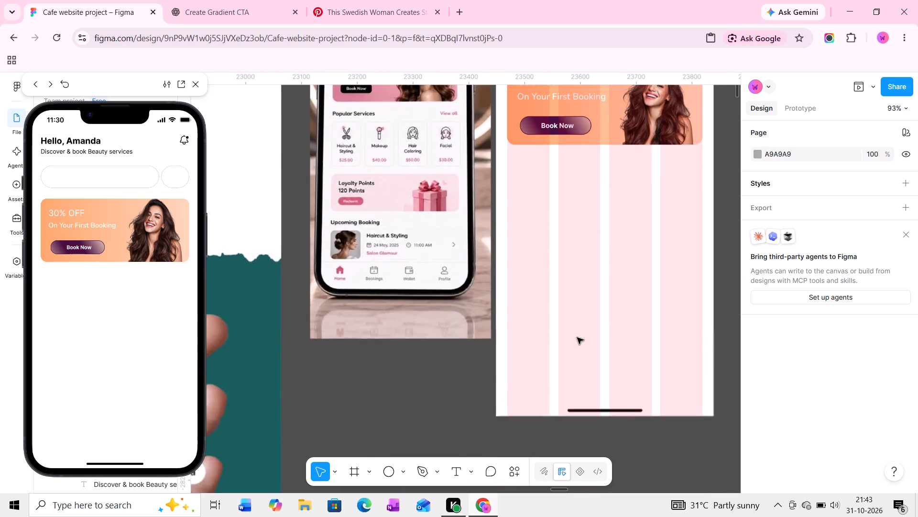
middle_click_drag(578, 333, 596, 224)
middle_click_drag(575, 295, 583, 214)
middle_click_drag(566, 282, 570, 193)
middle_click_drag(547, 307, 562, 223)
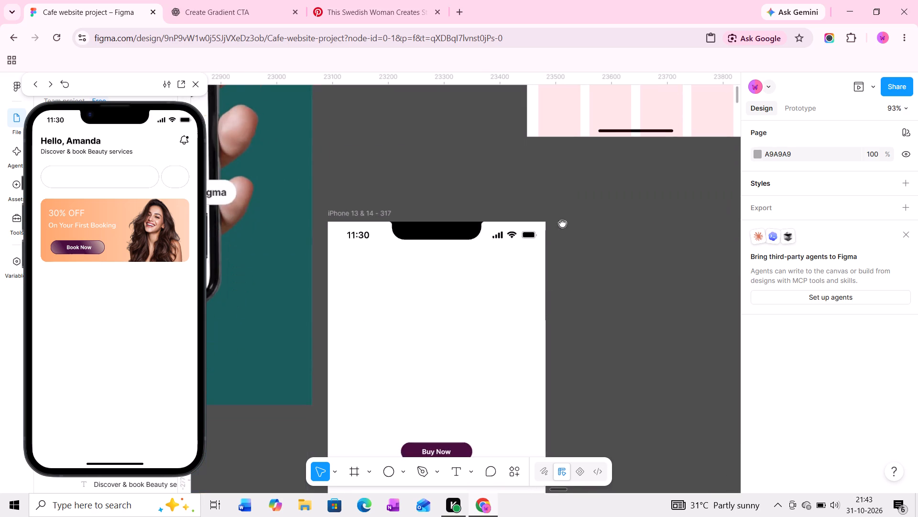
middle_click_drag(562, 223, 562, 217)
left_click_drag(474, 413, 588, 92)
middle_click_drag(593, 117, 531, 378)
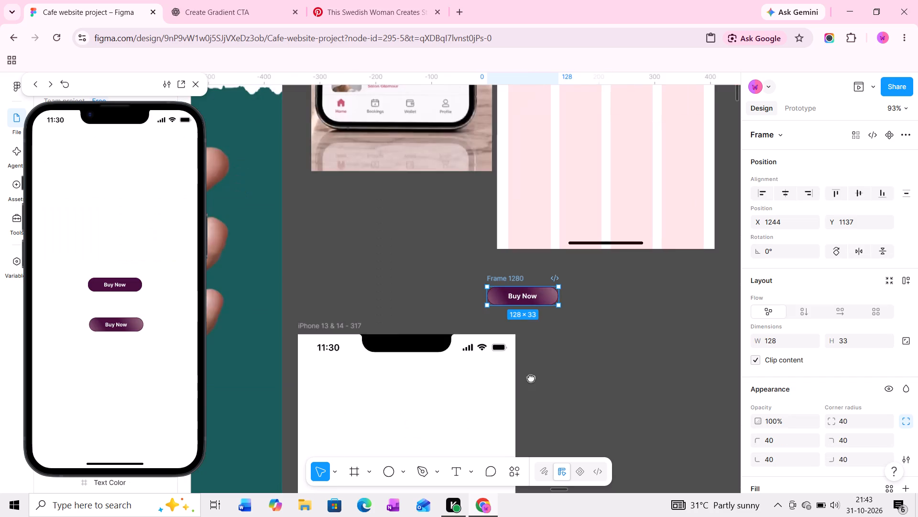
middle_click_drag(531, 378, 528, 384)
left_click_drag(525, 357, 563, 150)
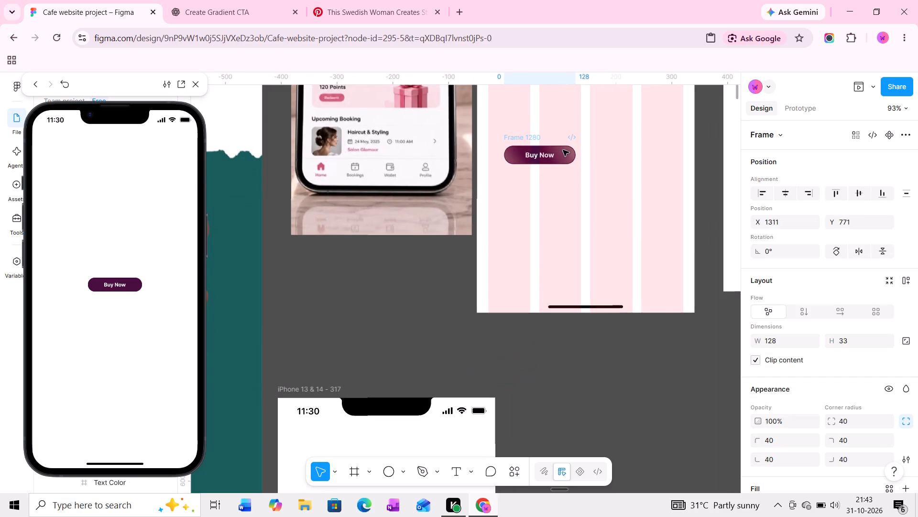
left_click_drag(563, 150, 563, 149)
middle_click_drag(563, 149, 513, 383)
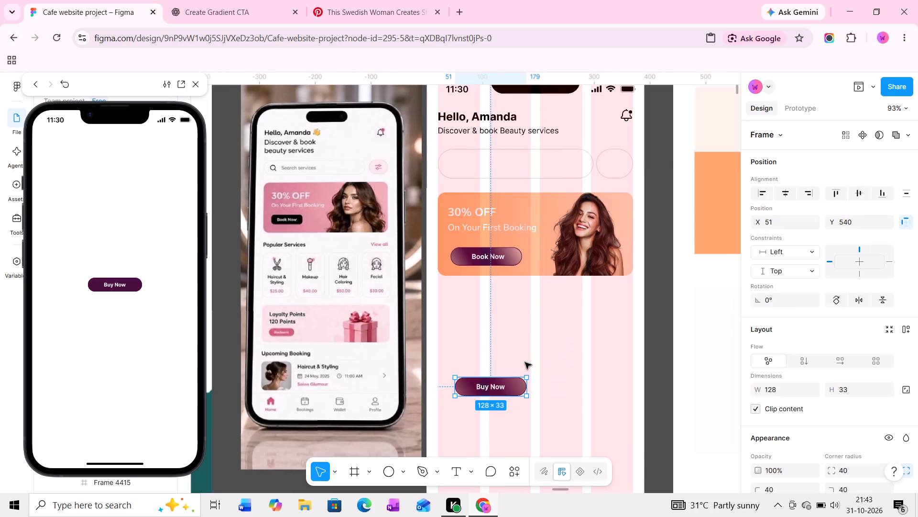
left_click_drag(517, 387, 515, 308)
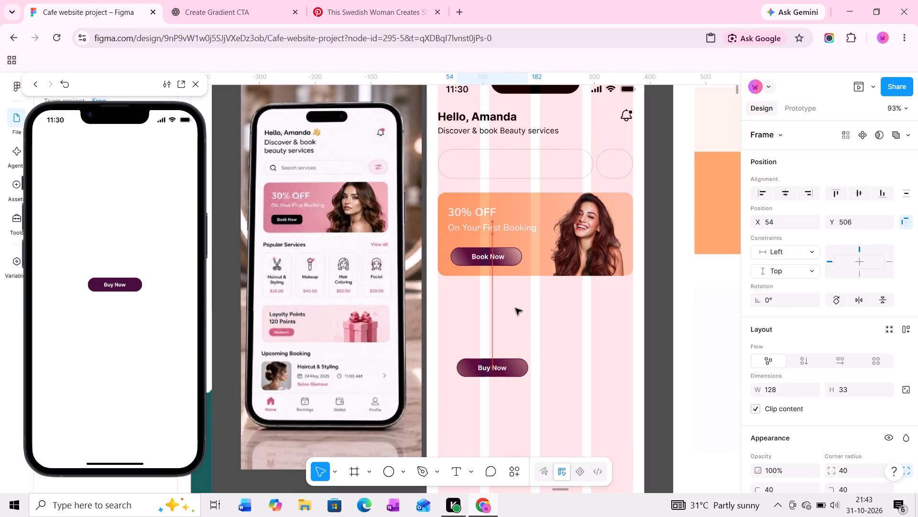
left_click_drag(515, 308, 511, 300)
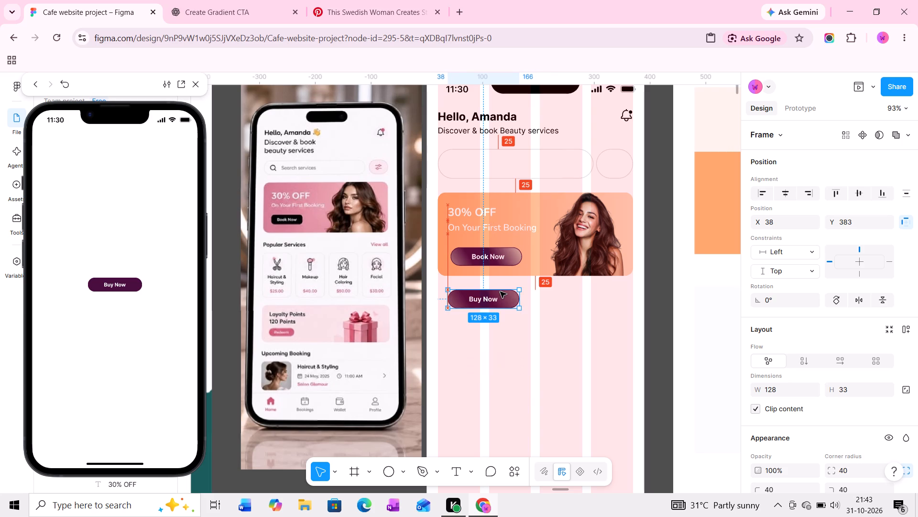
Move the Book Now button out of the orange promo banner to the empty space below it, at X 125, Y 395.
left_click(505, 254, "ctrl")
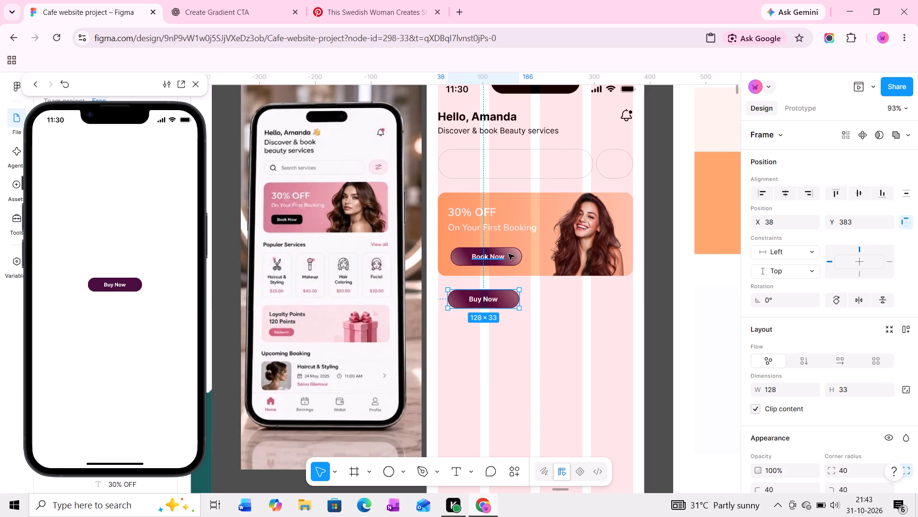
scroll(508, 254, "up", 20, "ctrl")
scroll(508, 254, "up", 2, "ctrl")
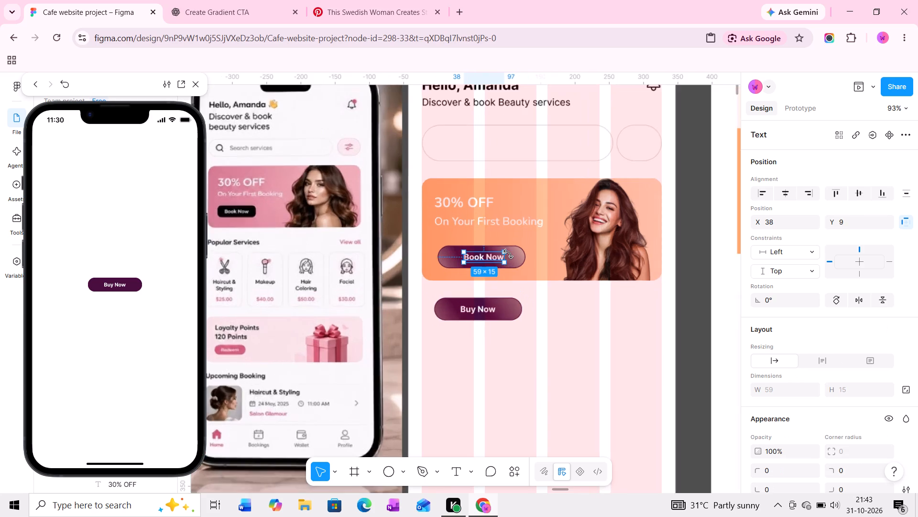
scroll(508, 254, "up", 3, "ctrl")
left_click(525, 254)
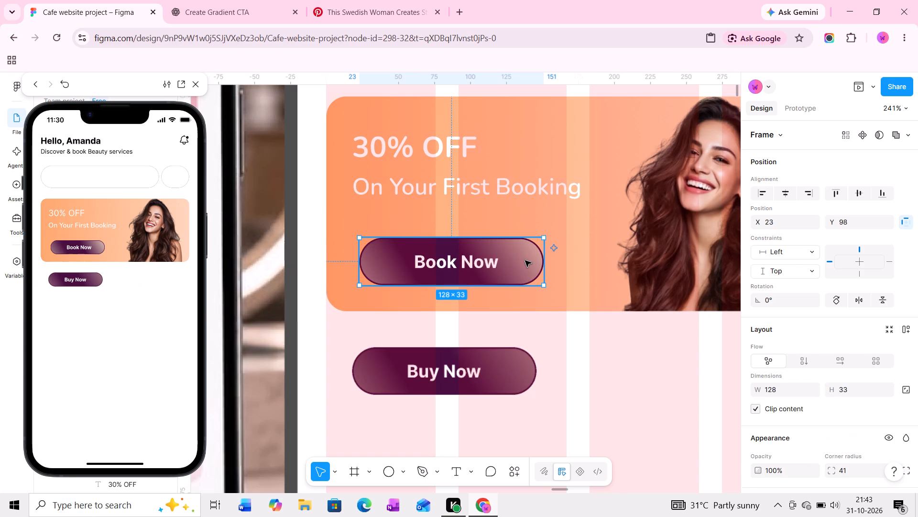
left_click_drag(525, 260, 641, 386)
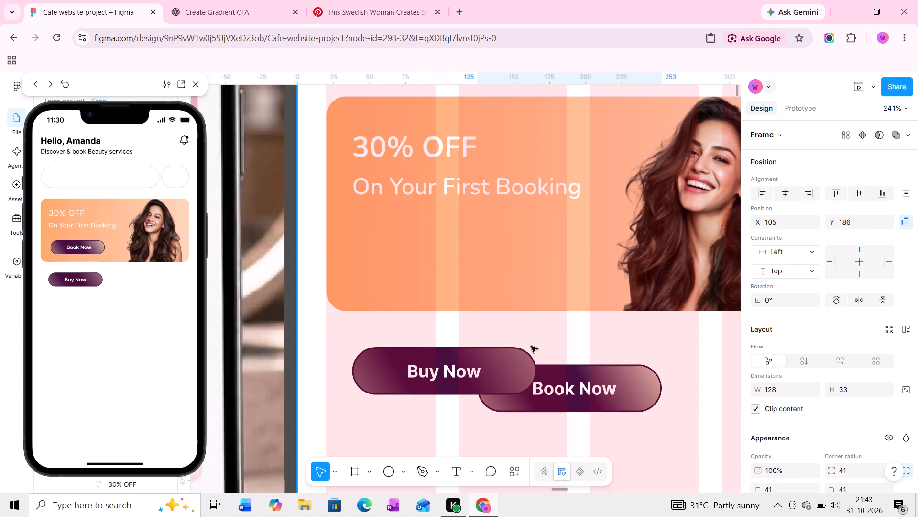
left_click_drag(520, 360, 514, 309)
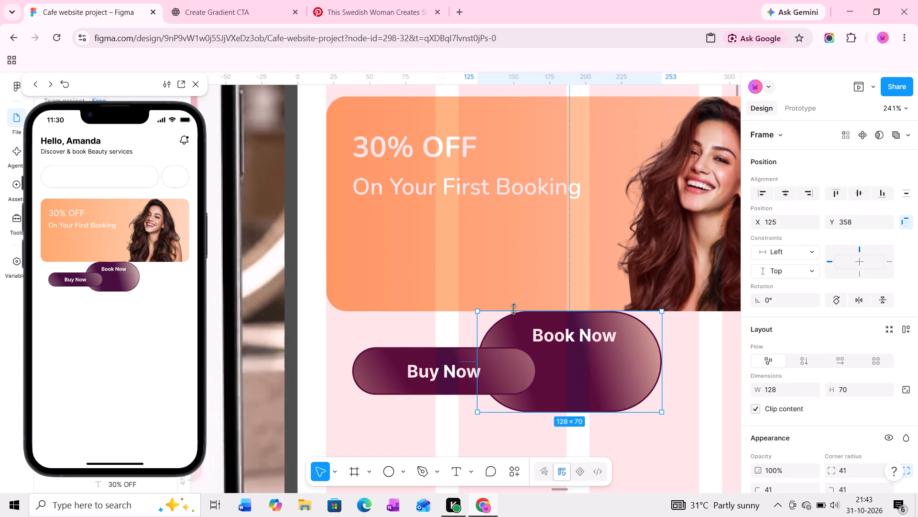
key("ctrl+z")
Move the gradient Buy Now button into the orange promo banner, below "On Your First Booking", at X 18, Y 92.
left_click_drag(390, 363, 415, 262)
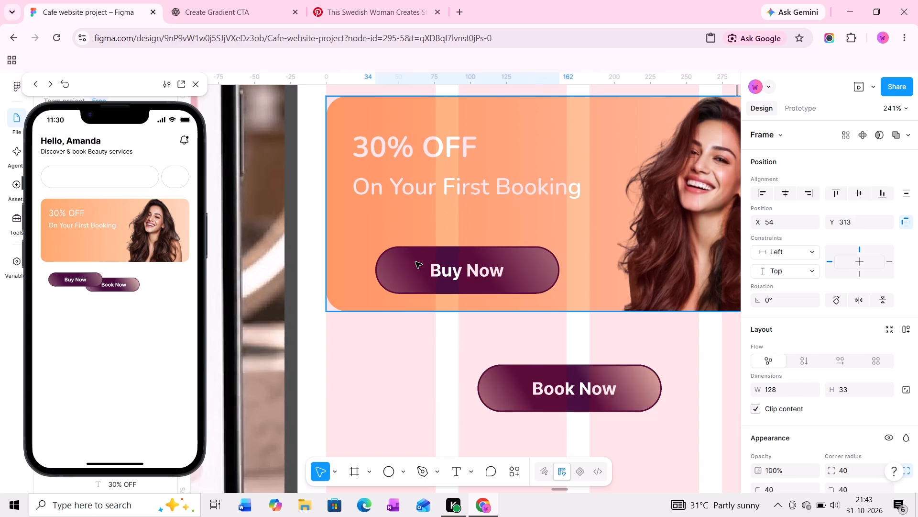
left_click_drag(415, 262, 397, 250)
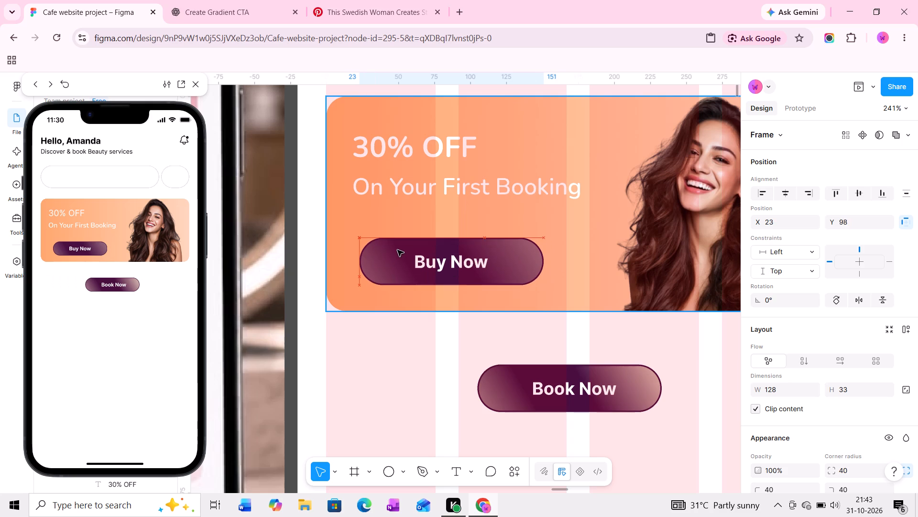
left_click_drag(397, 250, 388, 244)
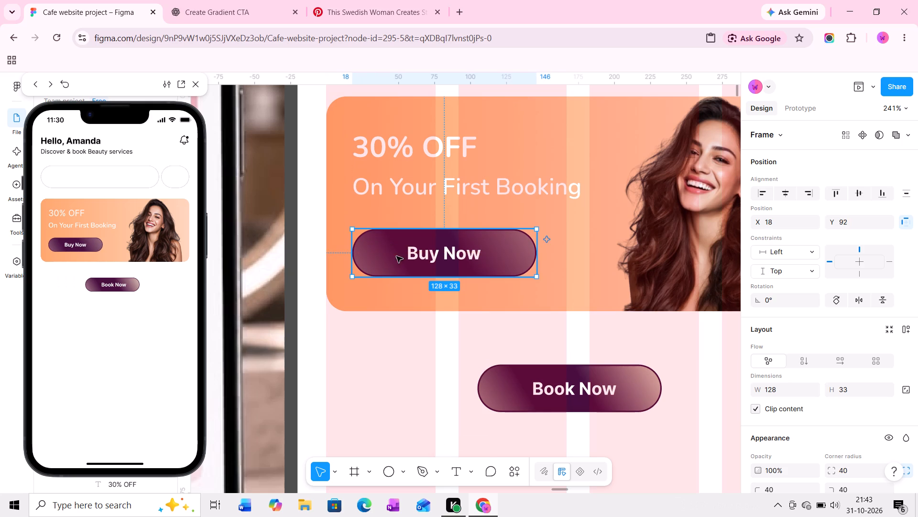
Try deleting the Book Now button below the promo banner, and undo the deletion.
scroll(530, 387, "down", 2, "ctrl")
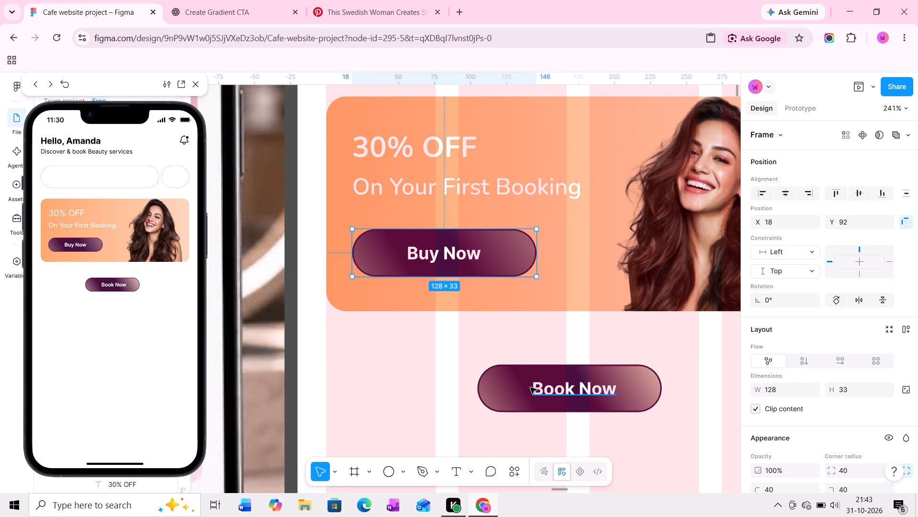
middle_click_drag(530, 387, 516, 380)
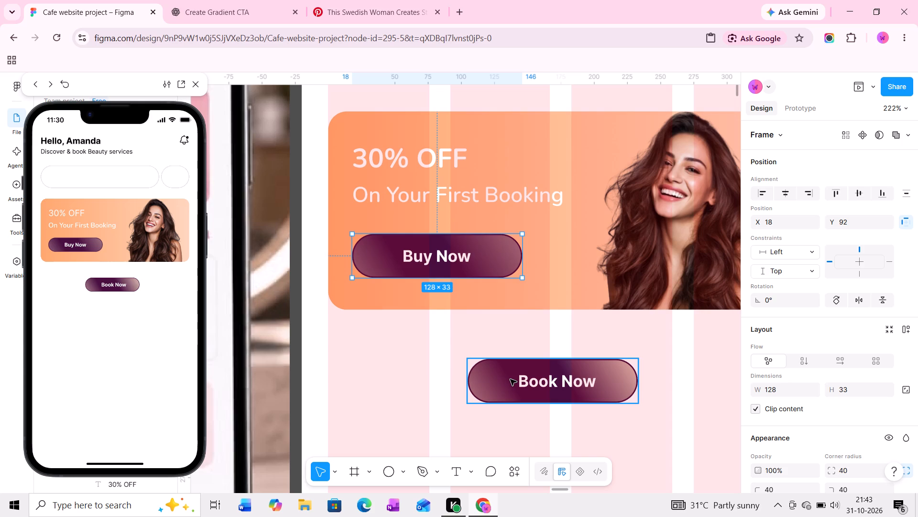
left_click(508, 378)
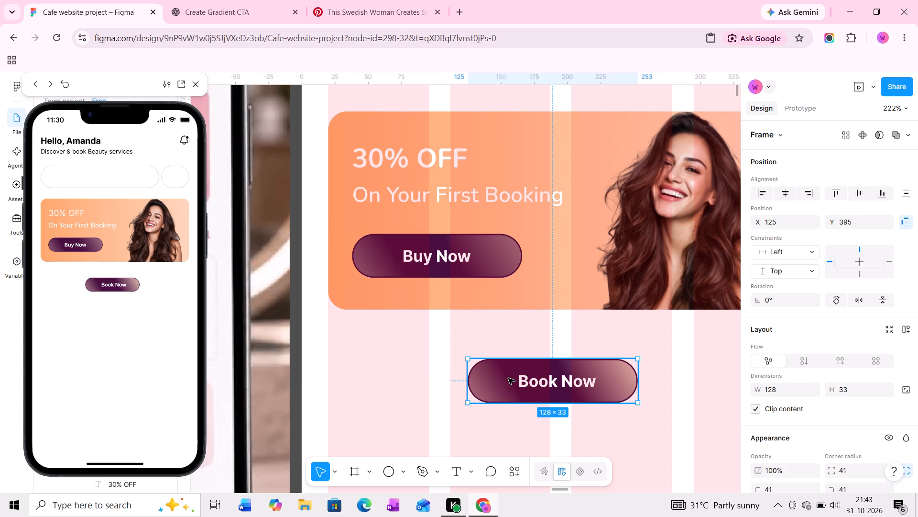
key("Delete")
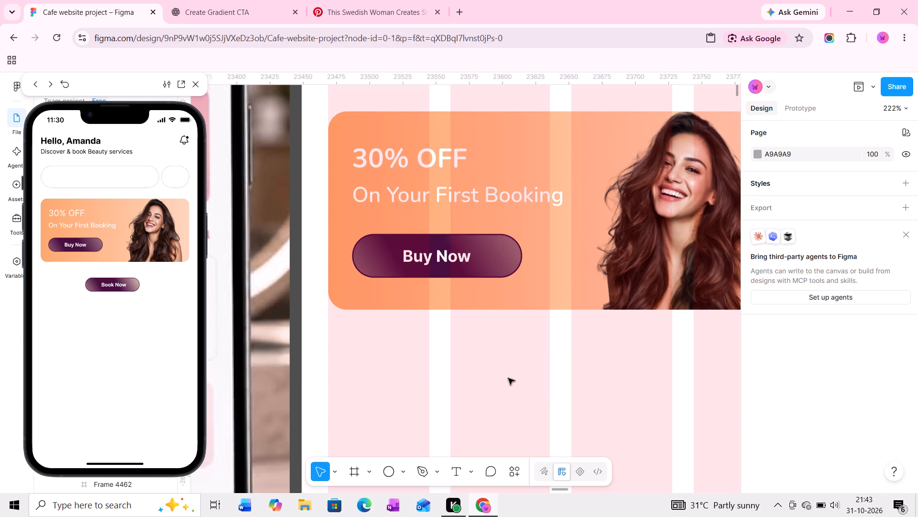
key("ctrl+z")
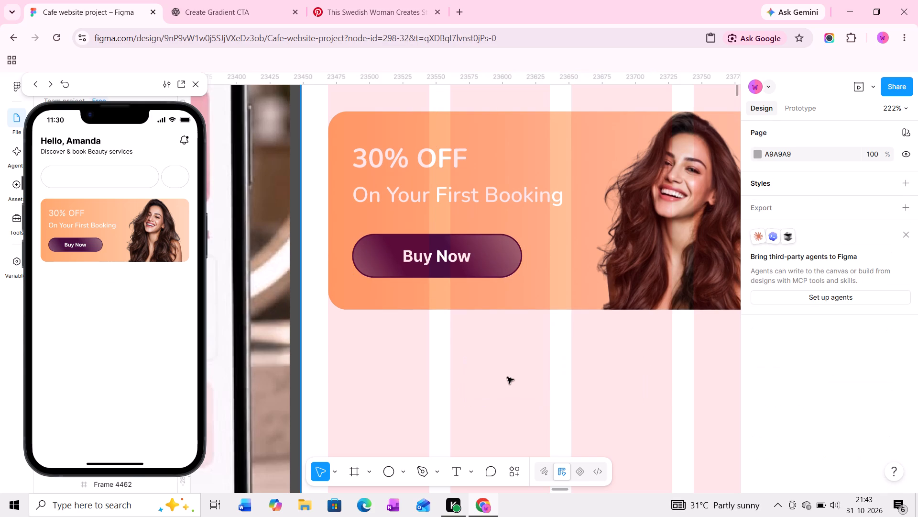
Move the Book Now button to the blank phone frame below the home screen, just above its Buy Now button, at X 131, Y 344.
scroll(507, 377, "down", 8, "ctrl")
middle_click_drag(509, 377, 509, 362)
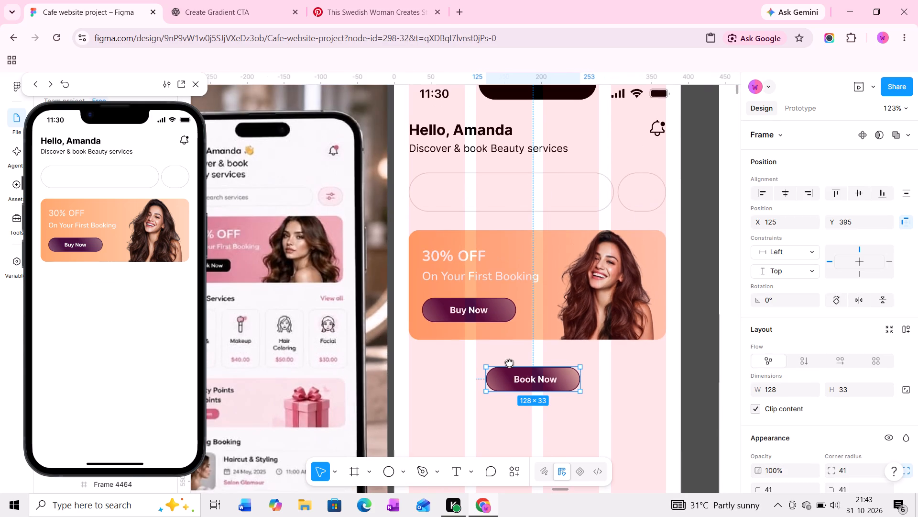
middle_click_drag(509, 362, 510, 337)
left_click_drag(508, 342, 505, 362)
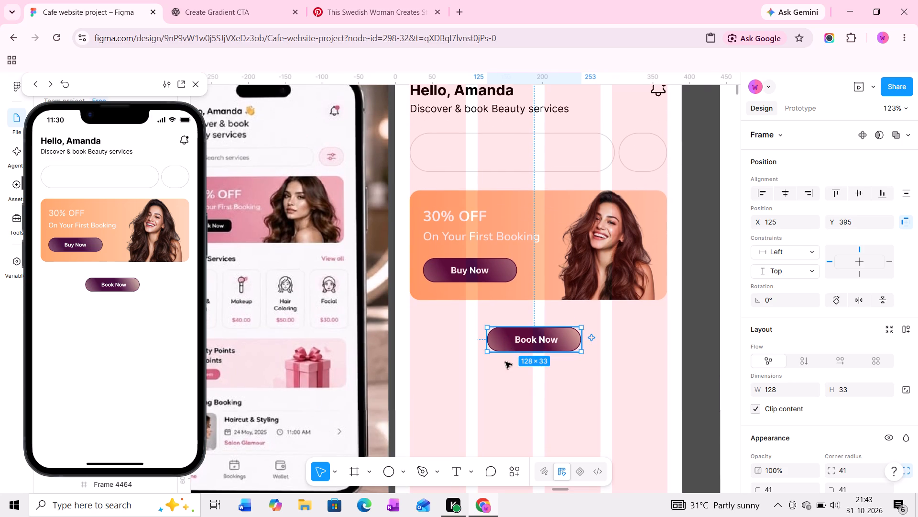
left_click_drag(505, 362, 305, 496)
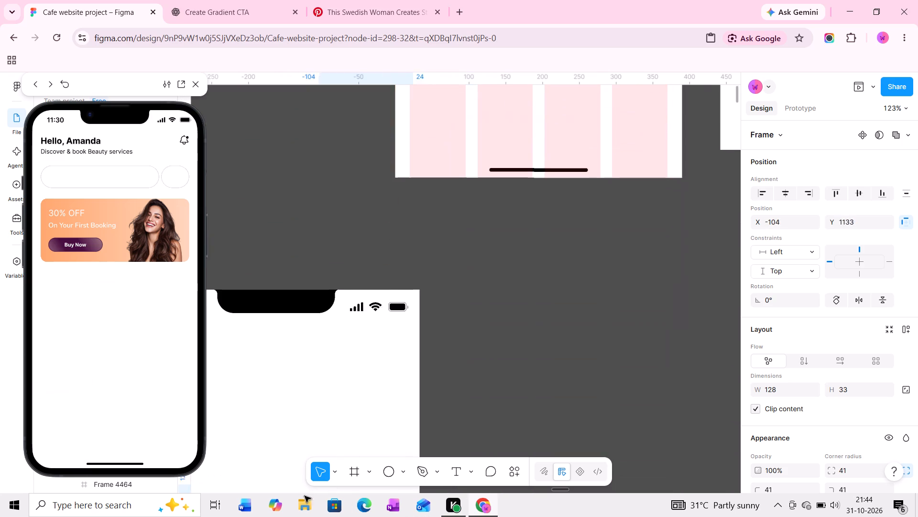
left_click_drag(305, 496, 251, 443)
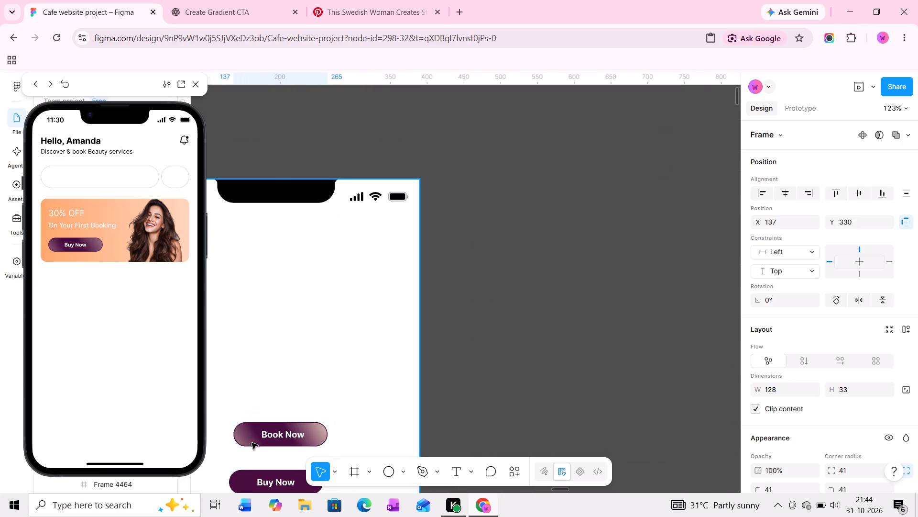
left_click_drag(251, 443, 249, 448)
Return to the home screen's orange promo banner and examine the placement of the Buy Now button up close.
middle_click_drag(470, 231, 430, 356)
middle_click_drag(504, 171, 460, 323)
middle_click_drag(487, 169, 485, 338)
middle_click_drag(489, 221, 491, 333)
scroll(441, 229, "up", 5, "ctrl")
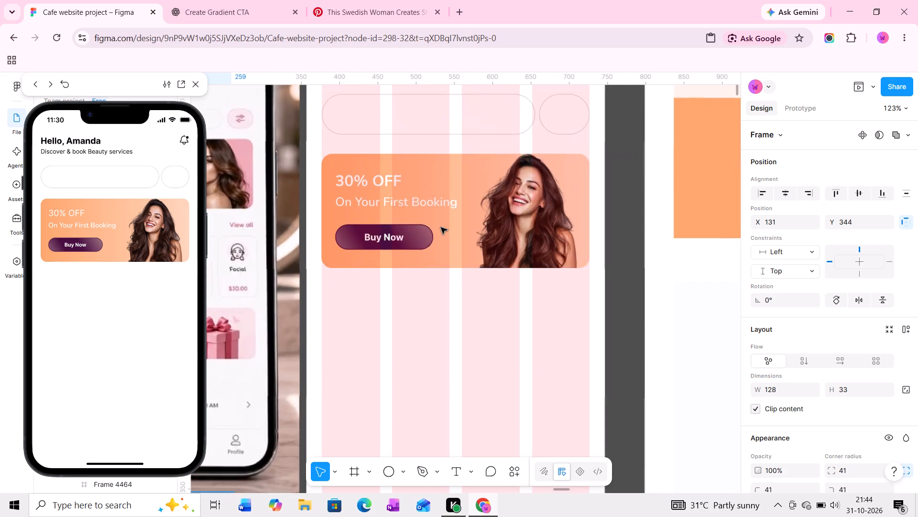
middle_click_drag(441, 224, 445, 273)
scroll(443, 263, "up", 5, "ctrl")
middle_click_drag(443, 263, 440, 282)
middle_click_drag(457, 281, 443, 262)
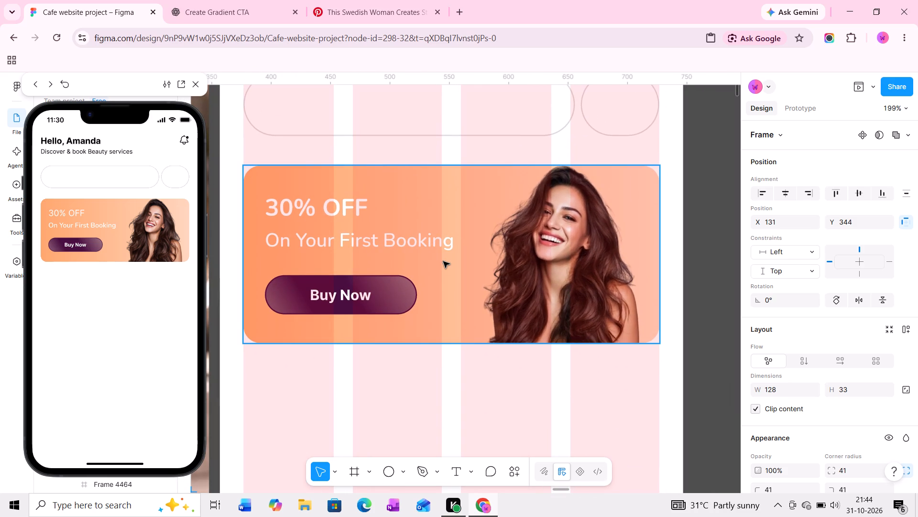
middle_click_drag(448, 283, 448, 274)
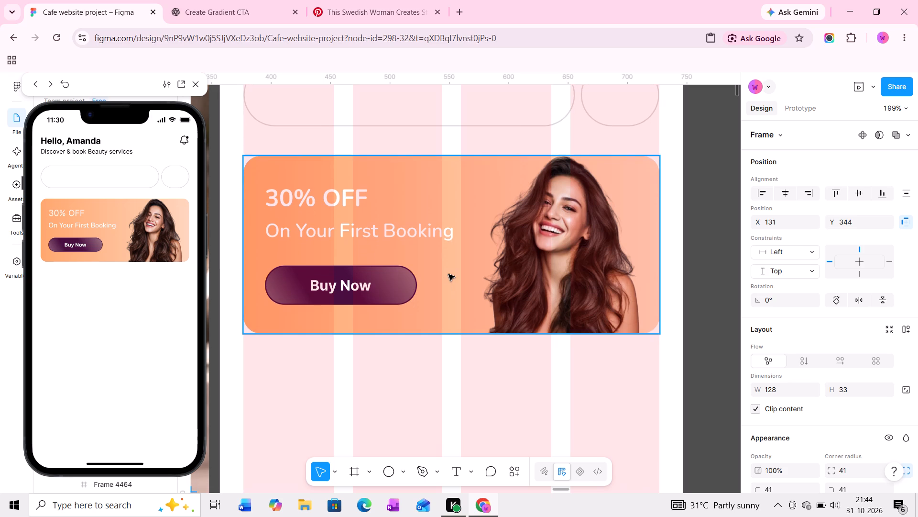
middle_click_drag(448, 276, 449, 261)
scroll(437, 251, "up", 2, "ctrl")
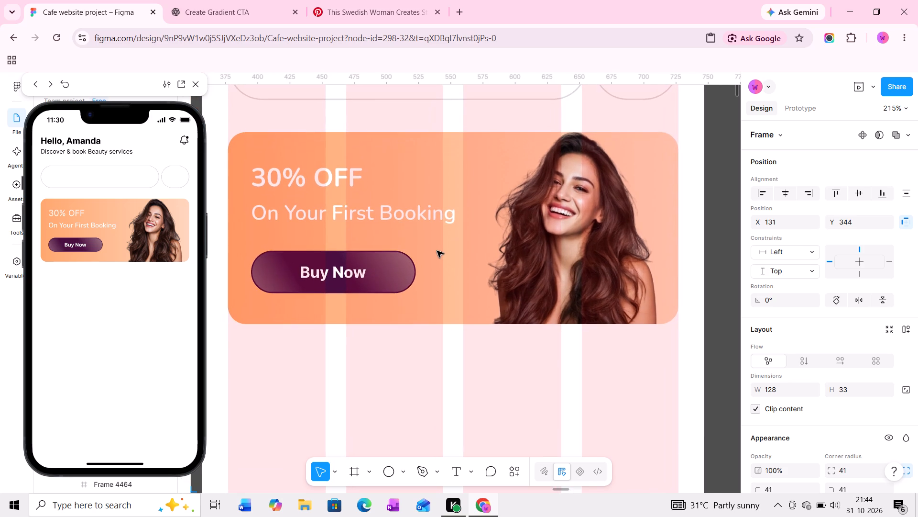
middle_click(437, 251)
scroll(437, 252, "down", 3, "ctrl")
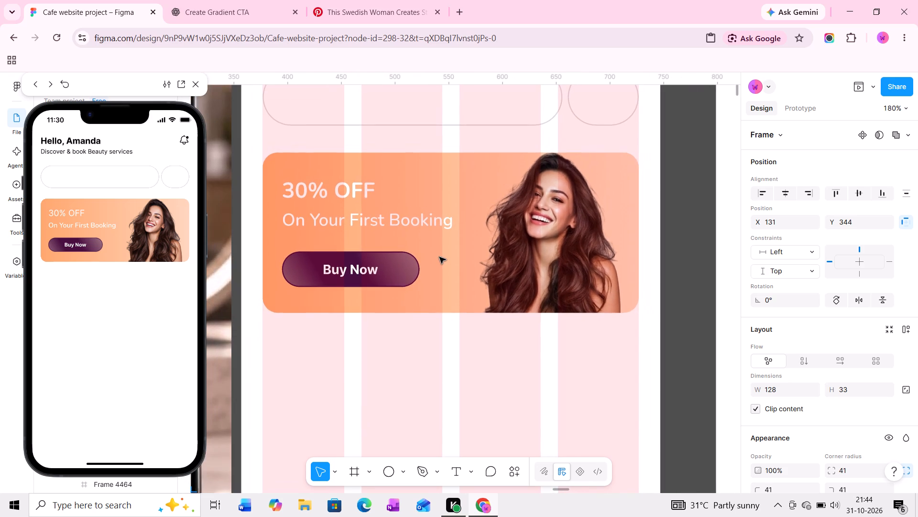
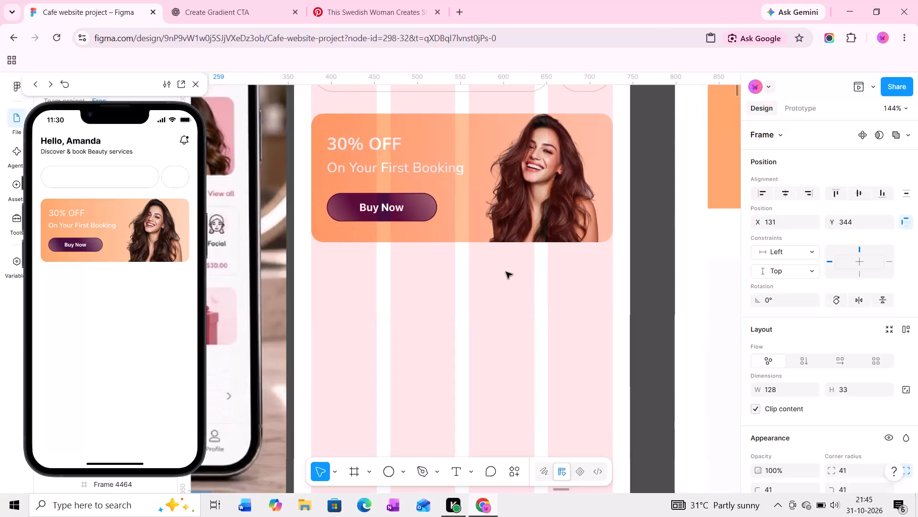
Add the text "Services" just below the orange promo banner, near its left edge, as a section heading.
scroll(494, 283, "down", 2, "ctrl")
middle_click_drag(494, 285, 510, 248)
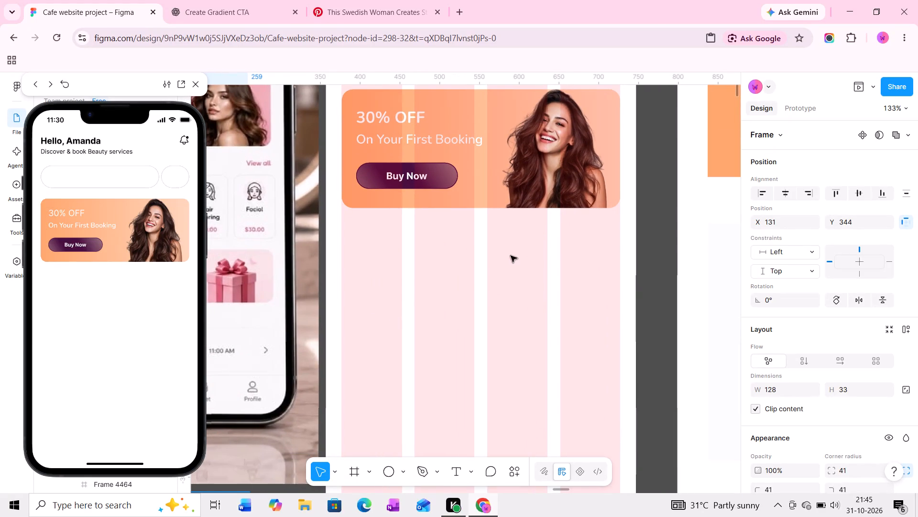
middle_click_drag(476, 279, 550, 270)
middle_click_drag(540, 272, 562, 269)
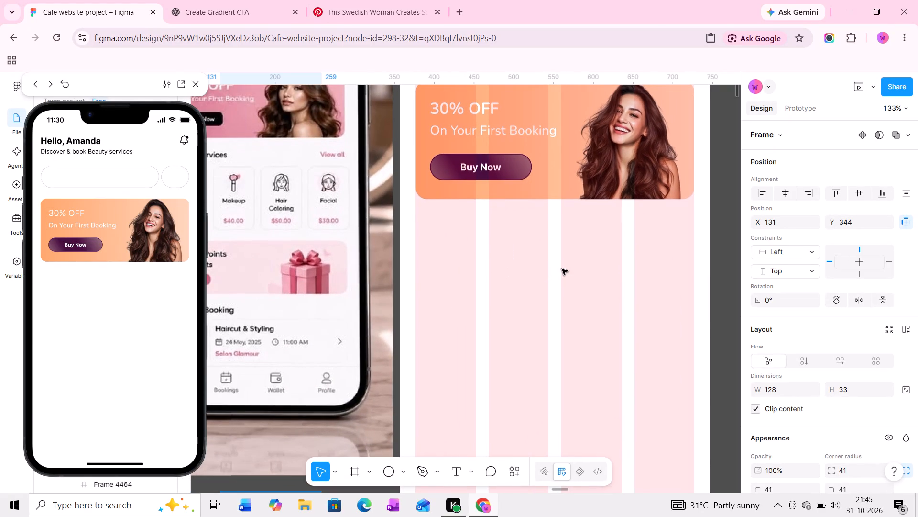
middle_click_drag(562, 269, 567, 269)
scroll(571, 269, "down", 1, "ctrl")
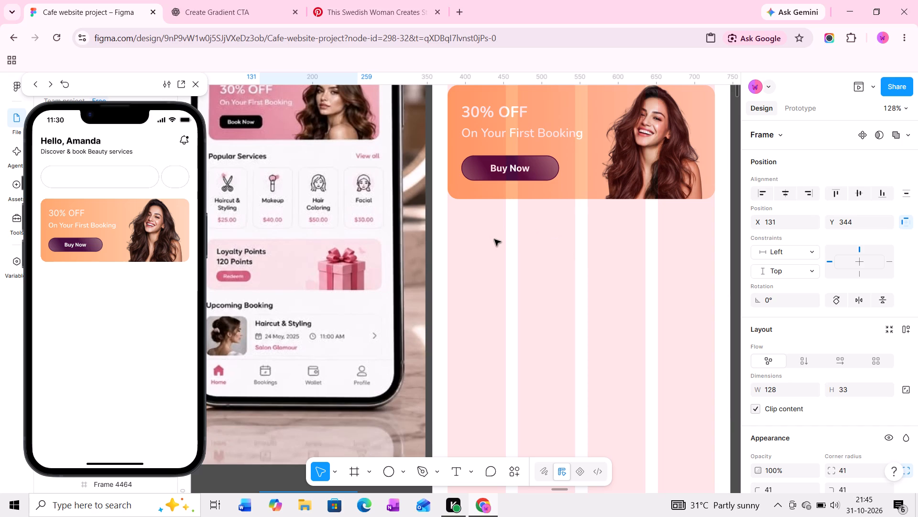
key("t")
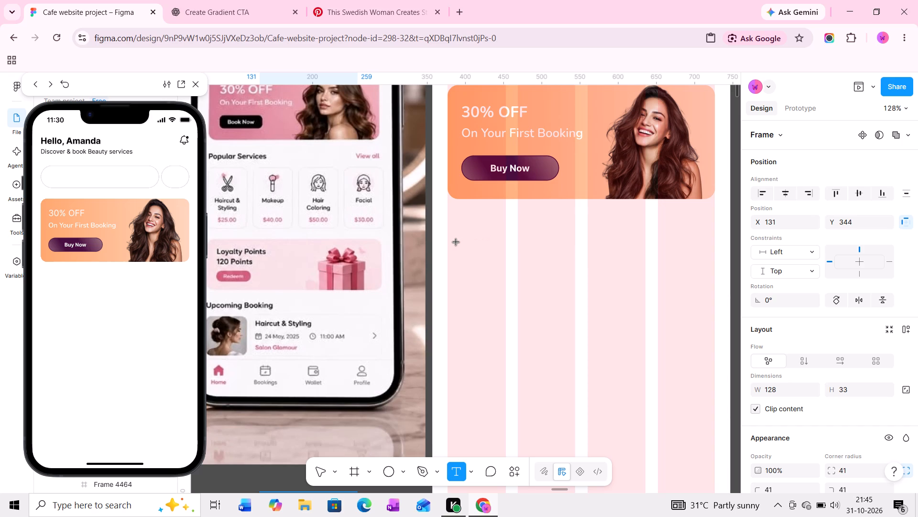
left_click(455, 242)
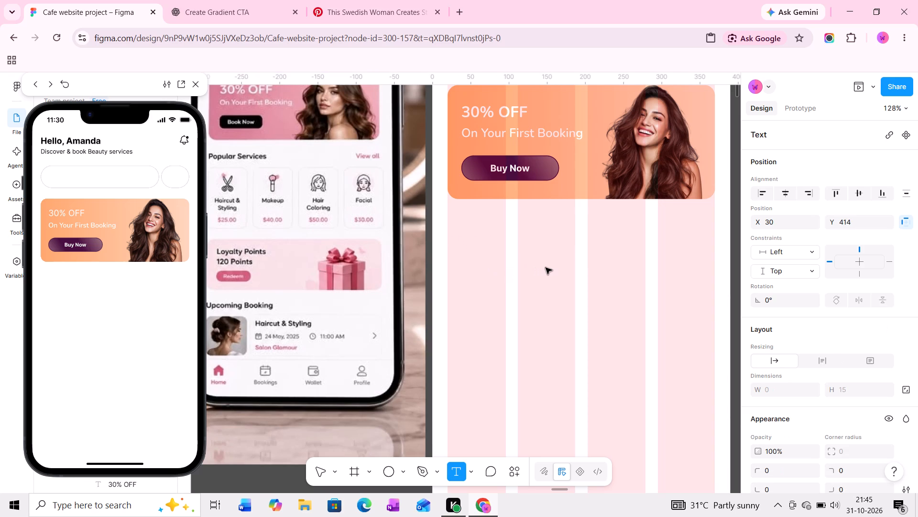
type("Popu")
key("l")
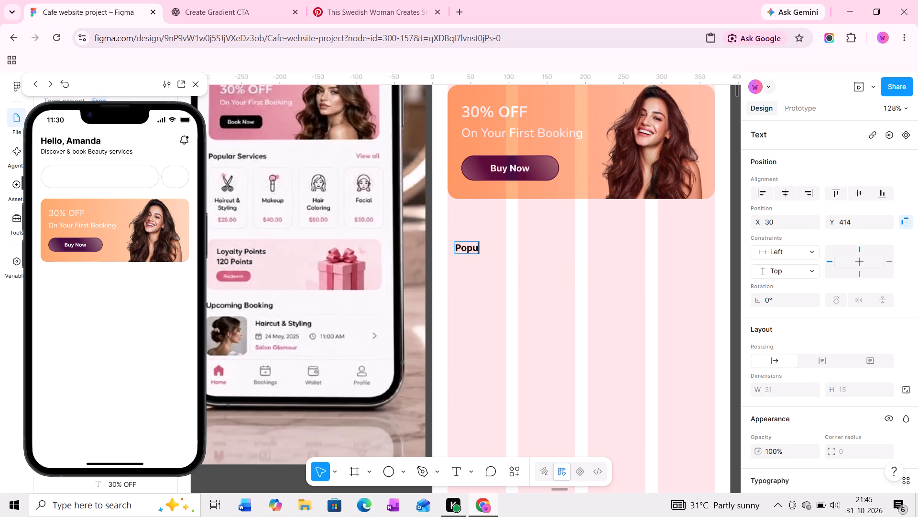
key("a")
key("BackSpace")
key("BackSpace")
key("BackSpace")
key("BackSpace")
key("BackSpace")
key("BackSpace")
key("s")
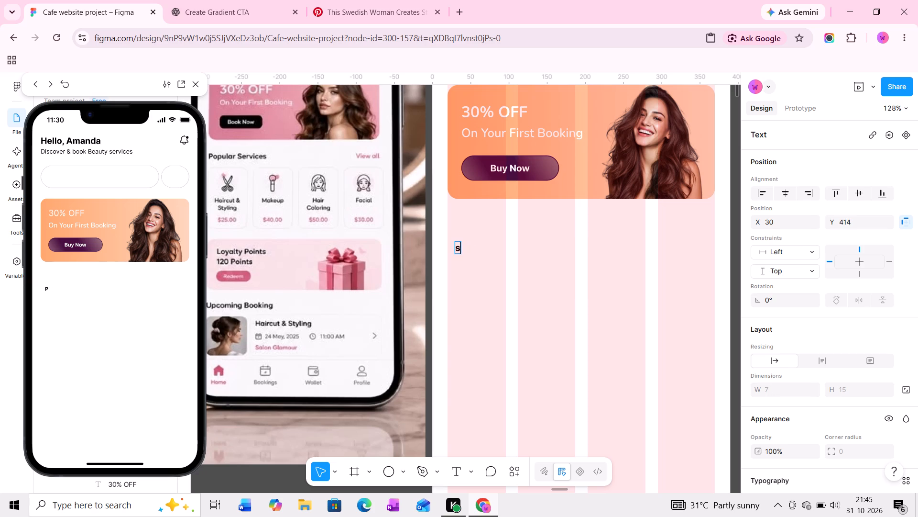
key("BackSpace")
type("Ser")
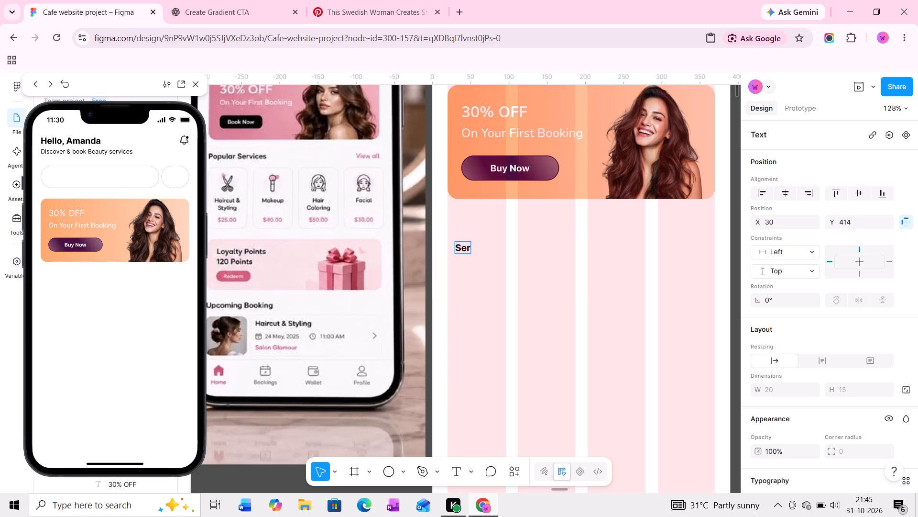
type("vices")
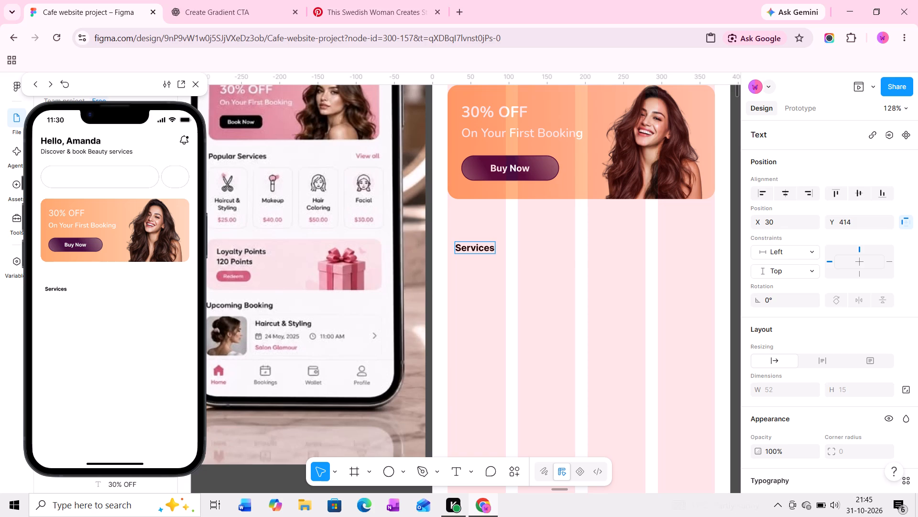
left_click(481, 281)
Set the Services heading's font size to 16.
scroll(759, 309, "down", 2)
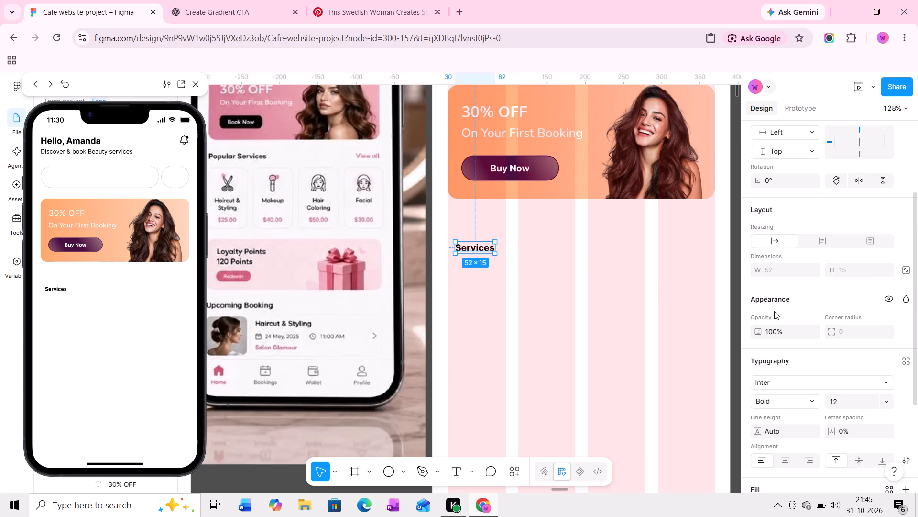
left_click(887, 401)
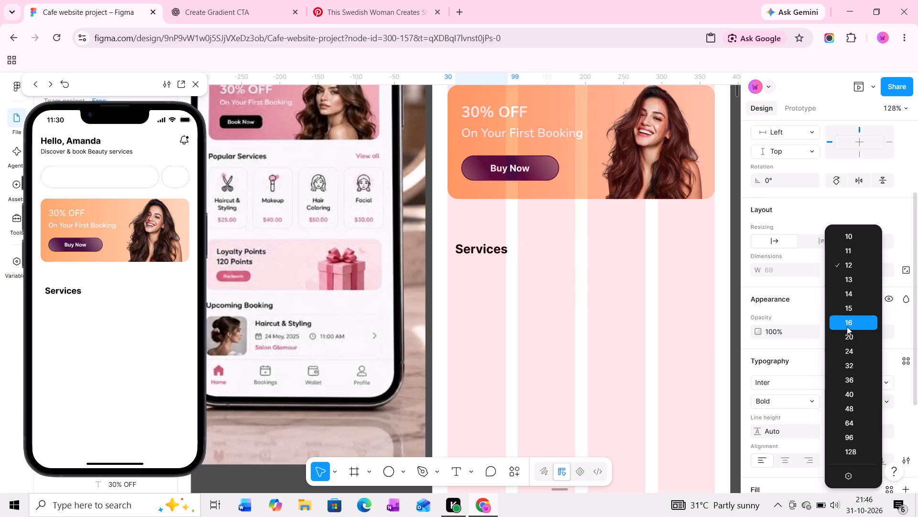
left_click(847, 326)
Move the Services heading to X 20, flush with the promo banner's left edge and a short gap below it.
scroll(464, 236, "up", 3, "ctrl")
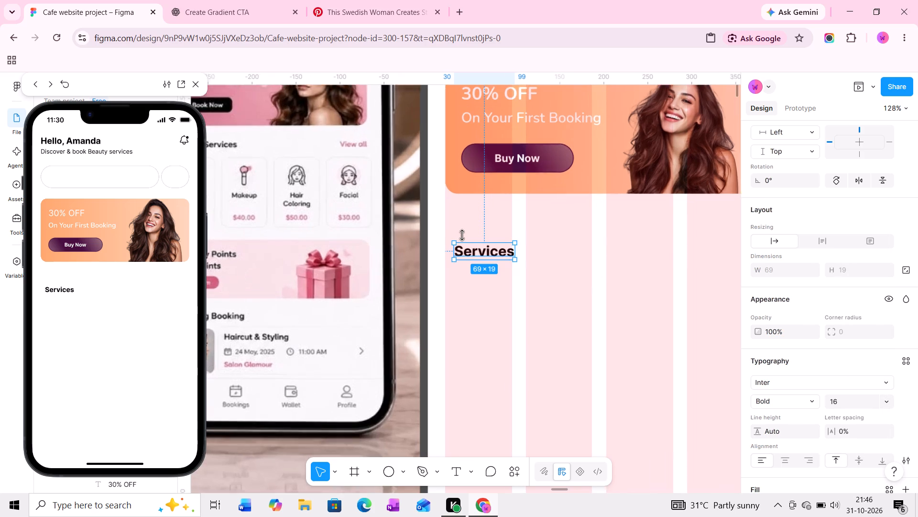
left_click_drag(480, 253, 475, 237)
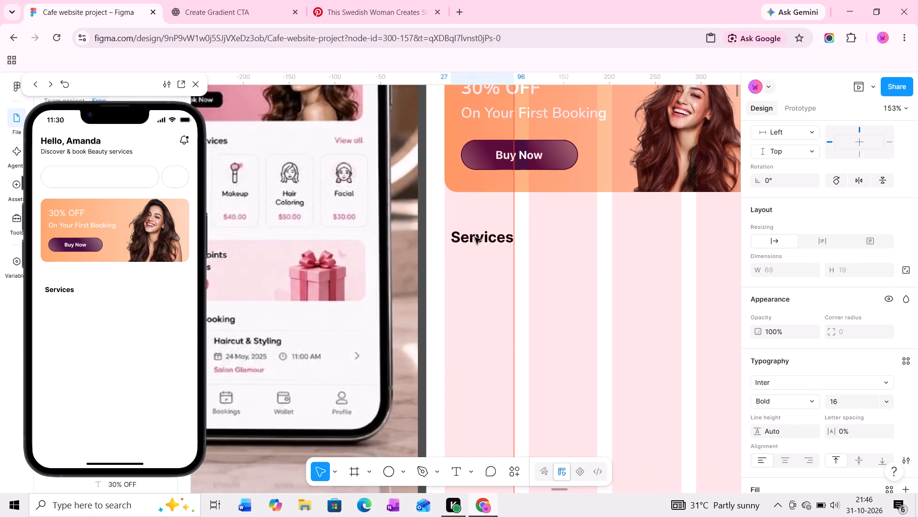
left_click_drag(475, 237, 473, 230)
left_click(473, 230)
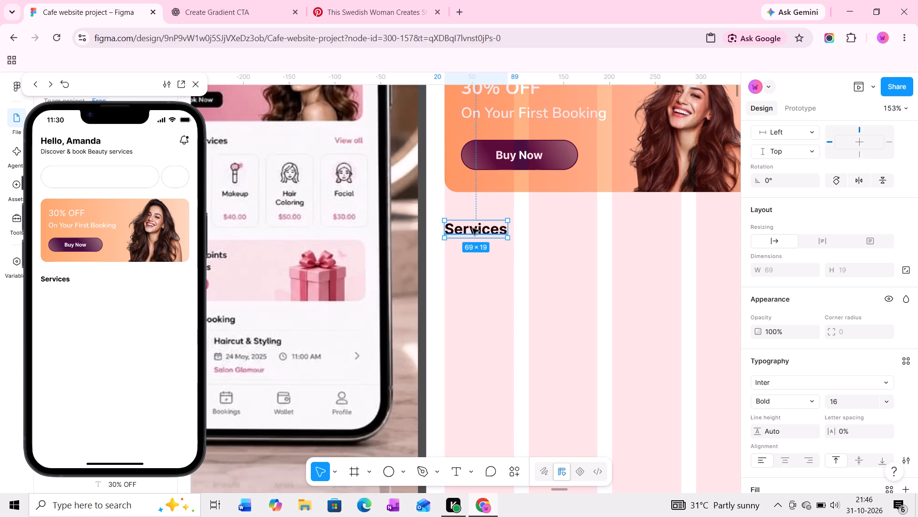
scroll(472, 228, "up", 8, "ctrl")
left_click(472, 228)
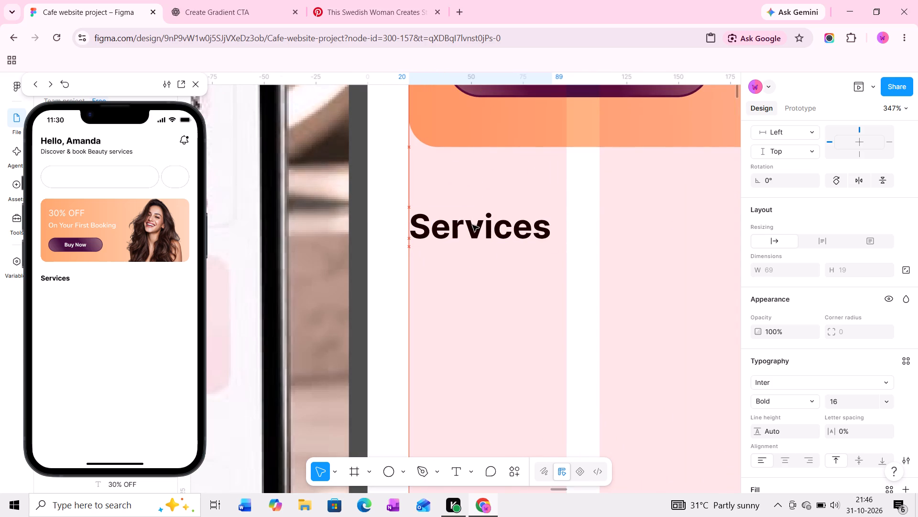
scroll(472, 227, "down", 6, "ctrl")
middle_click(472, 229)
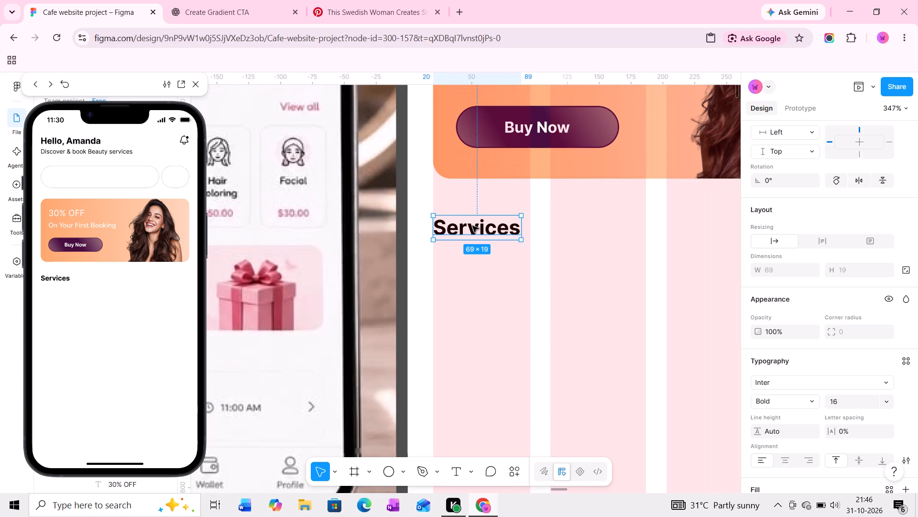
scroll(472, 226, "down", 3, "ctrl")
middle_click_drag(472, 226, 477, 214)
scroll(477, 214, "down", 3, "ctrl")
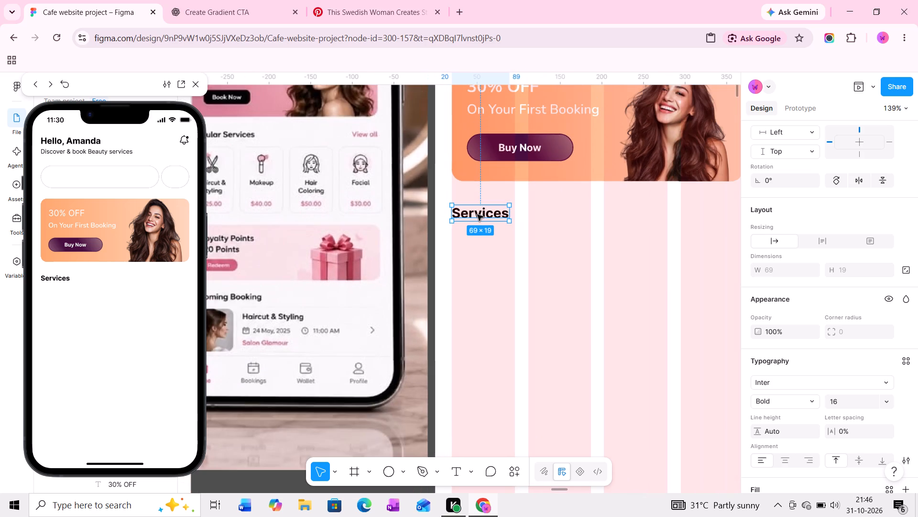
scroll(477, 214, "down", 2, "ctrl")
middle_click_drag(477, 214, 483, 214)
left_click_drag(483, 214, 484, 220)
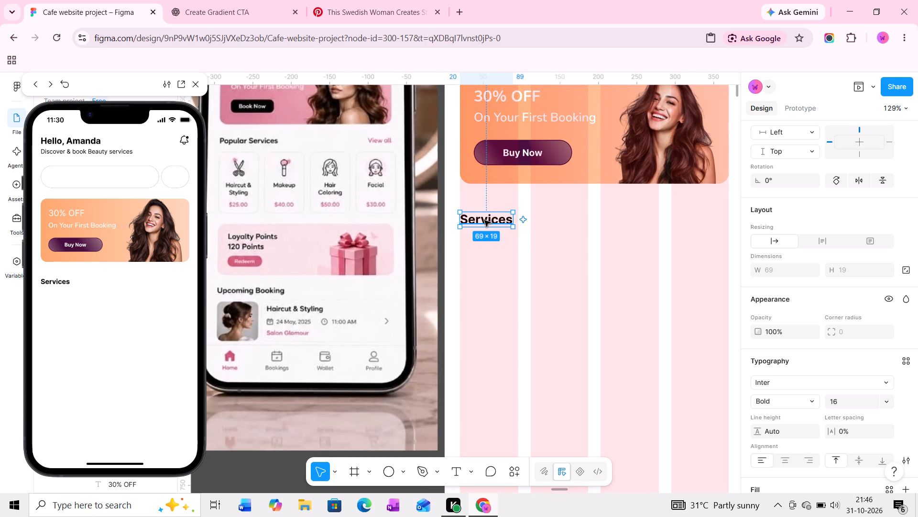
Duplicate the Services heading along the same line to X 301, flush with the promo banner's right edge.
middle_click_drag(484, 220, 478, 221)
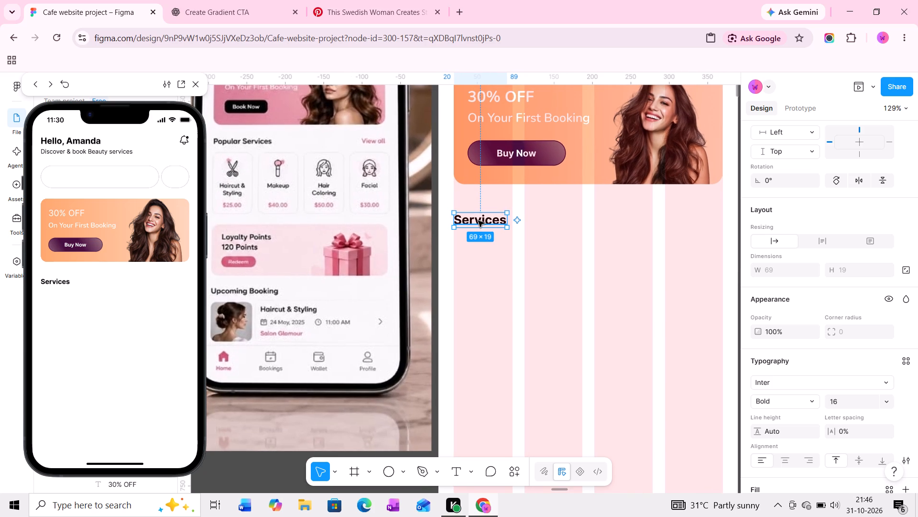
left_click_drag(477, 221, 592, 223, "alt")
left_click_drag(592, 223, 638, 223, "alt")
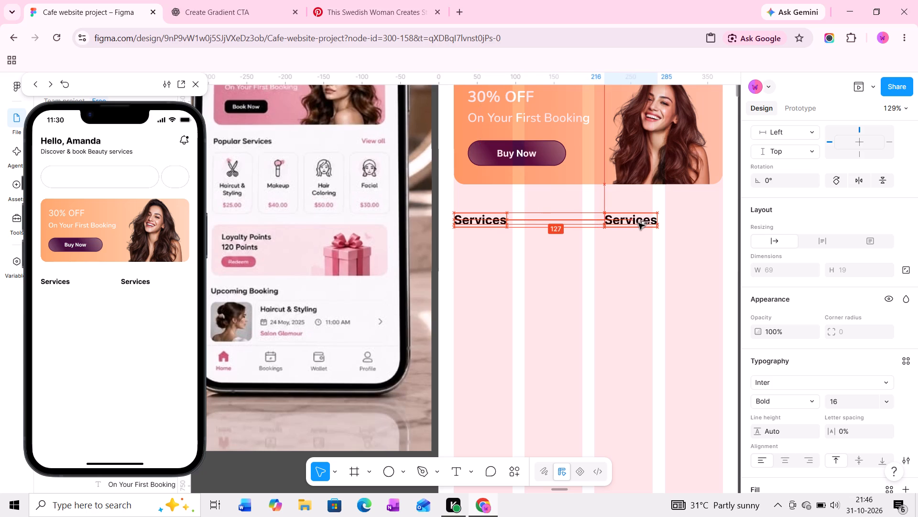
left_click_drag(638, 223, 684, 223, "alt")
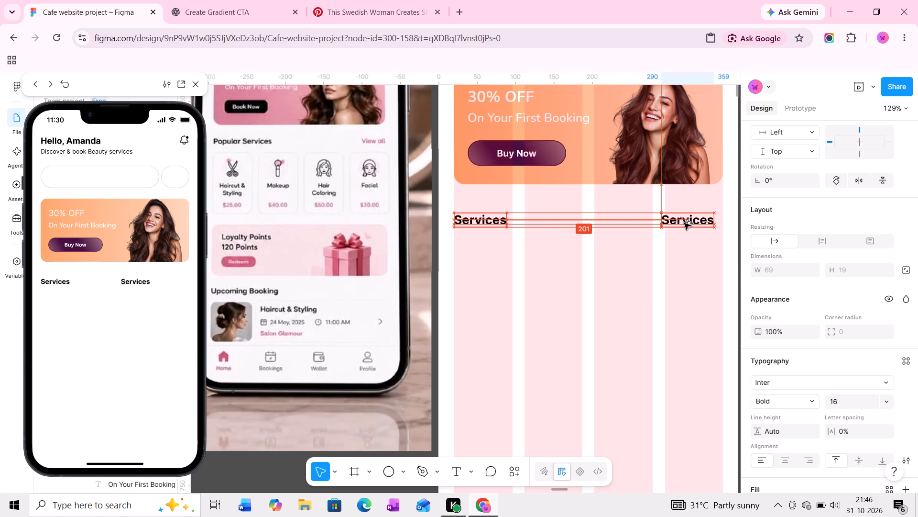
left_click_drag(684, 223, 689, 223, "alt")
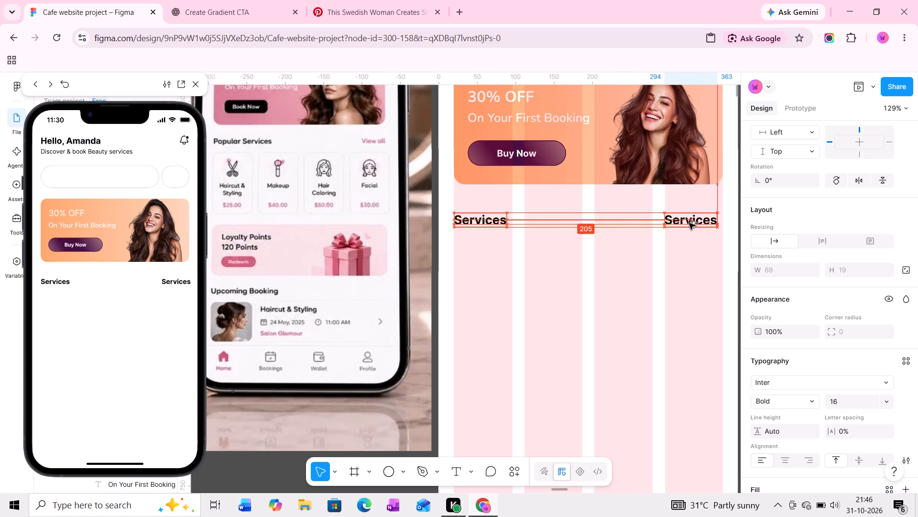
left_click_drag(689, 223, 692, 223, "alt")
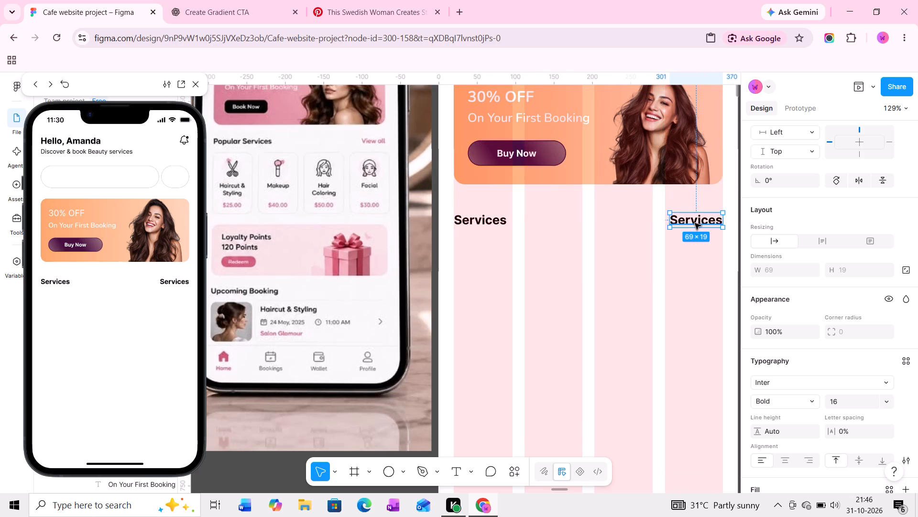
Change the duplicated heading's text to "View all".
double_click(695, 223)
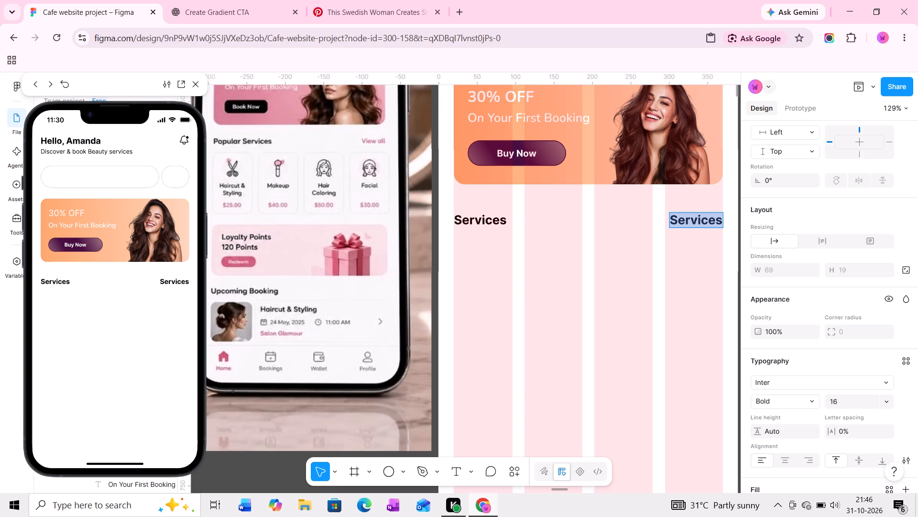
type("View all")
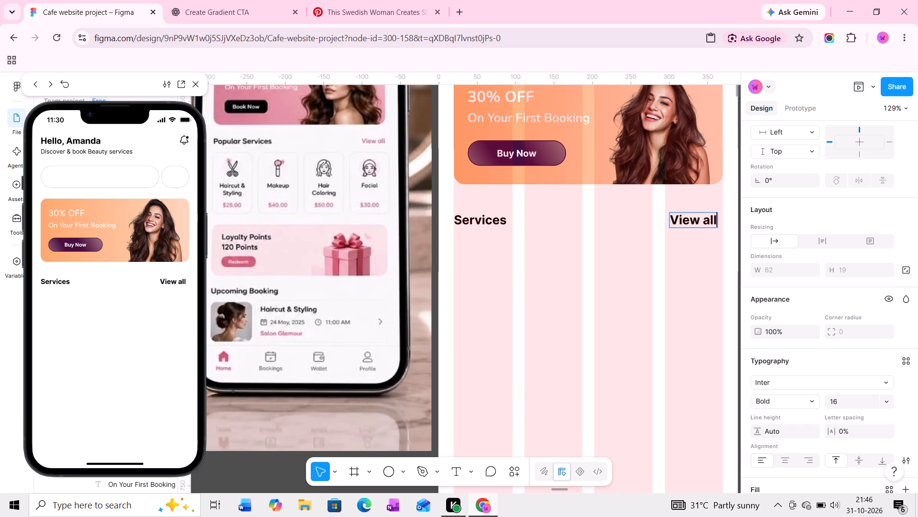
left_click(693, 247)
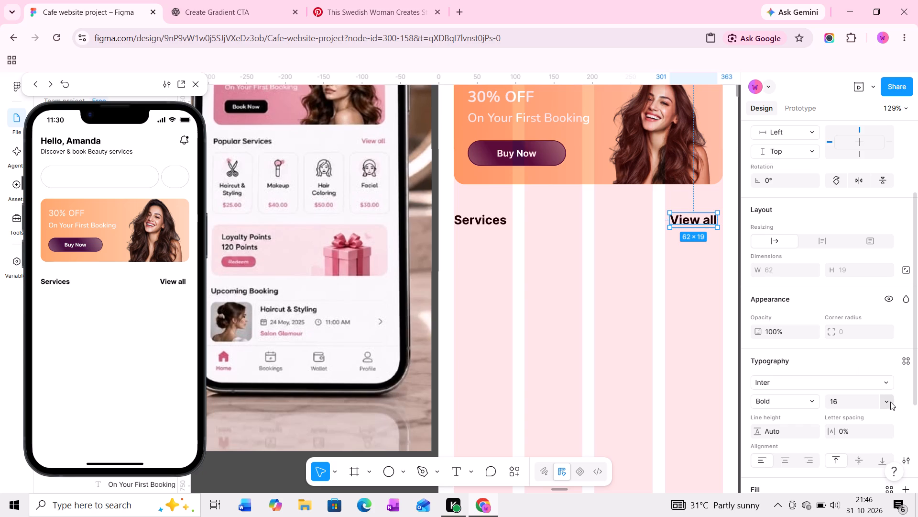
Set the View all text's font size to 14.
left_click(890, 402)
left_click(848, 293)
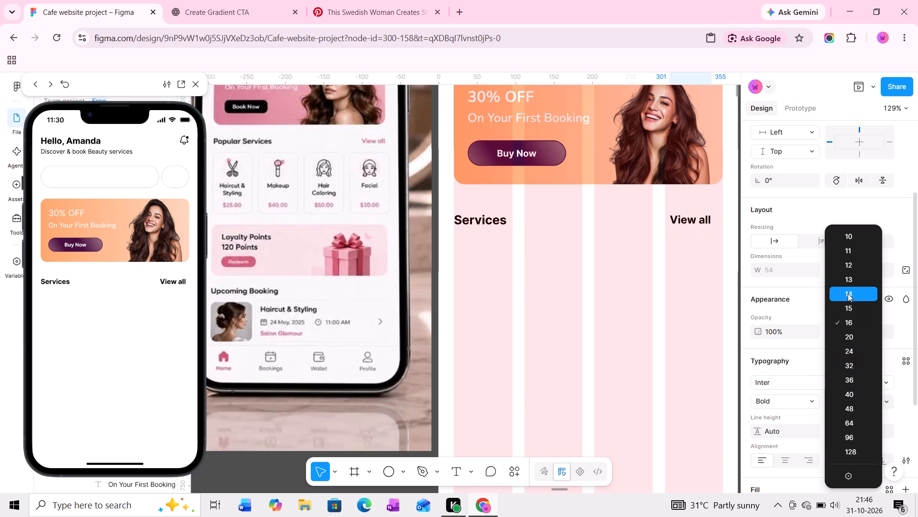
Recolour the View all text with the dark purple sampled from the banner's Buy Now button.
key("i")
left_click(513, 145)
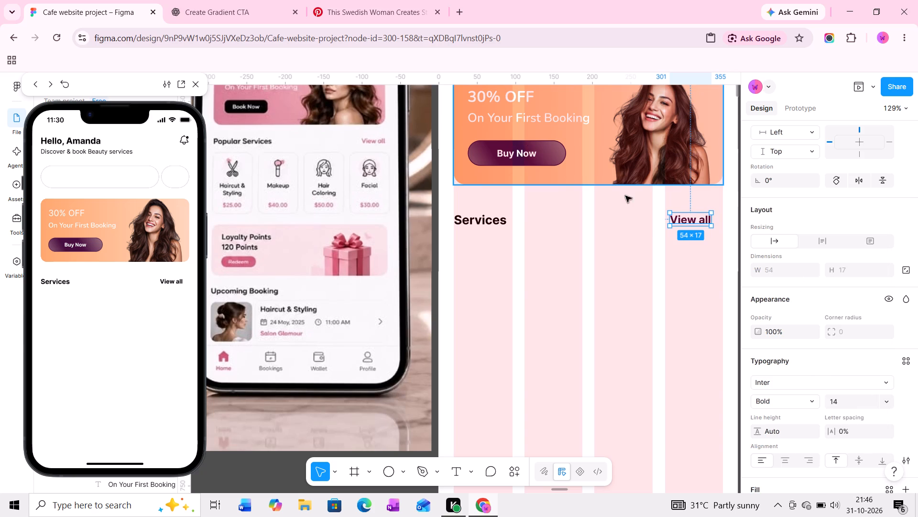
scroll(696, 231, "up", 5, "ctrl")
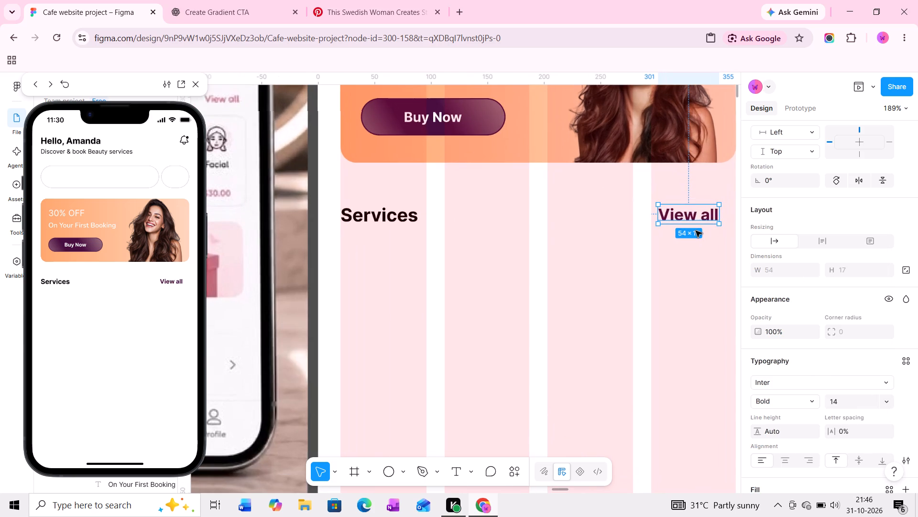
Fine-tune the View all text's fill to the dark purple 490E41.
middle_click_drag(678, 235, 659, 244)
scroll(826, 288, "down", 3)
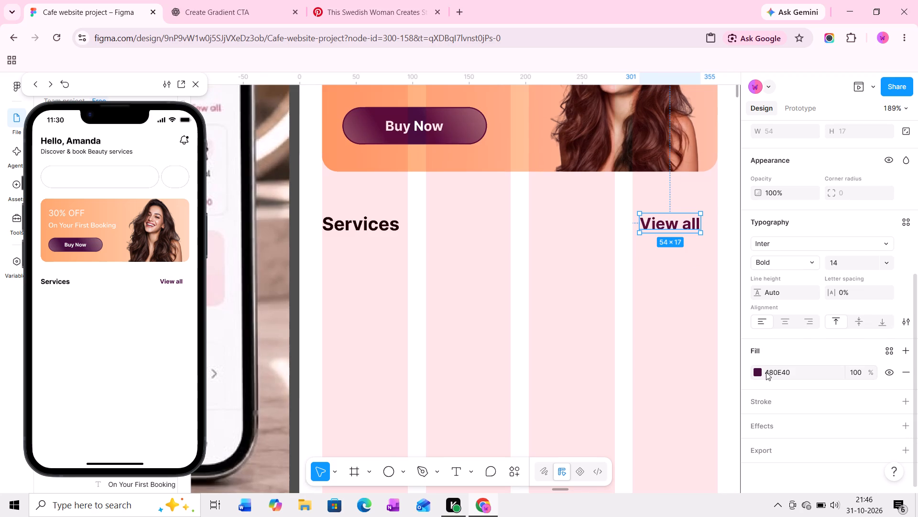
left_click(758, 373)
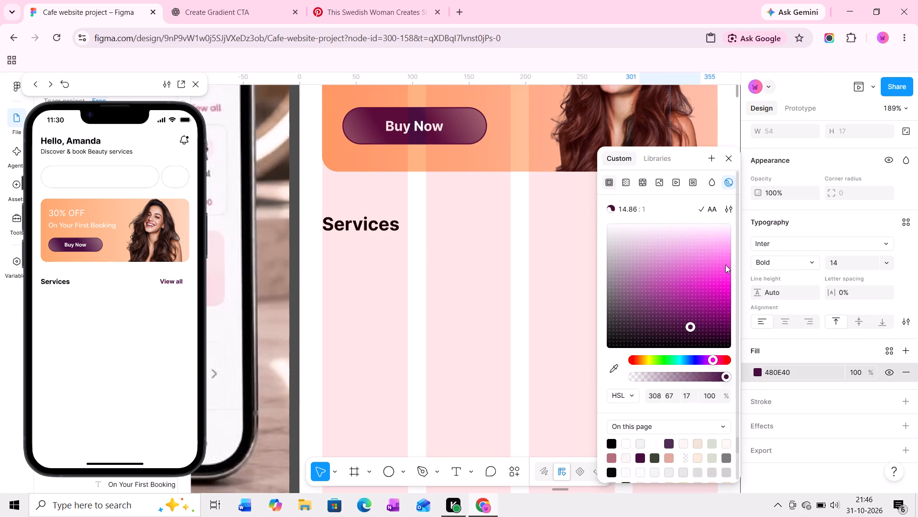
left_click(694, 325)
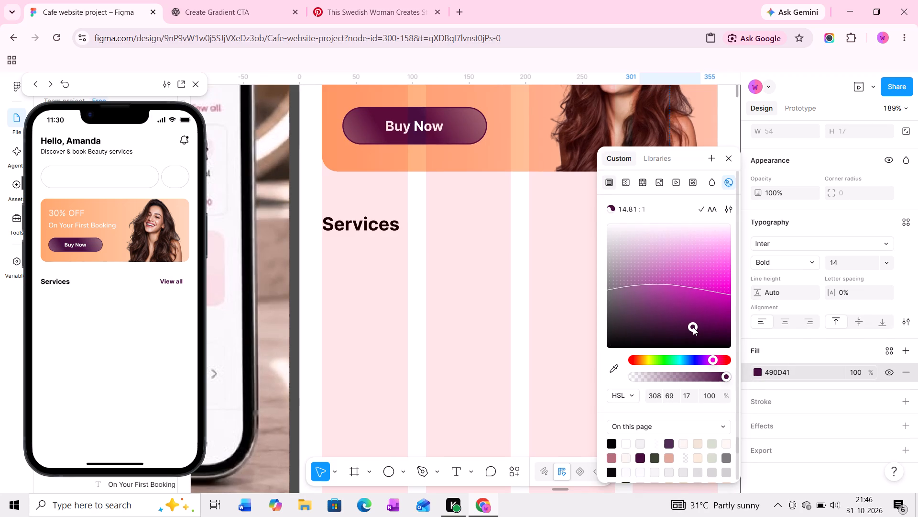
left_click(693, 327)
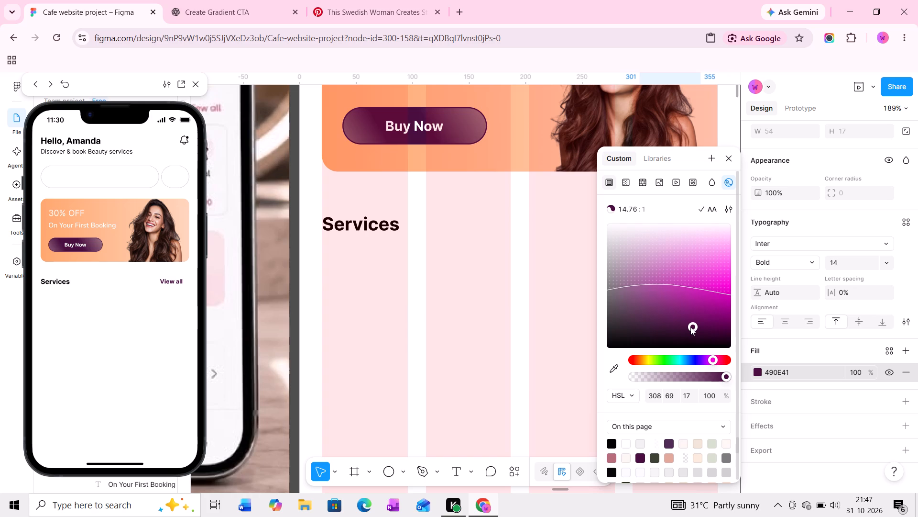
left_click(546, 260)
Underline the View all text.
middle_click_drag(557, 252, 470, 275)
middle_click_drag(511, 270, 479, 273)
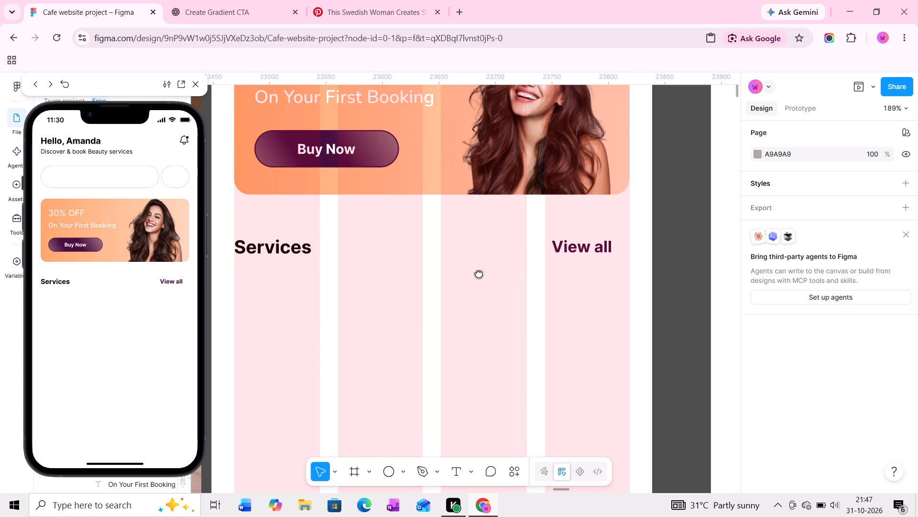
left_click(565, 253, "ctrl")
scroll(819, 292, "down", 3)
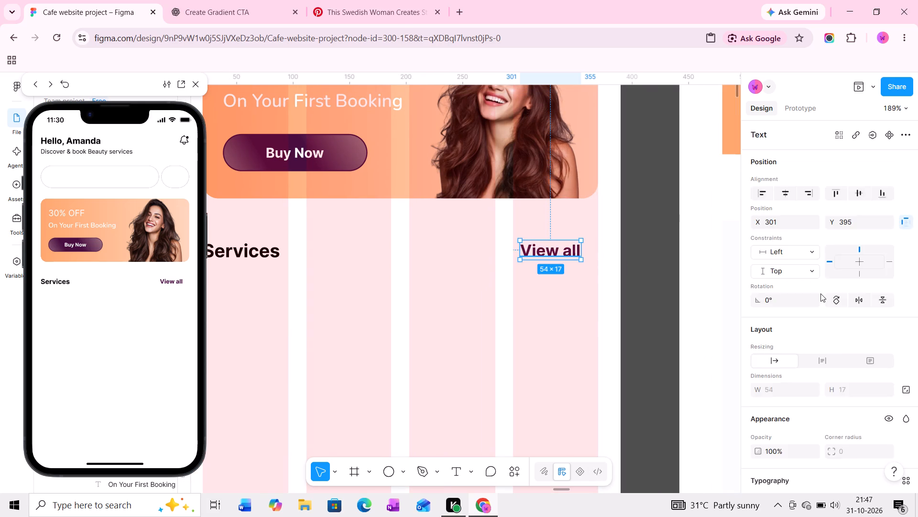
left_click(905, 401)
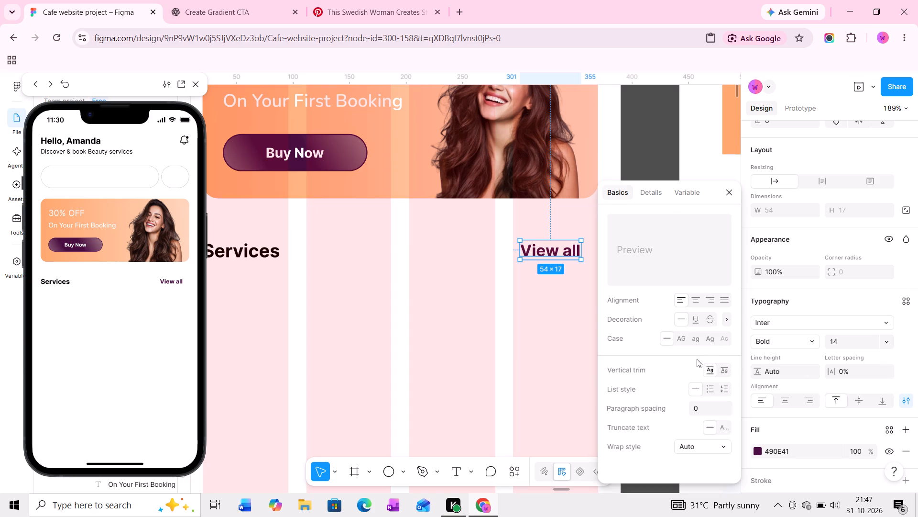
left_click(695, 320)
Move the View all text along the heading line to X 316, aligning its right edge with the promo banner and last grid column.
scroll(544, 259, "up", 4, "ctrl")
middle_click_drag(541, 259, 513, 268)
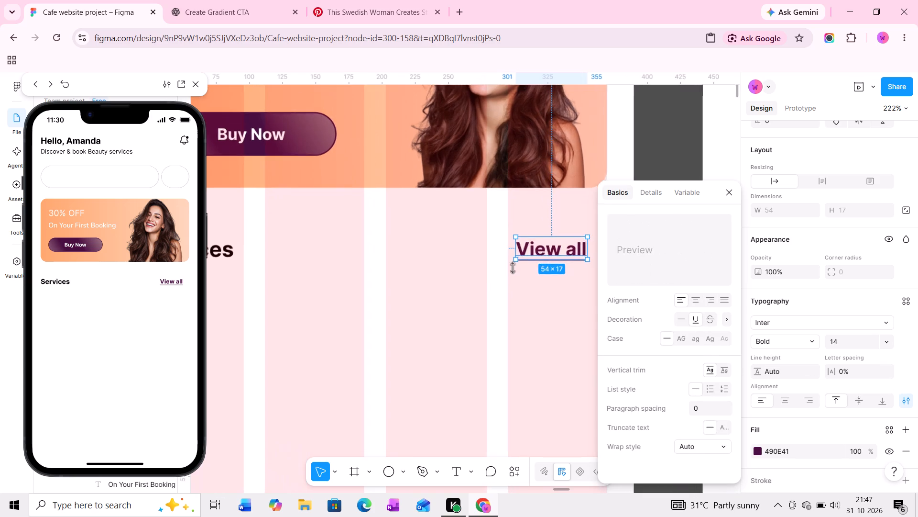
middle_click_drag(513, 268, 460, 284)
scroll(468, 279, "up", 5, "ctrl")
left_click_drag(469, 277, 494, 276)
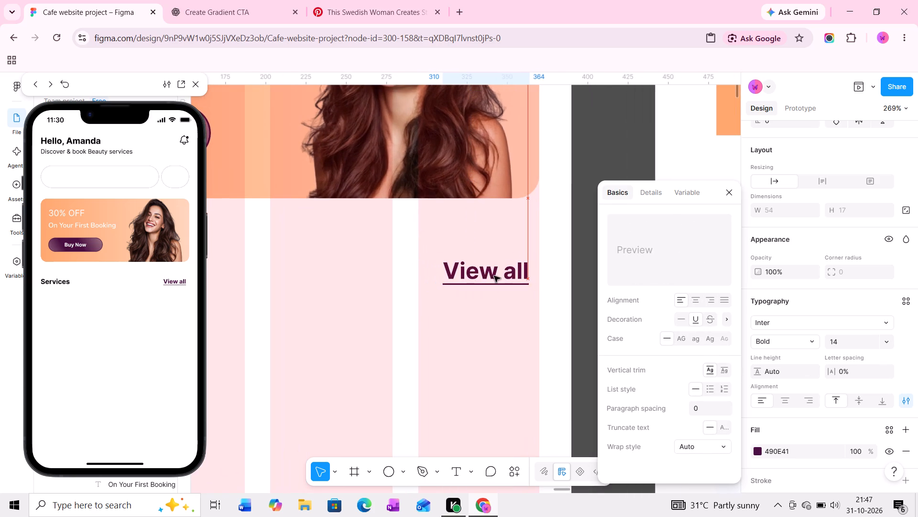
left_click_drag(494, 276, 495, 277)
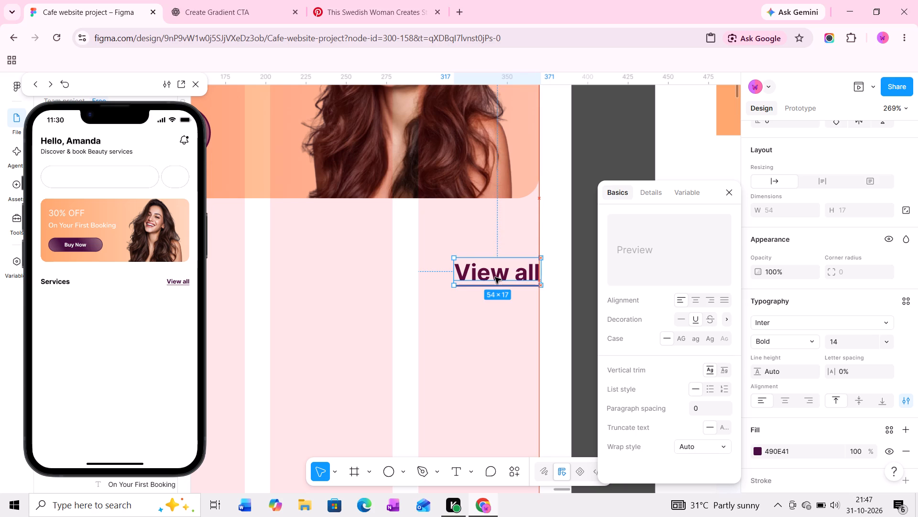
scroll(488, 277, "down", 9, "ctrl")
middle_click(491, 265)
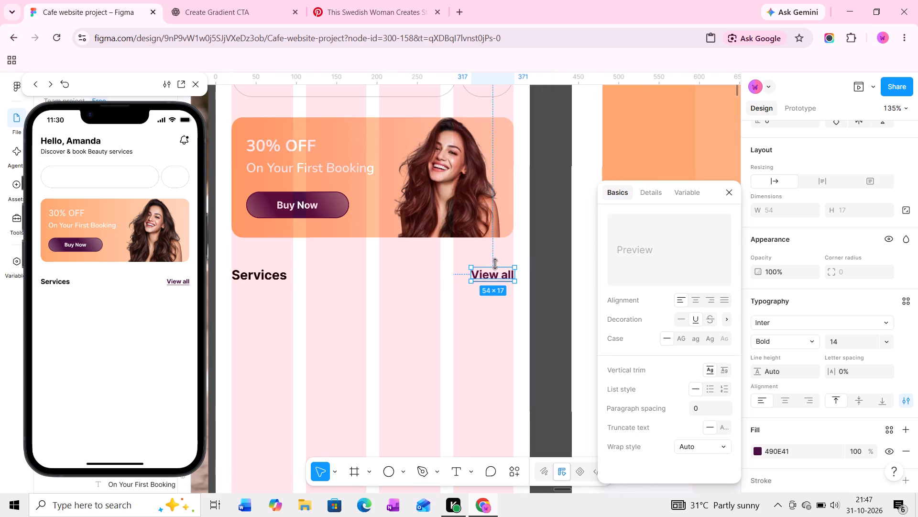
scroll(518, 274, "up", 16, "ctrl")
left_click(502, 275)
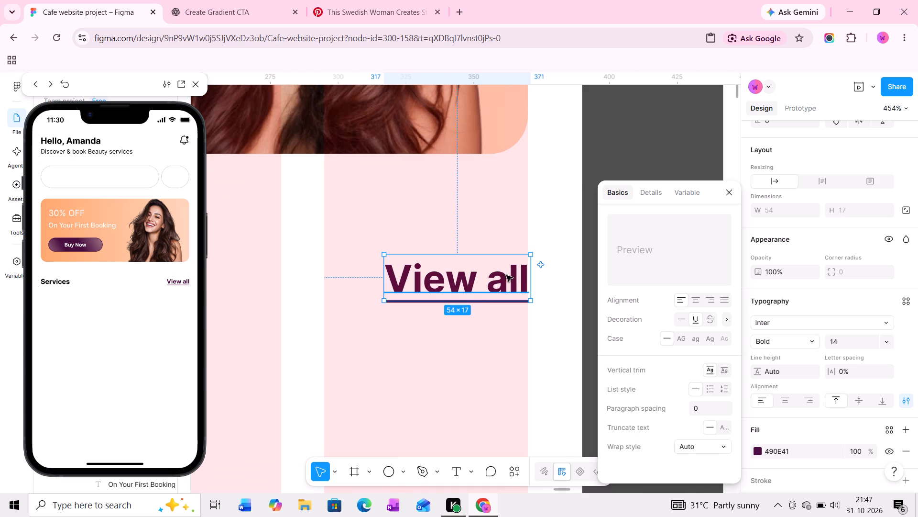
left_click(519, 275)
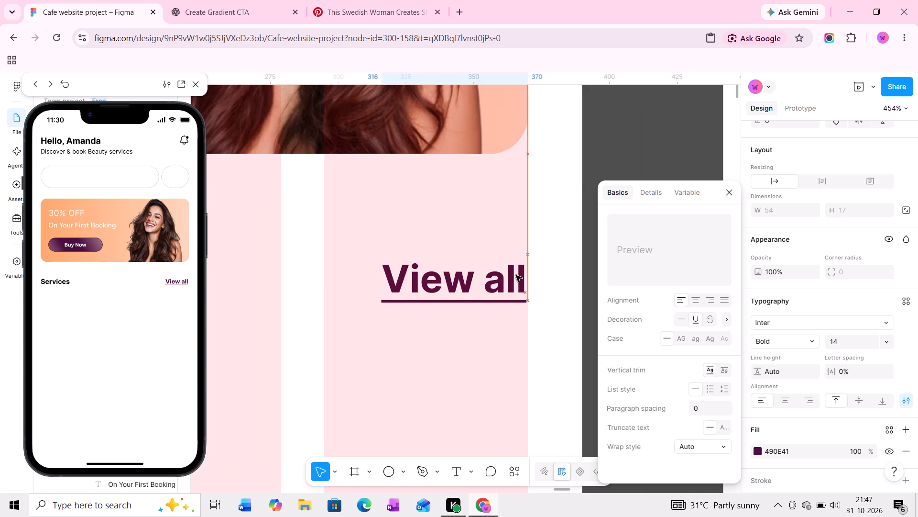
scroll(480, 271, "down", 15, "ctrl")
middle_click_drag(468, 311, 508, 278)
scroll(510, 276, "down", 5, "ctrl")
middle_click_drag(495, 288, 515, 277)
left_click(727, 195)
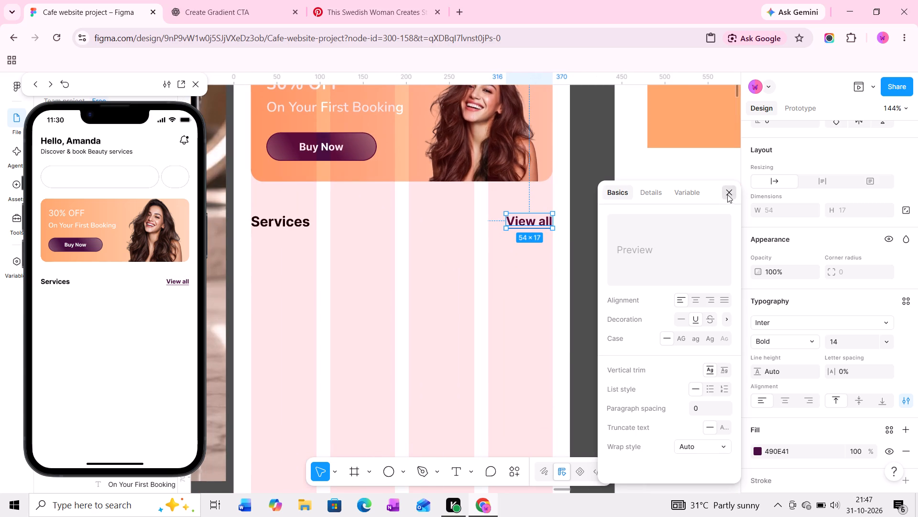
Draw a frame about 74 by 82 in the first grid column below the Services heading for the first service card.
middle_click_drag(449, 285, 499, 260)
scroll(499, 260, "down", 2, "ctrl")
middle_click_drag(500, 260, 536, 257)
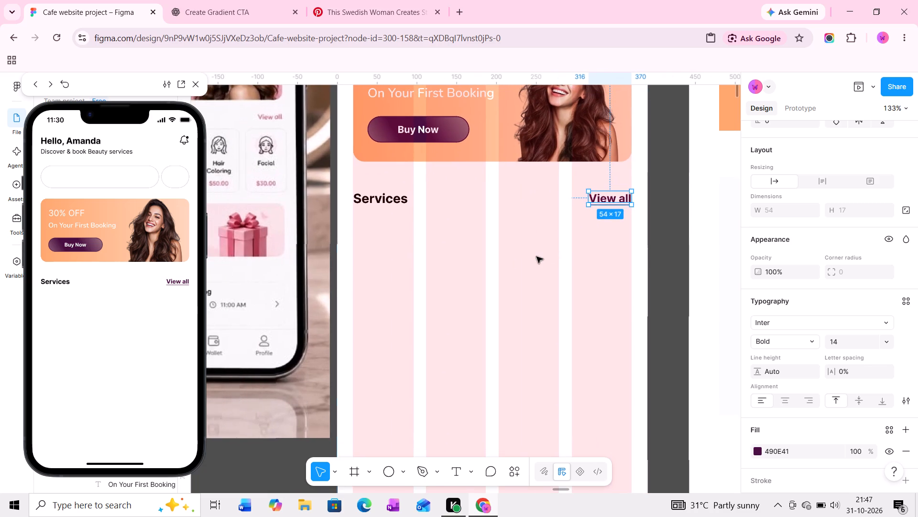
scroll(536, 257, "down", 2, "ctrl")
middle_click_drag(519, 259, 574, 250)
middle_click_drag(523, 256, 567, 247)
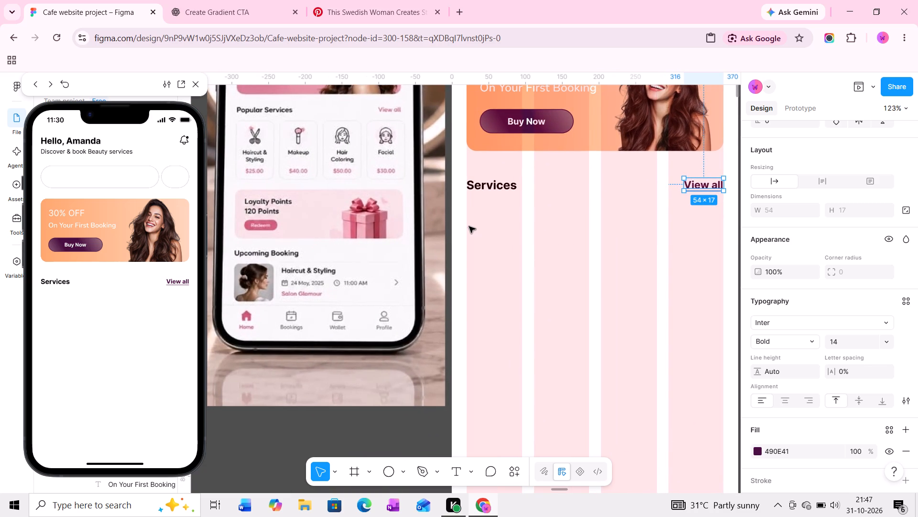
key("f")
left_click_drag(468, 212, 493, 216)
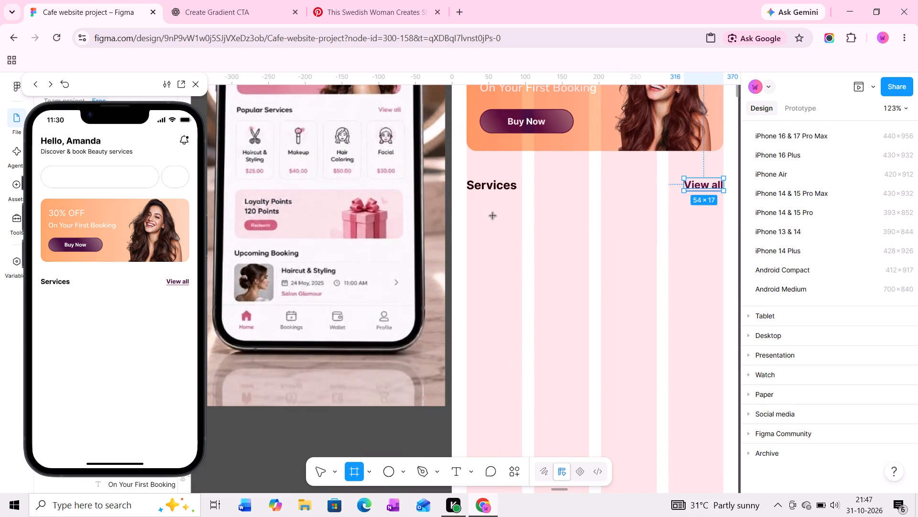
left_click_drag(493, 216, 521, 284)
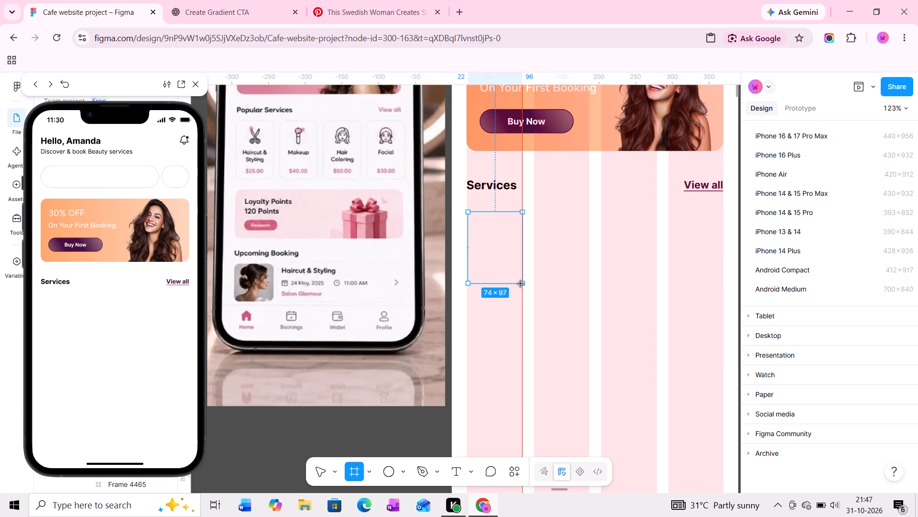
left_click_drag(521, 284, 521, 272)
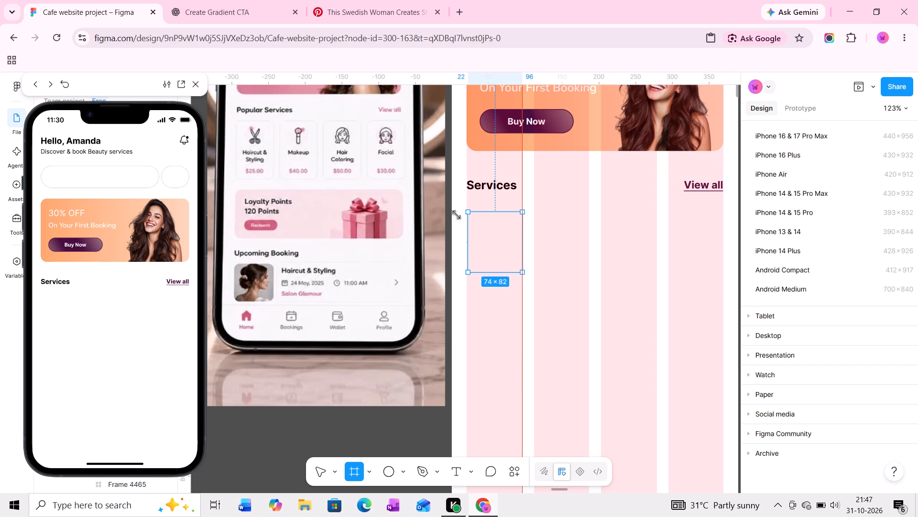
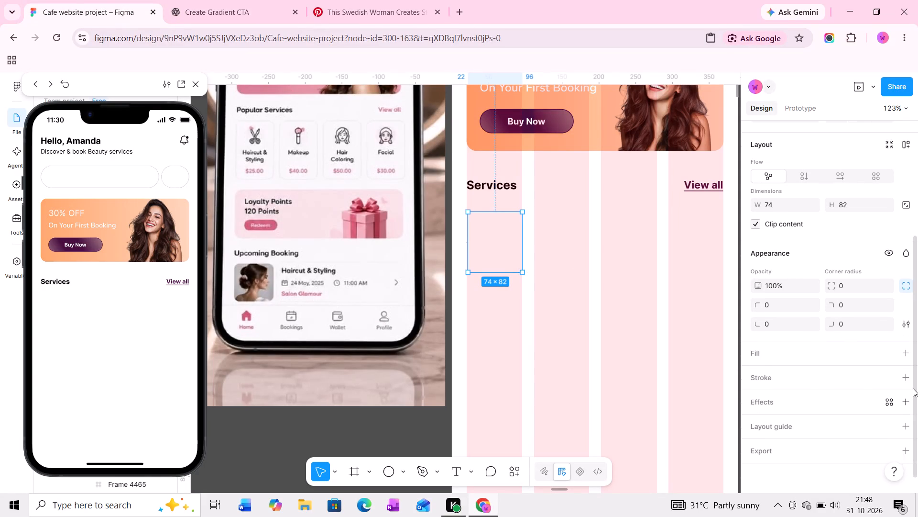
left_click(906, 378)
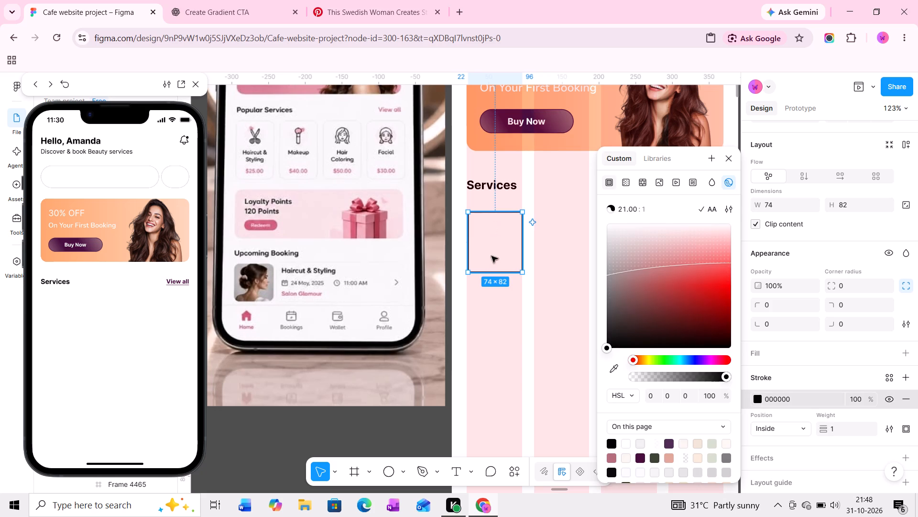
left_click(840, 428)
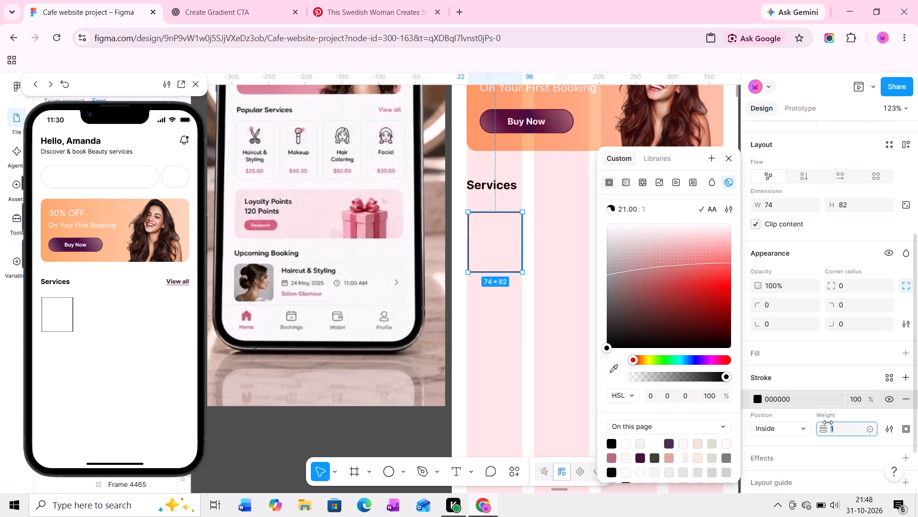
key("period")
key("5")
key("Return")
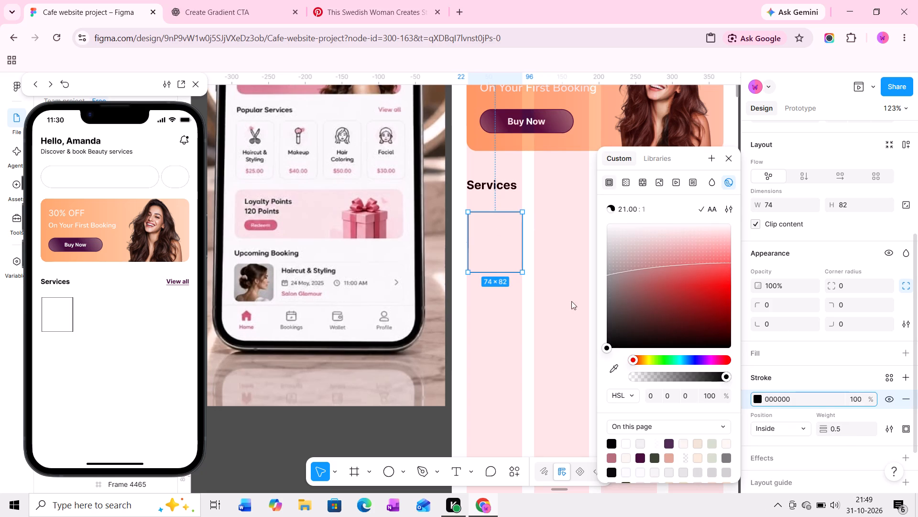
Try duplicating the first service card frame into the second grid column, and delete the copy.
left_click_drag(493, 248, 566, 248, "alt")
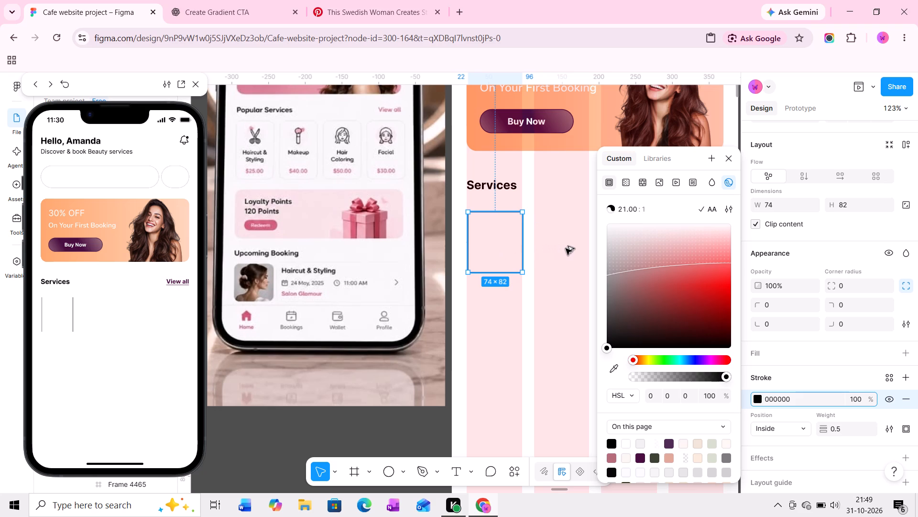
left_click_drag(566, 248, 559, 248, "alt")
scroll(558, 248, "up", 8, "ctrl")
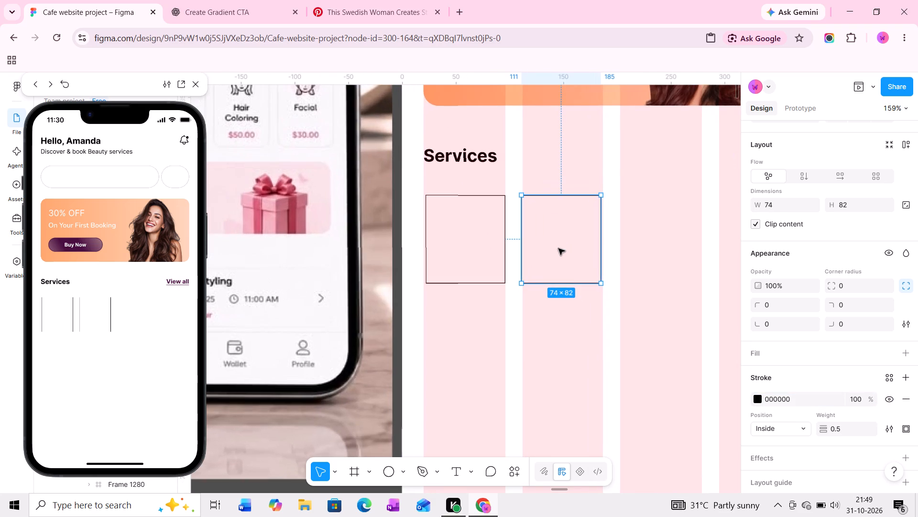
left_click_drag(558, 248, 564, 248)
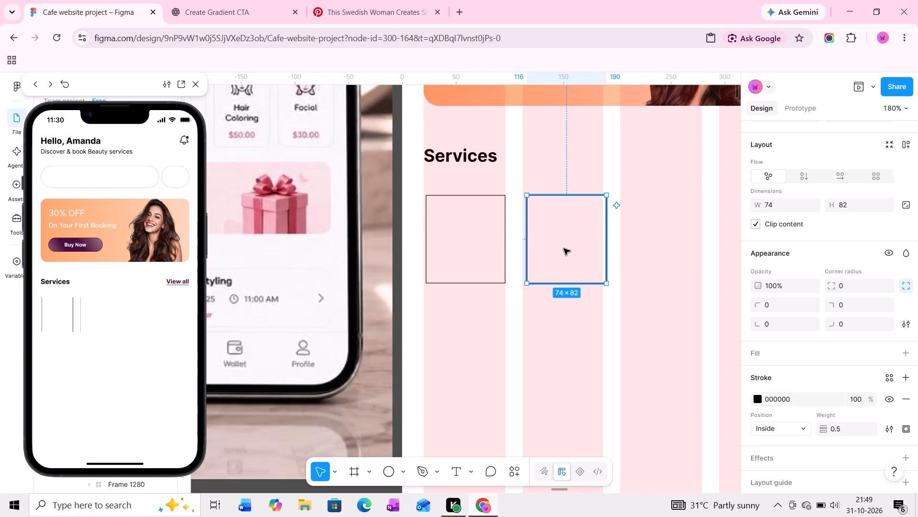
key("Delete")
Move the first service card frame to X 20 and widen it to 76 so it fills the first grid column.
scroll(430, 235, "up", 16, "ctrl")
left_click(503, 215)
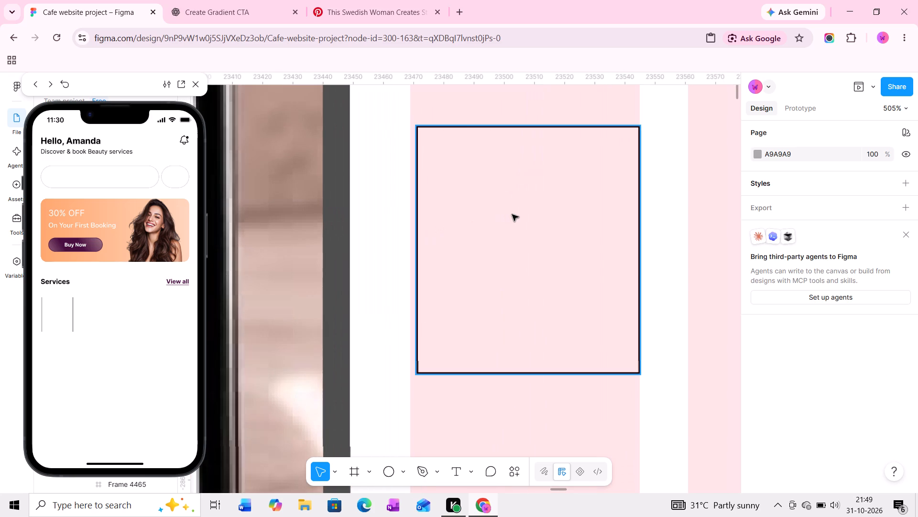
left_click_drag(512, 214, 505, 214)
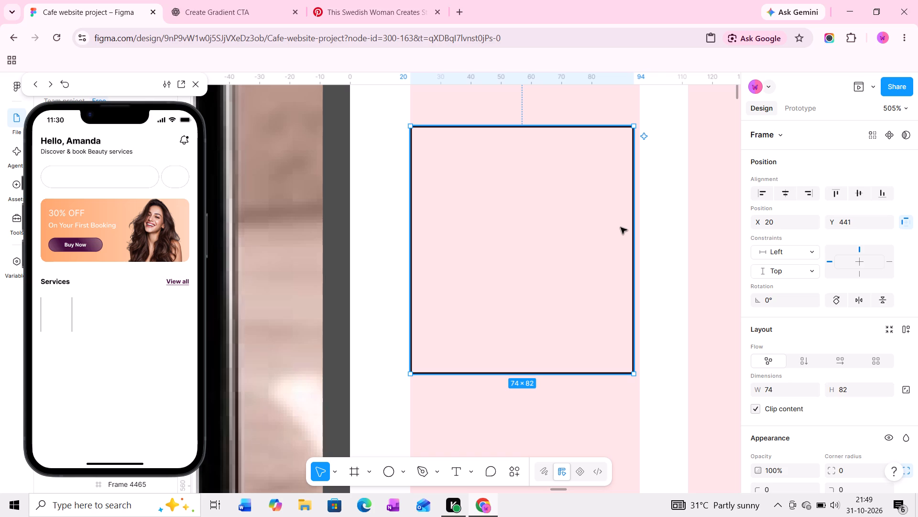
left_click_drag(633, 224, 635, 223)
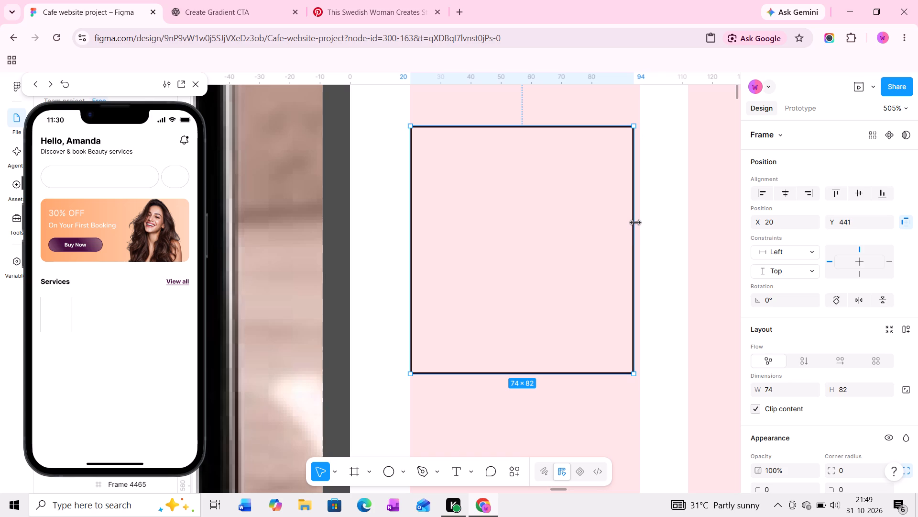
left_click_drag(635, 223, 640, 223)
Extend the first service card frame's bottom edge so its height is 91.
scroll(612, 245, "down", 4, "ctrl")
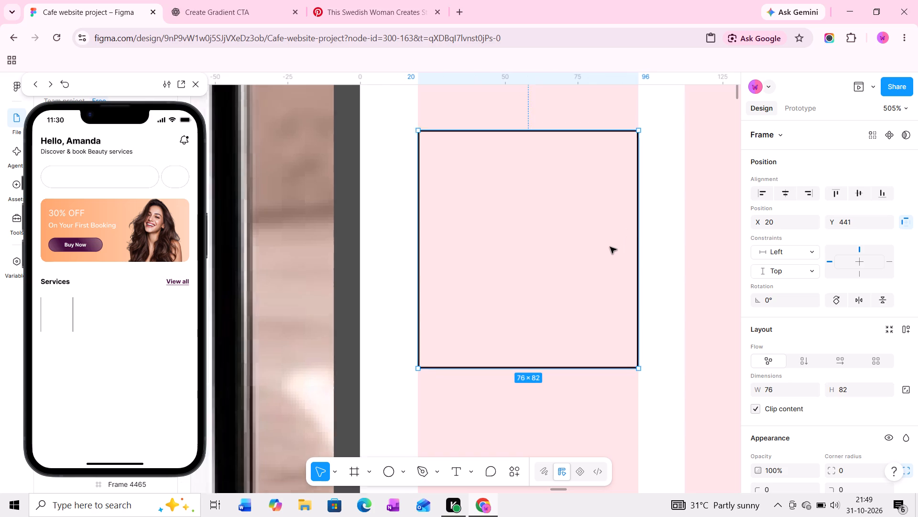
scroll(610, 247, "down", 3, "ctrl")
middle_click_drag(606, 247, 543, 249)
left_click_drag(516, 333, 516, 352)
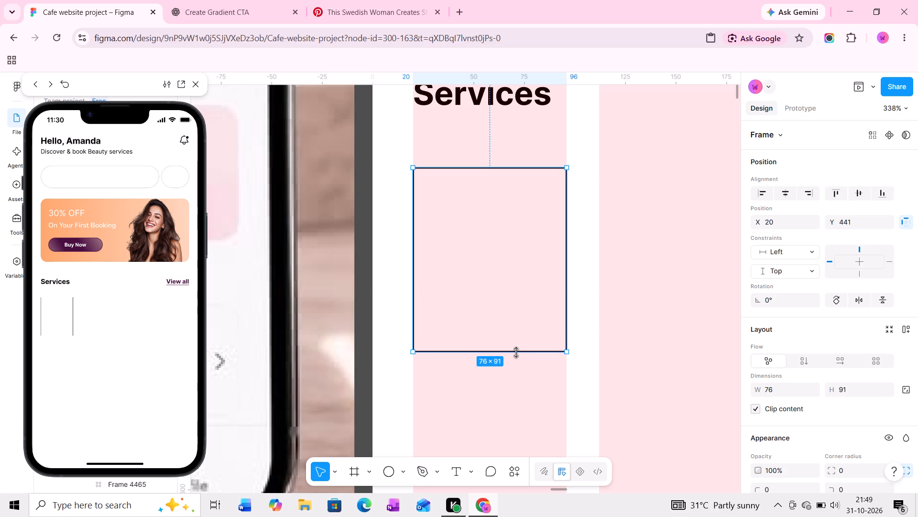
left_click_drag(516, 352, 516, 352)
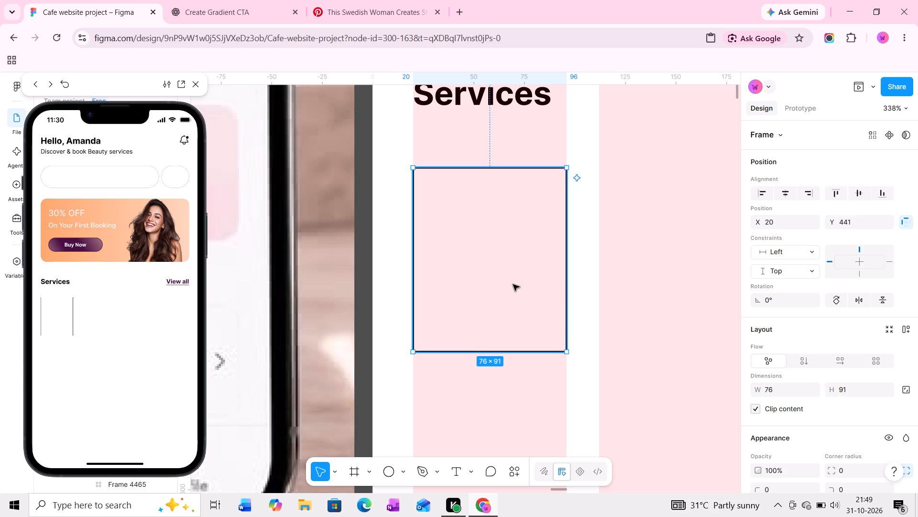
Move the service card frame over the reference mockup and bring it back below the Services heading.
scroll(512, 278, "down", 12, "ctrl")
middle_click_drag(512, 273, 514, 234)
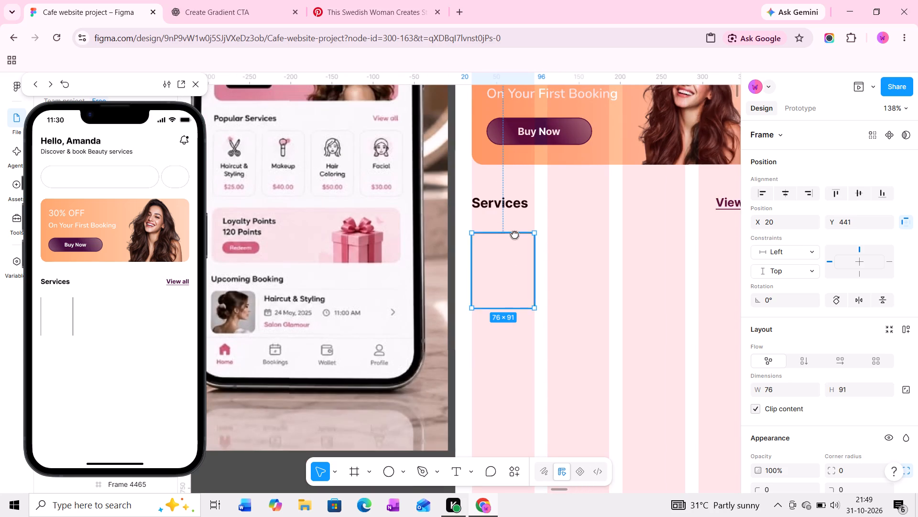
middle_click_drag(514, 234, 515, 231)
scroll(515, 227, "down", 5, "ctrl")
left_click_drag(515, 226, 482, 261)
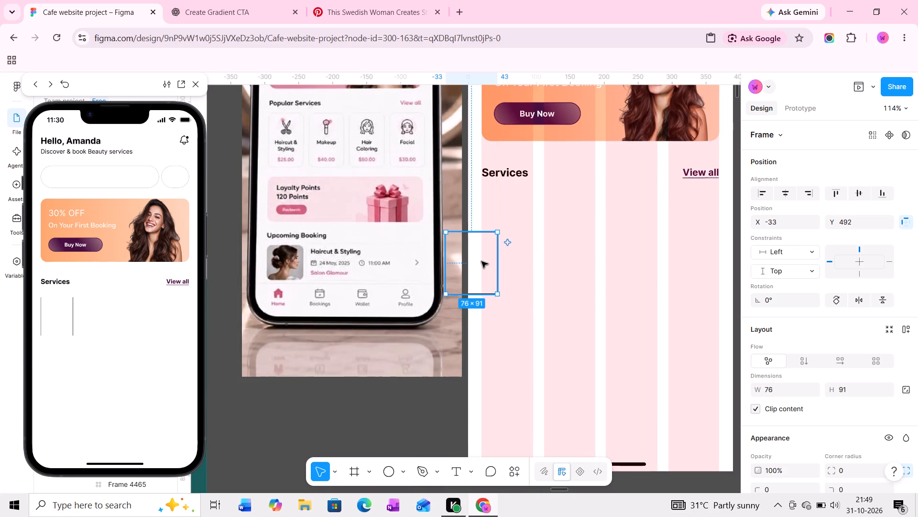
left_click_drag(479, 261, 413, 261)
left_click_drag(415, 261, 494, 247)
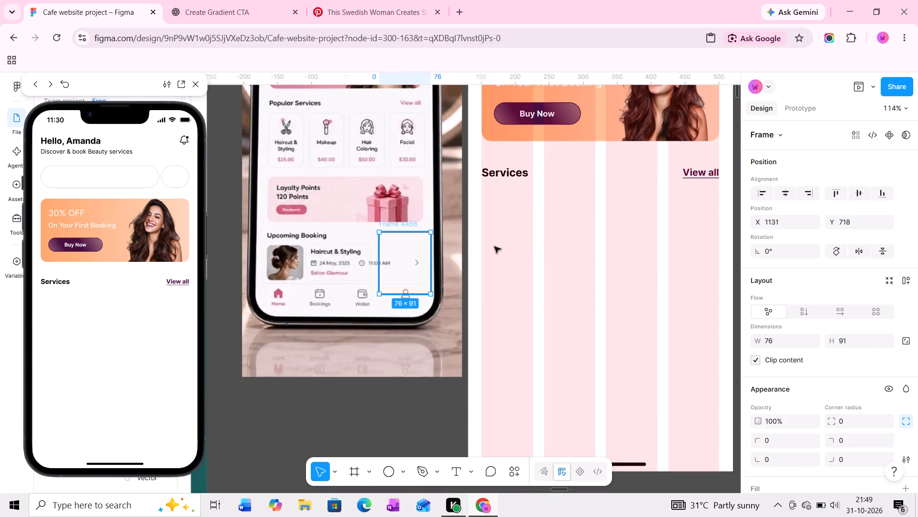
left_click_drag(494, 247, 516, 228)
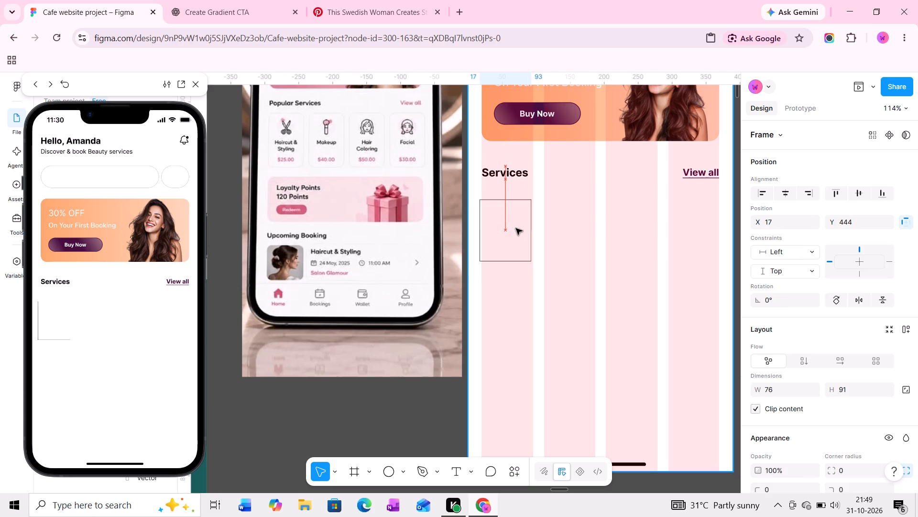
Set the service card frame's stroke weight to 1.
scroll(893, 351, "down", 4)
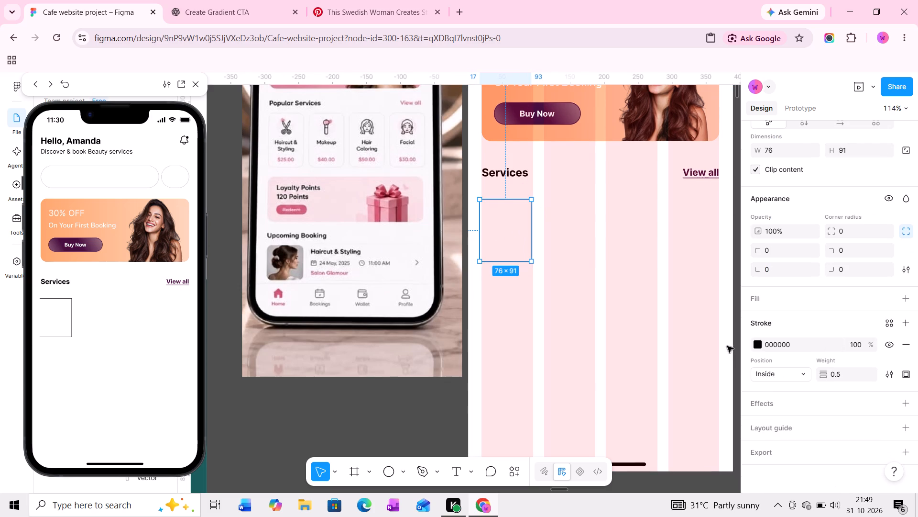
left_click(848, 370)
key("1")
key("Return")
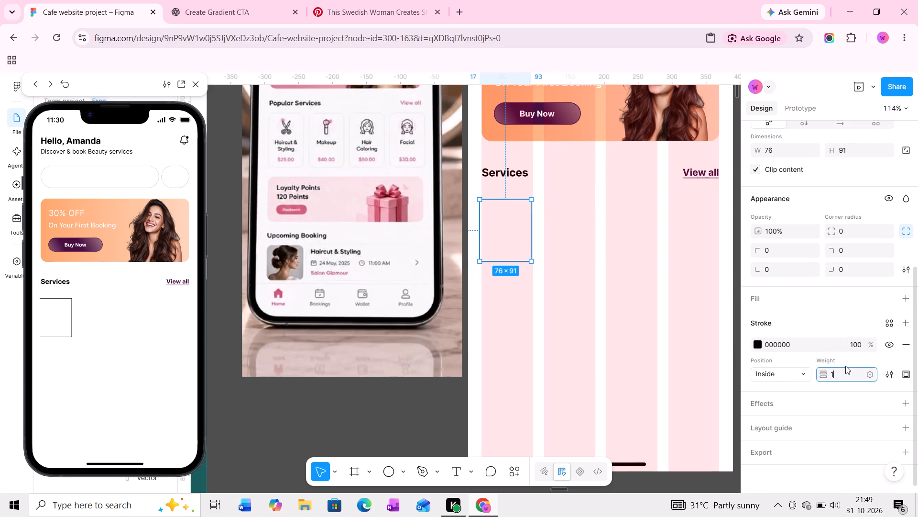
Realign the service card frame with the first grid column at X 20, below the Services heading.
scroll(490, 239, "up", 5, "ctrl")
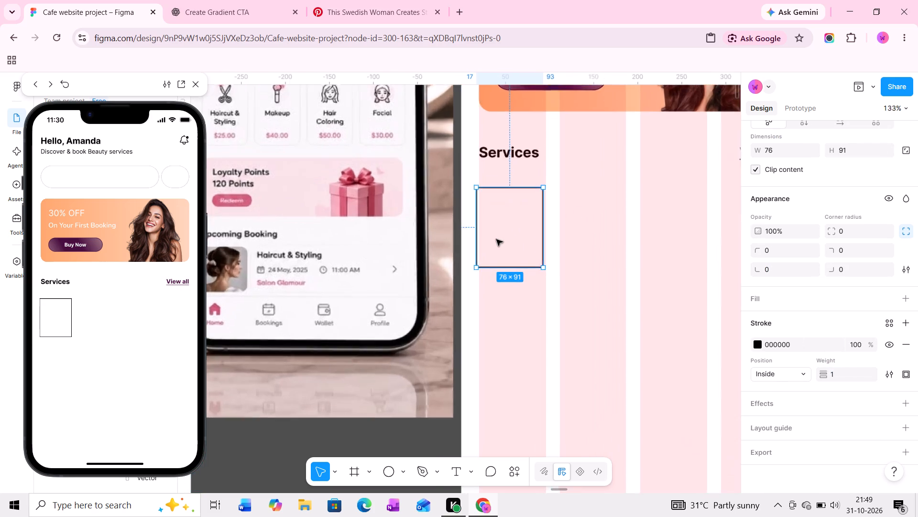
scroll(496, 239, "up", 6, "ctrl")
left_click_drag(505, 233, 512, 223)
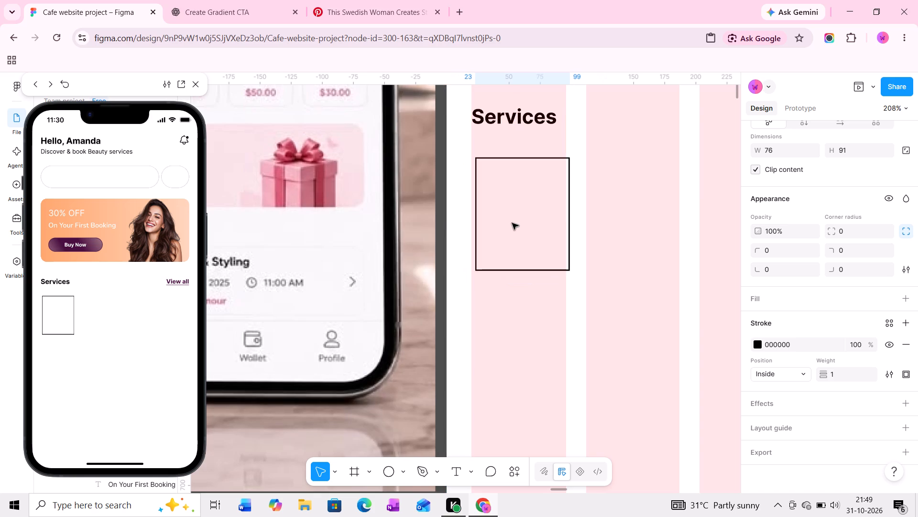
left_click_drag(512, 223, 510, 223)
Round the service card frame's corners to a radius of 14.
scroll(510, 223, "down", 3, "ctrl")
scroll(516, 217, "up", 3, "ctrl")
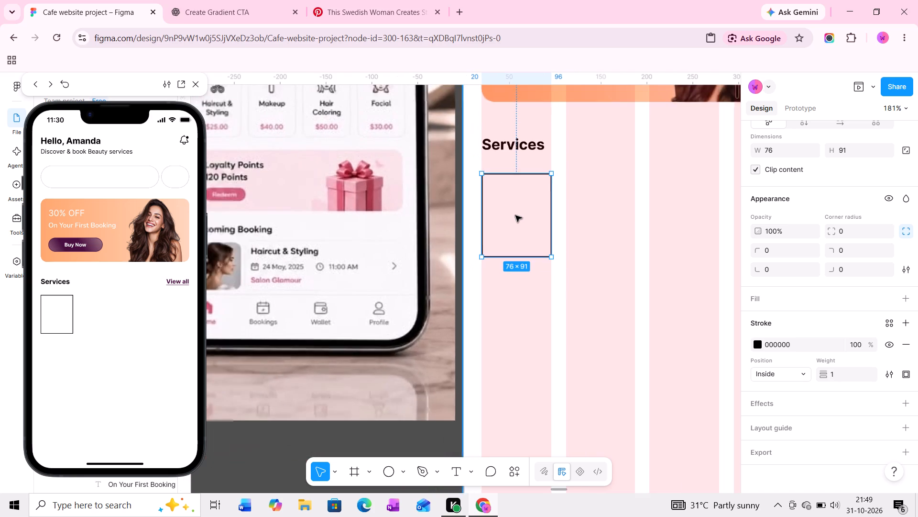
scroll(515, 215, "up", 7, "ctrl")
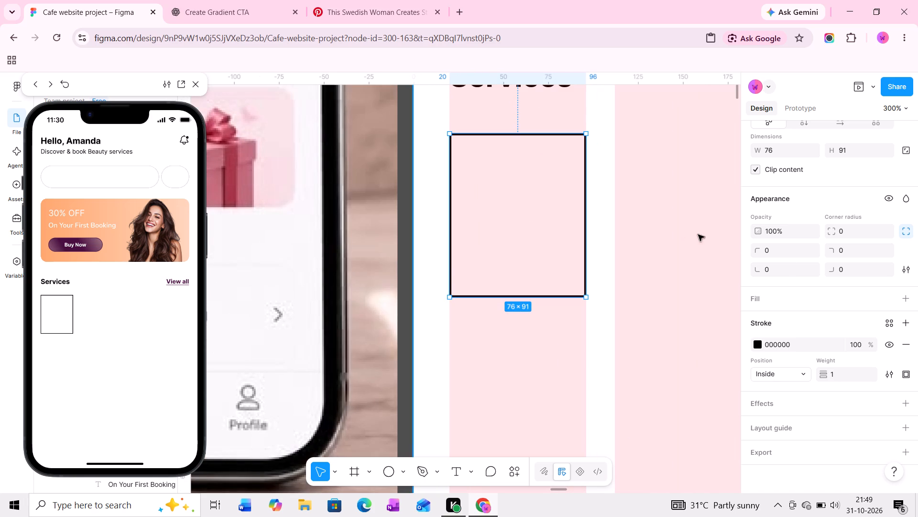
left_click_drag(835, 228, 602, 279)
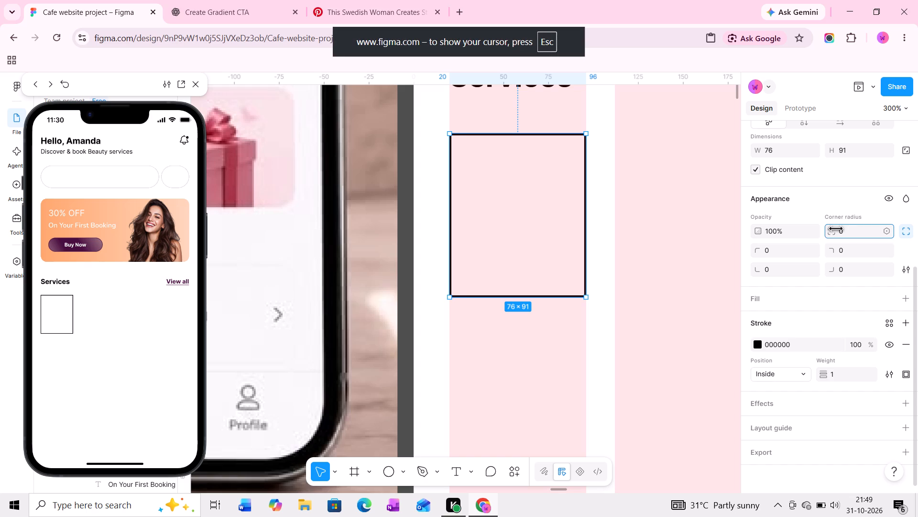
left_click_drag(602, 279, 667, 273)
Lighten the service card frame's stroke colour to grey D2D2D2.
scroll(453, 176, "down", 5, "ctrl")
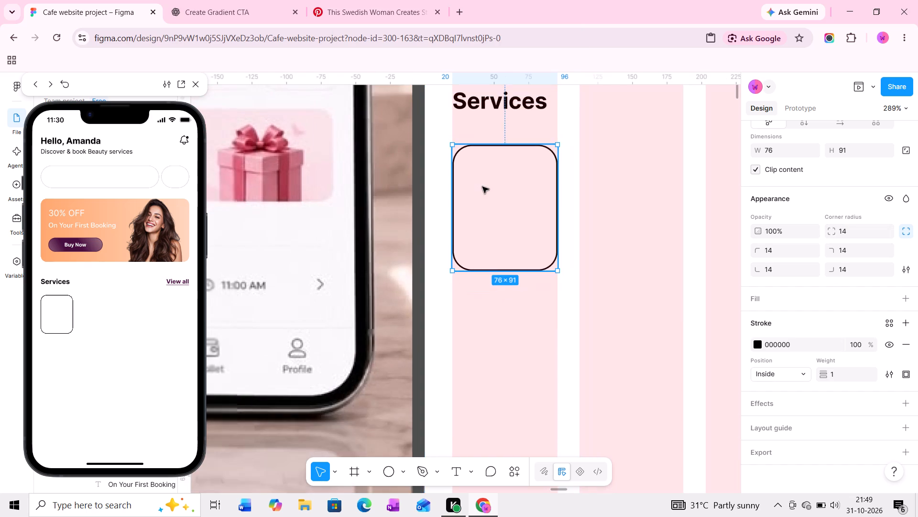
scroll(484, 187, "down", 1)
middle_click_drag(486, 188, 526, 208)
scroll(528, 209, "down", 4, "ctrl")
scroll(535, 211, "up", 1)
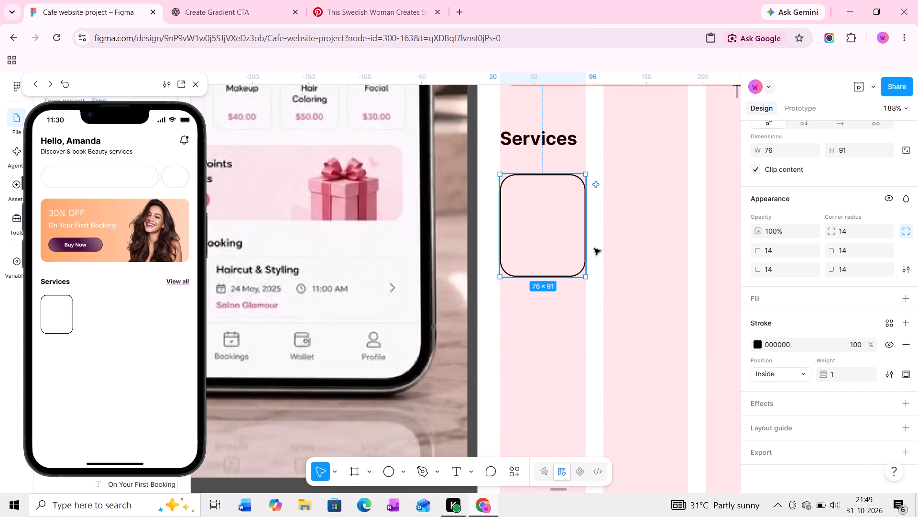
left_click(759, 346)
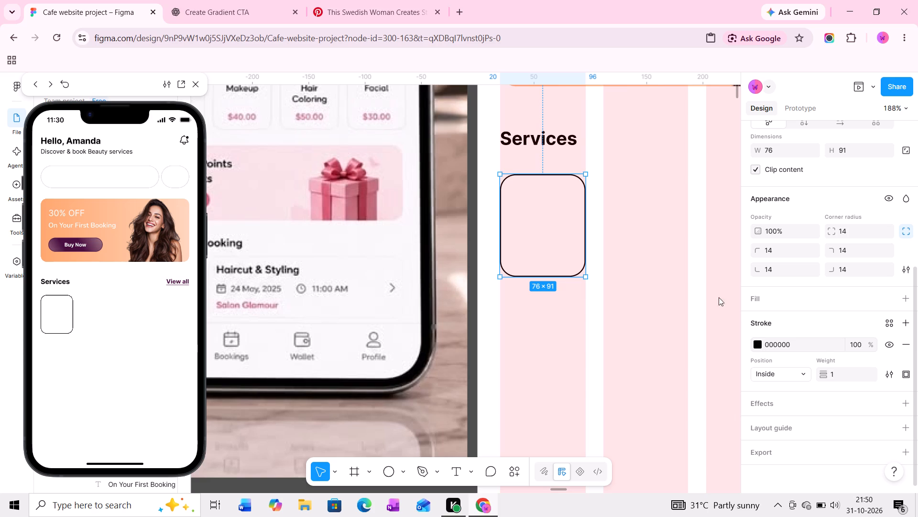
left_click_drag(626, 269, 608, 276)
left_click_drag(608, 276, 599, 269)
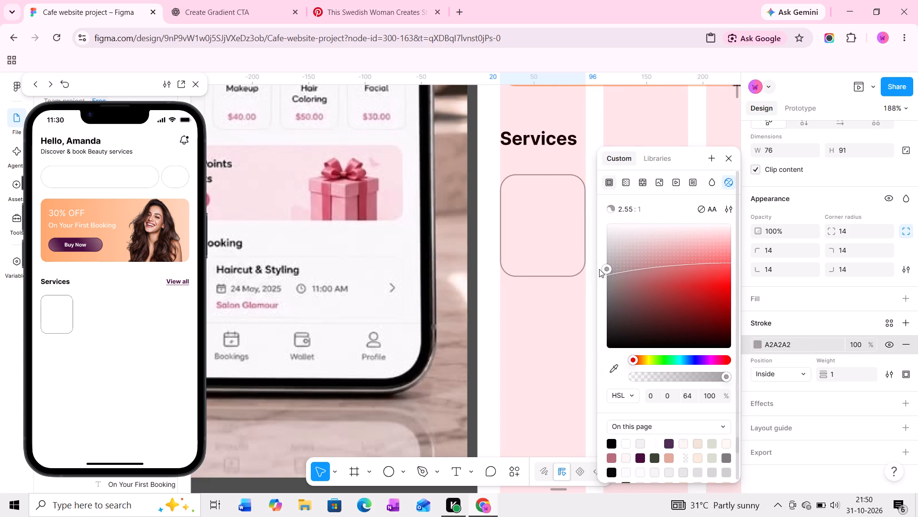
left_click_drag(599, 269, 594, 255)
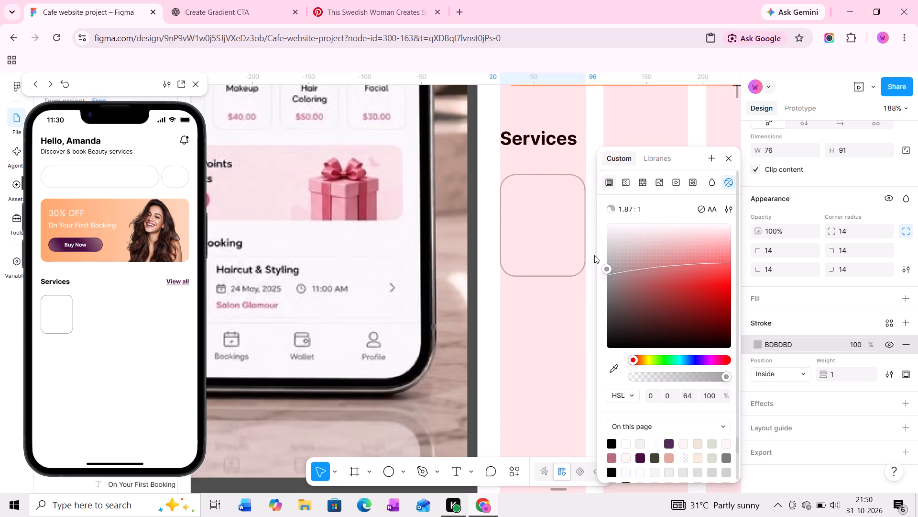
left_click_drag(594, 255, 594, 252)
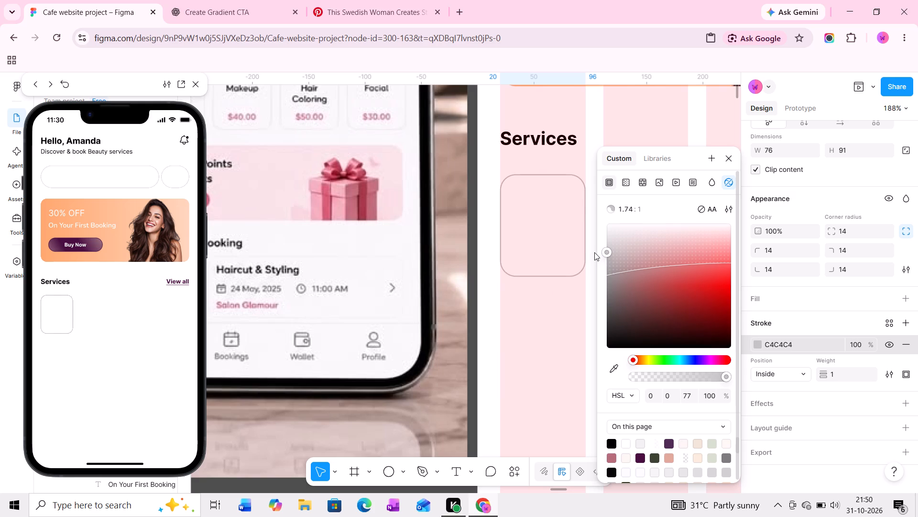
left_click_drag(594, 252, 594, 250)
left_click_drag(605, 250, 603, 246)
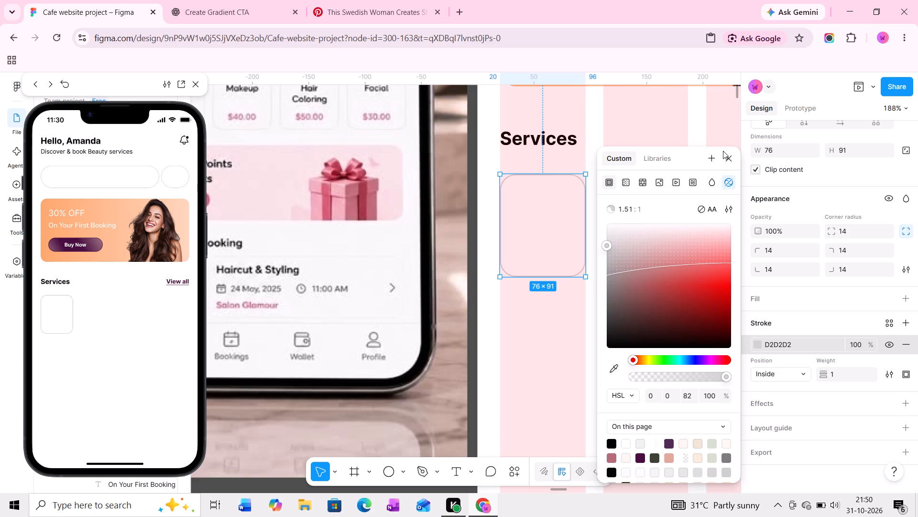
left_click(725, 154)
Duplicate the service card three times across the remaining grid columns, starting with a 15 gap after the first card.
middle_click_drag(546, 227, 518, 226)
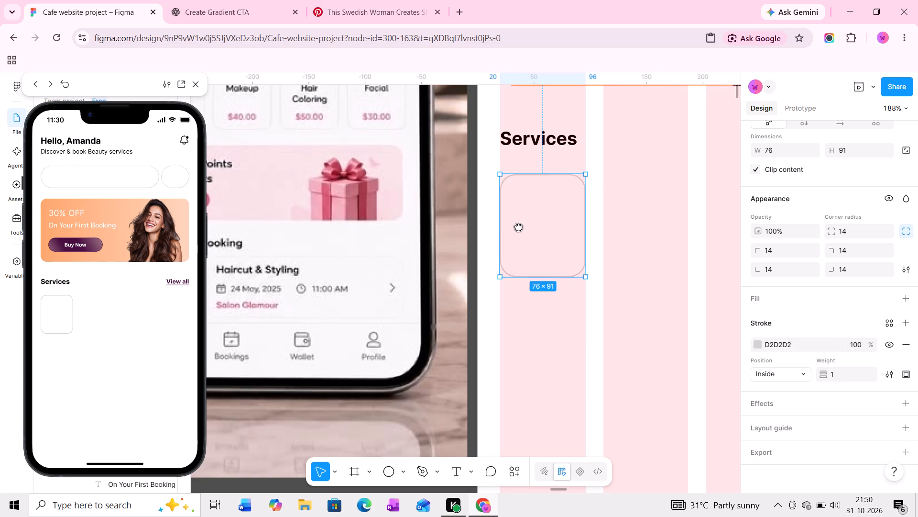
middle_click_drag(518, 226, 494, 226)
left_click_drag(493, 226, 581, 222, "alt")
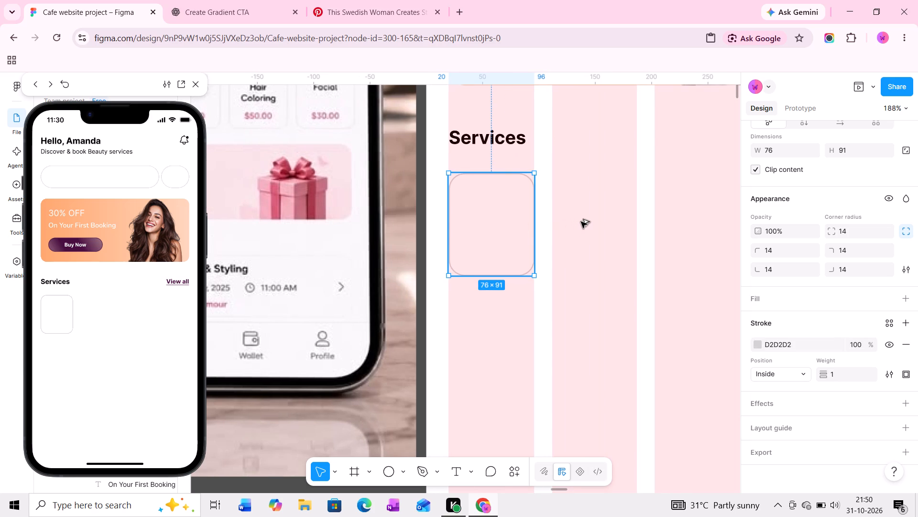
left_click_drag(581, 222, 601, 226, "alt")
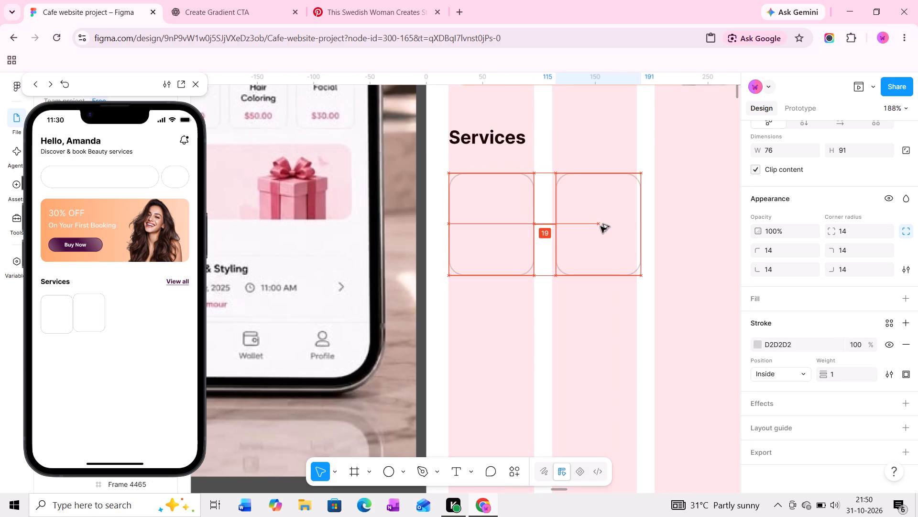
left_click_drag(601, 226, 597, 227, "alt")
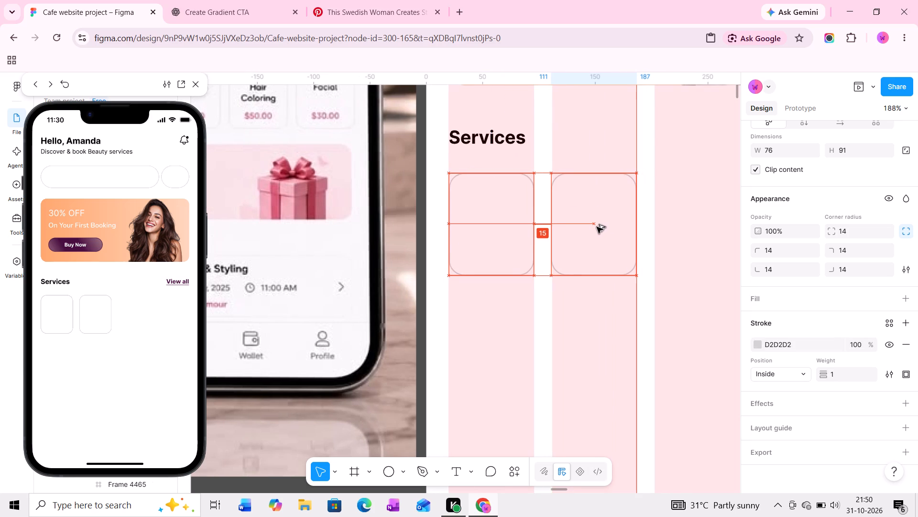
middle_click_drag(599, 227, 575, 227)
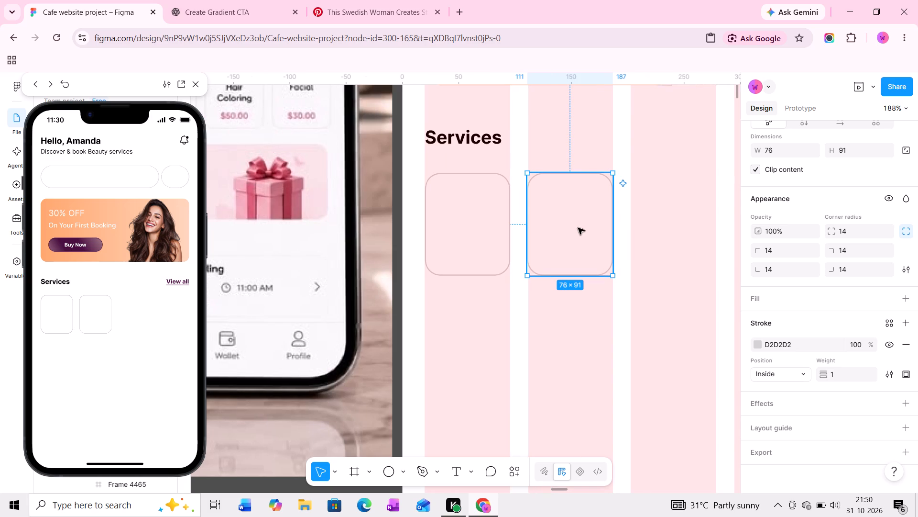
middle_click_drag(578, 228, 551, 233)
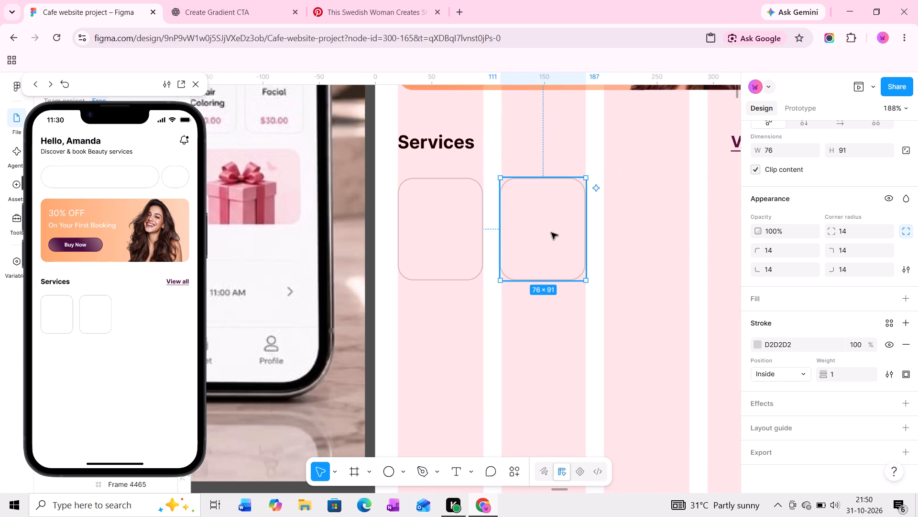
key("ctrl+d")
key("ctrl+d")
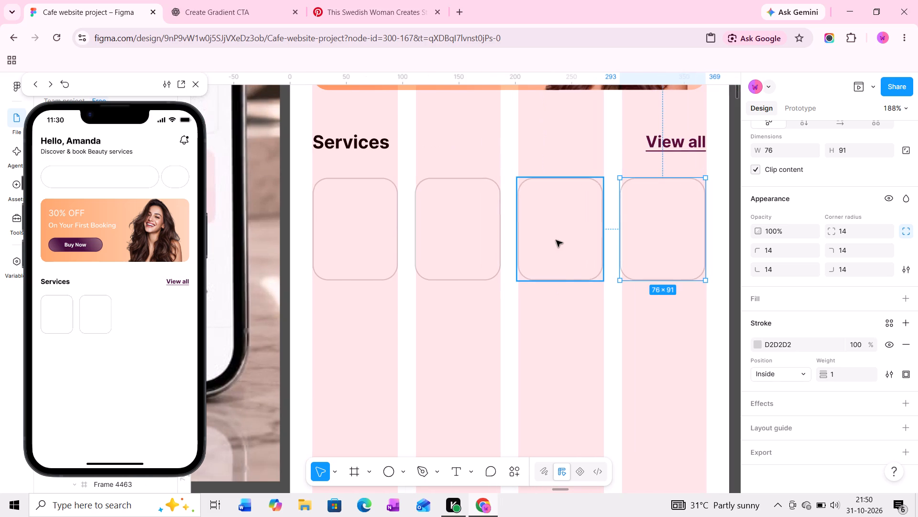
left_click(544, 335)
Draw a banner frame about 348 × 107 below the row of service cards, spanning all four grid columns.
scroll(543, 330, "down", 1, "ctrl")
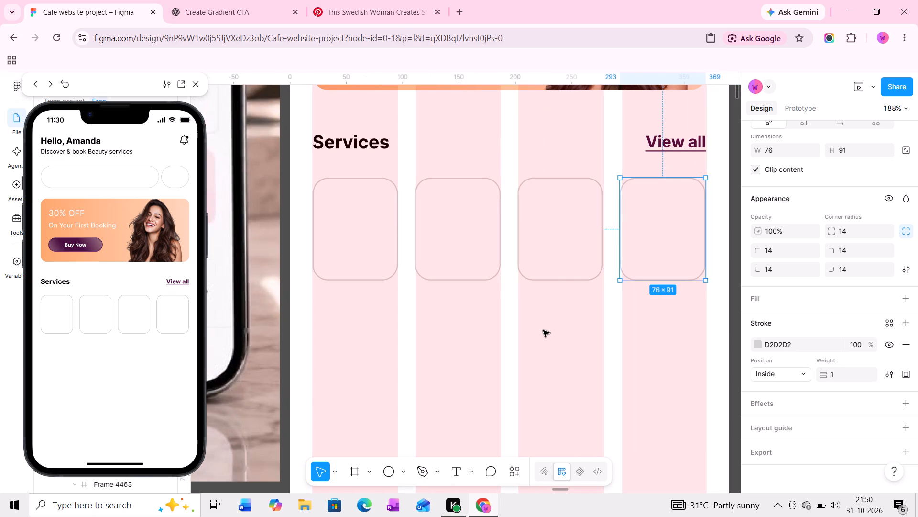
middle_click_drag(543, 330, 565, 307)
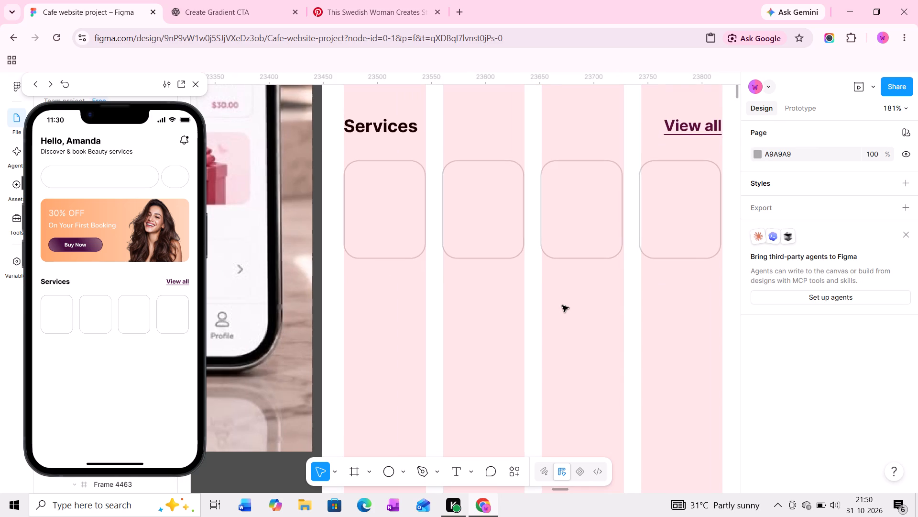
middle_click_drag(561, 305, 564, 277)
scroll(564, 277, "down", 2, "ctrl")
middle_click_drag(564, 277, 566, 258)
scroll(566, 258, "down", 2, "ctrl")
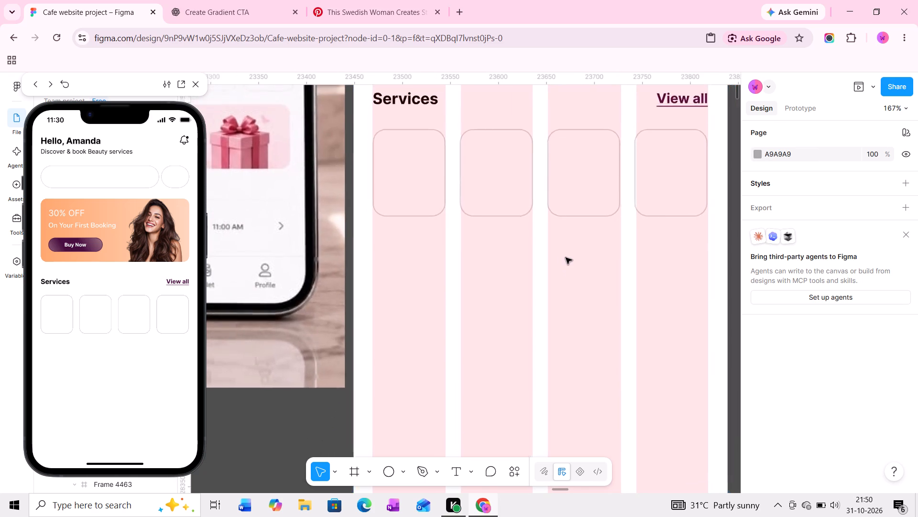
scroll(566, 258, "down", 2, "ctrl")
middle_click_drag(553, 266, 607, 266)
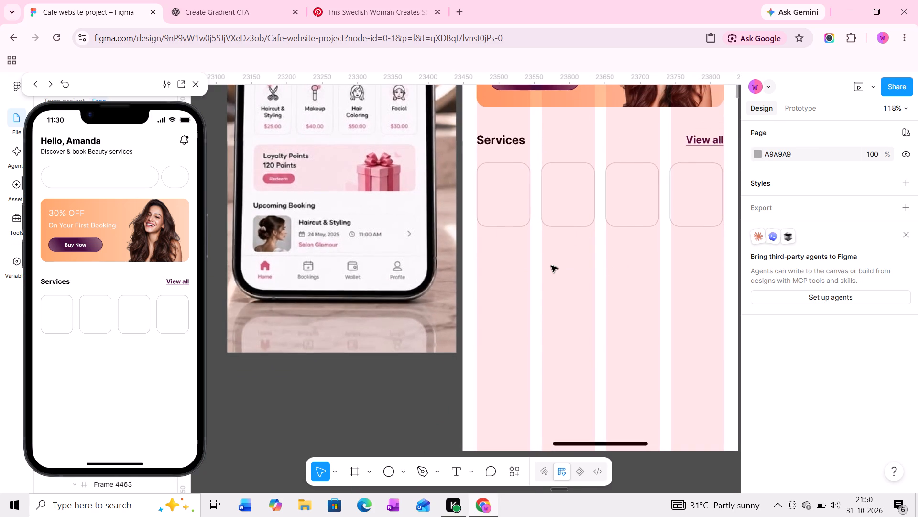
key("f")
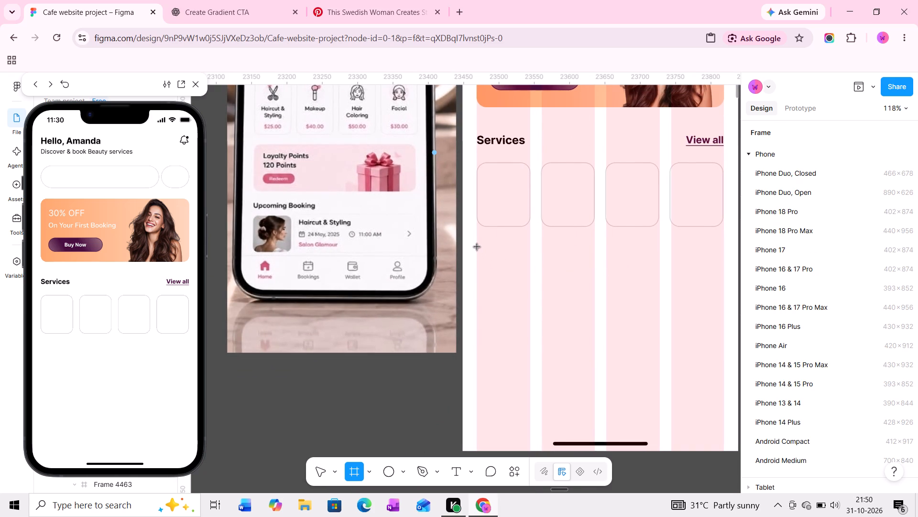
left_click_drag(477, 247, 723, 311)
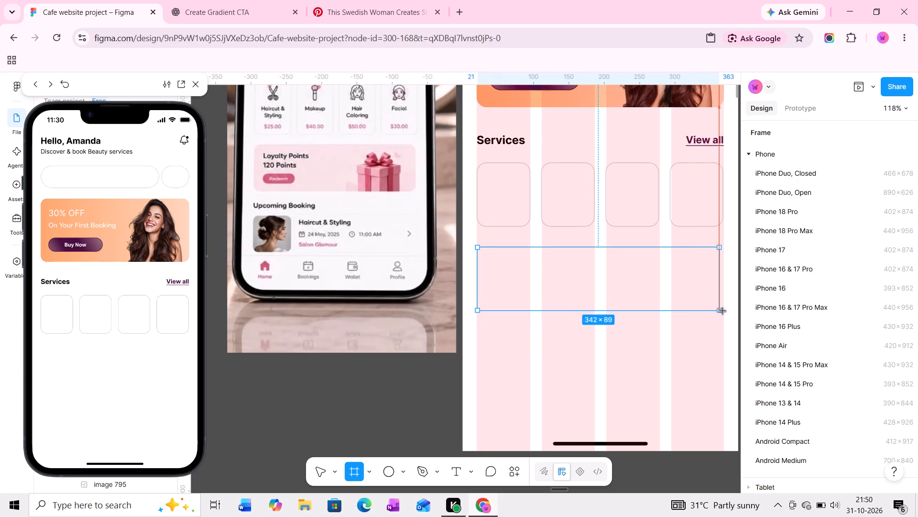
left_click_drag(723, 311, 720, 326)
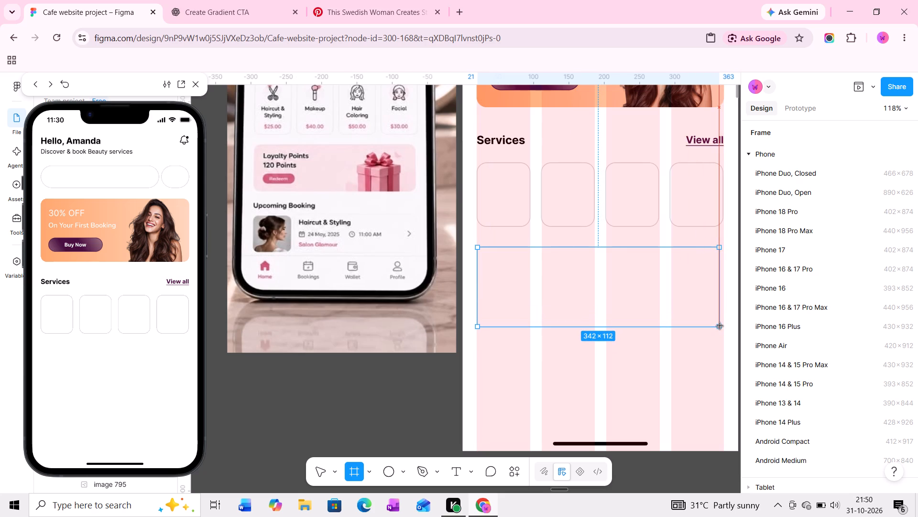
left_click_drag(720, 326, 722, 323)
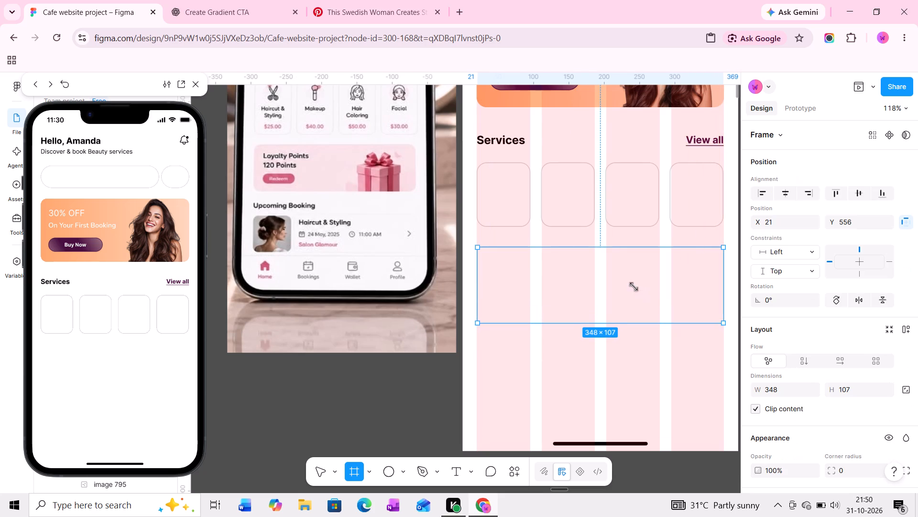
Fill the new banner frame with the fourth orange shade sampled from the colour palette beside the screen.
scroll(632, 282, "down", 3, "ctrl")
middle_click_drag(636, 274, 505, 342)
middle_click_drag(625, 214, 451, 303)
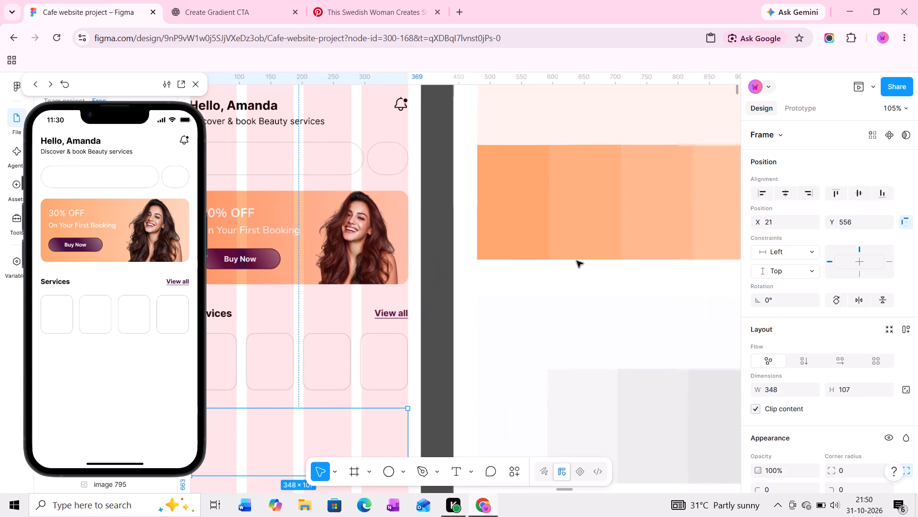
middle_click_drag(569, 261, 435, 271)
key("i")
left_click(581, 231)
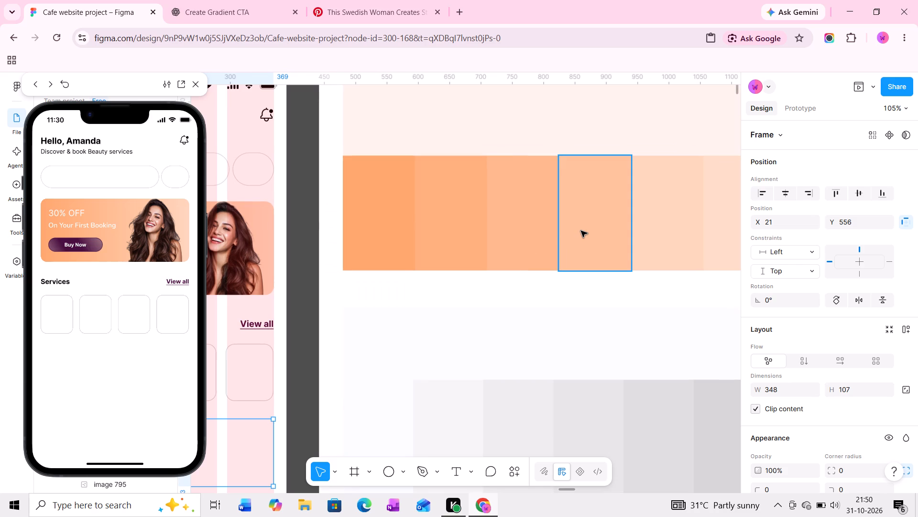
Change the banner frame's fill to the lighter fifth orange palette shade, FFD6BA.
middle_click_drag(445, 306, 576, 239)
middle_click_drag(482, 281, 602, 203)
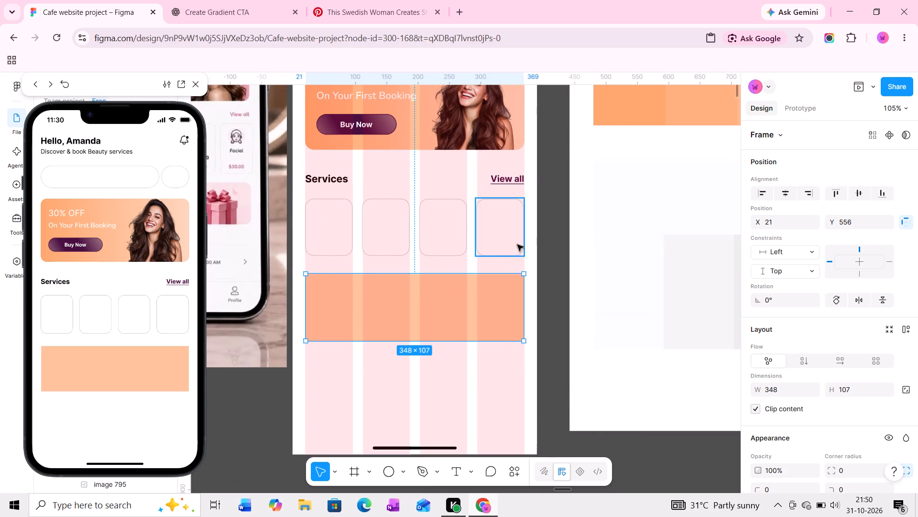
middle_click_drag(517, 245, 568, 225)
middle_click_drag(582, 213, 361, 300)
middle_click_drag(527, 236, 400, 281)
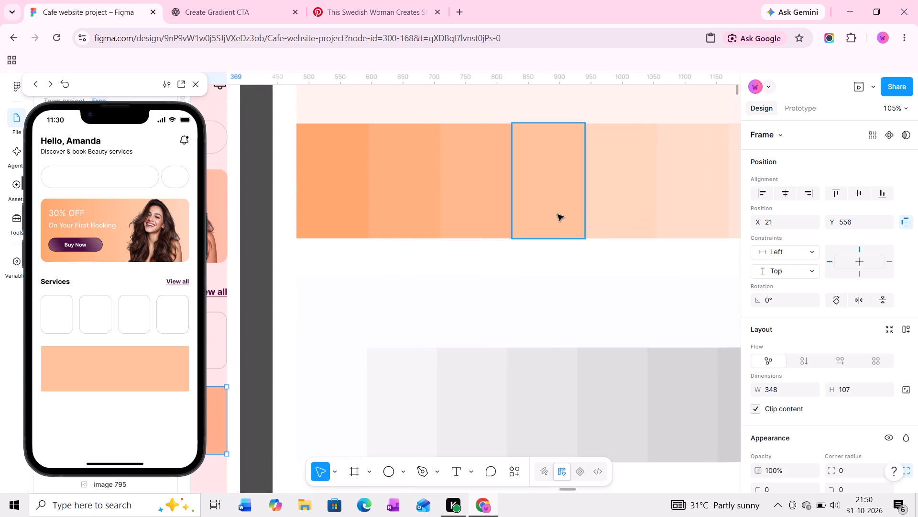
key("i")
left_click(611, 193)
Round the banner frame's corners to a radius of 13.
middle_click_drag(426, 286, 698, 170)
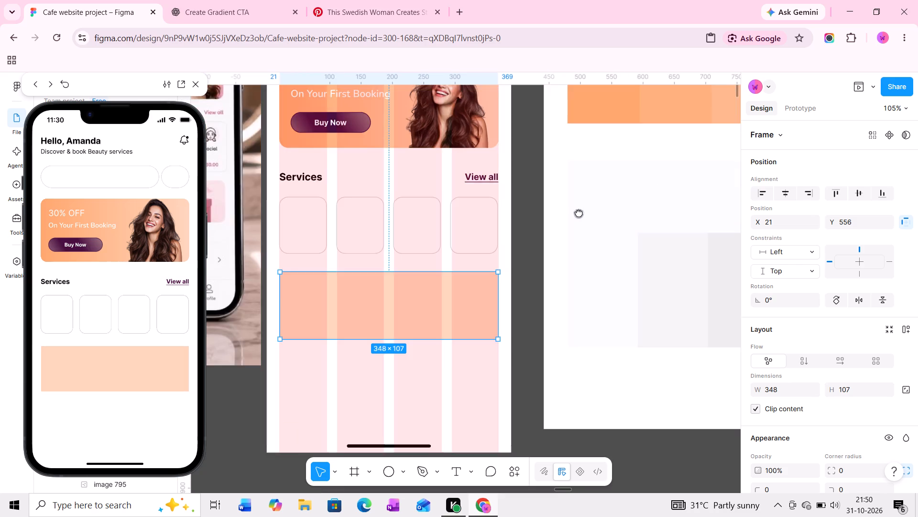
middle_click_drag(477, 251, 602, 208)
scroll(499, 206, "up", 4, "ctrl")
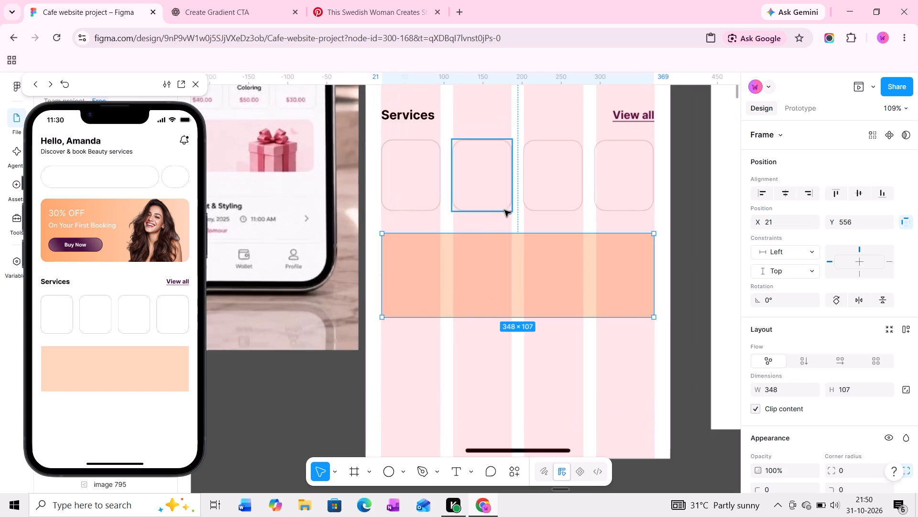
middle_click_drag(505, 214, 481, 236)
scroll(782, 350, "down", 4)
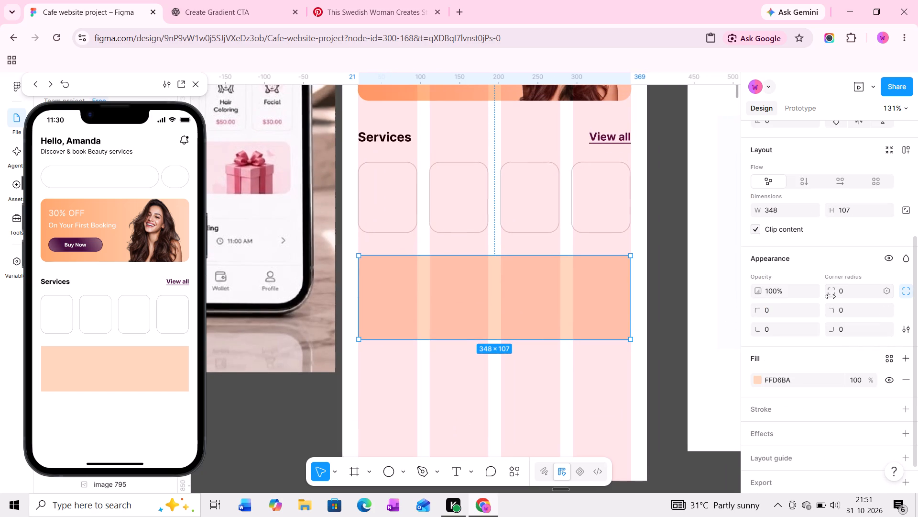
left_click_drag(838, 288, 676, 275)
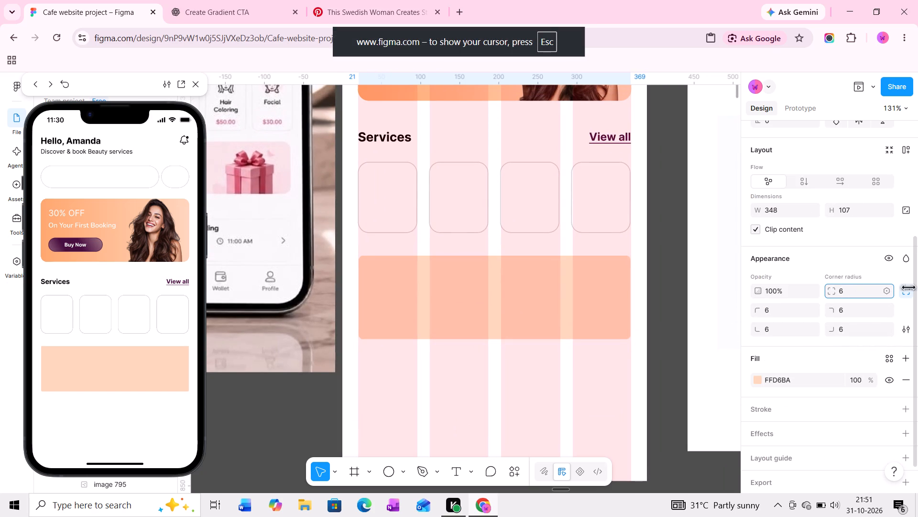
left_click_drag(676, 275, 711, 272)
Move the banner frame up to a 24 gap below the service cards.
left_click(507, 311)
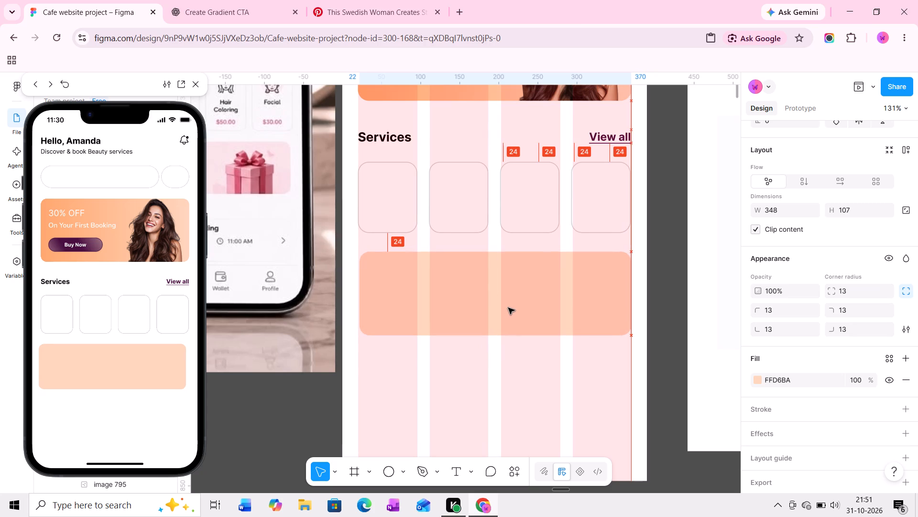
Fill the banner frame with the fourth orange palette shade, FEC39A.
scroll(526, 277, "down", 3, "ctrl")
middle_click_drag(558, 224, 497, 326)
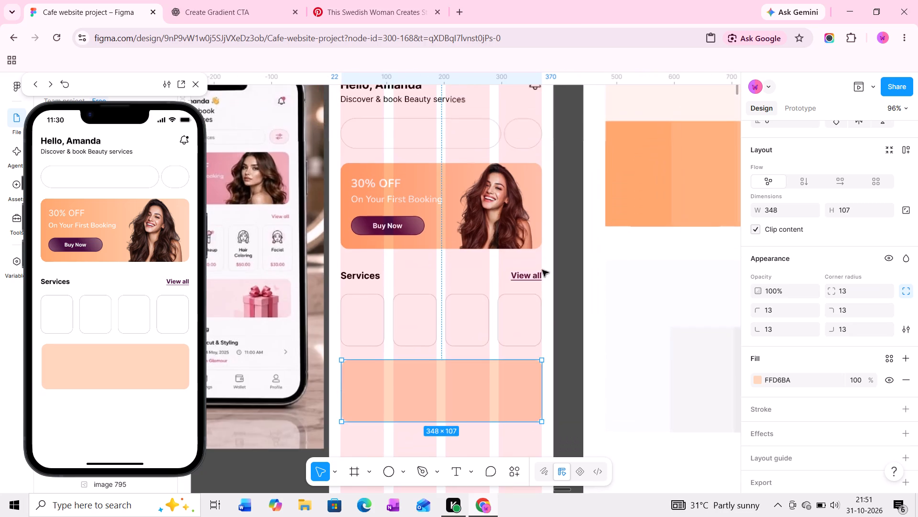
middle_click_drag(535, 257, 370, 292)
middle_click_drag(590, 232, 492, 248)
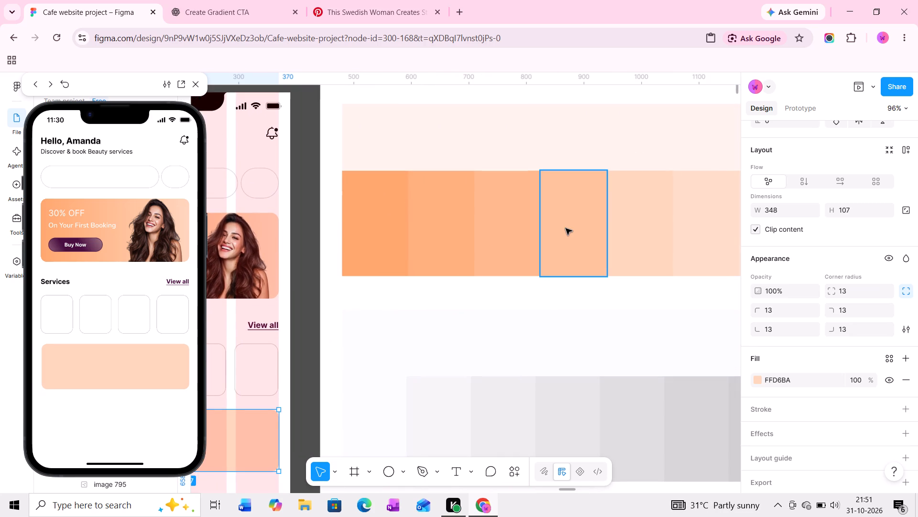
key("i")
left_click(566, 228)
middle_click_drag(317, 351, 472, 268)
middle_click_drag(417, 311, 426, 302)
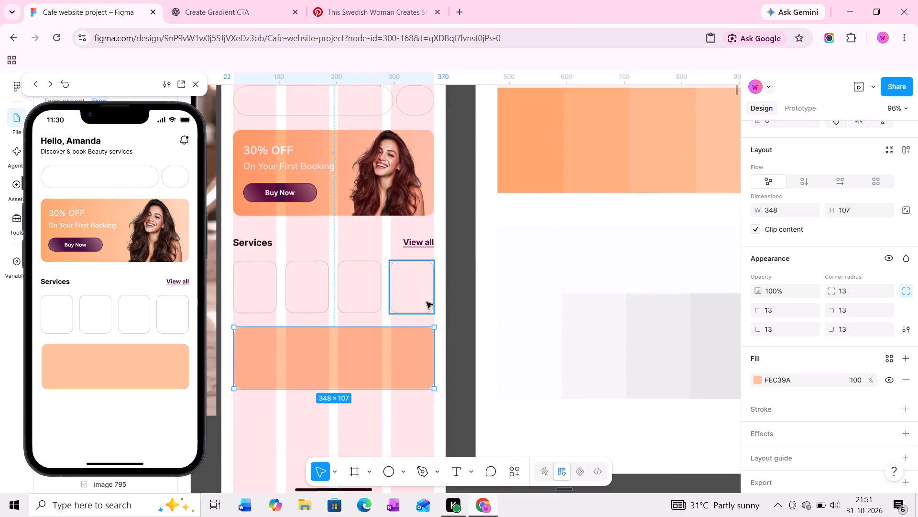
Move the banner frame to X 20, about 37 below the service cards.
middle_click_drag(426, 302, 459, 273)
scroll(363, 291, "up", 4, "ctrl")
left_click_drag(372, 316, 370, 329)
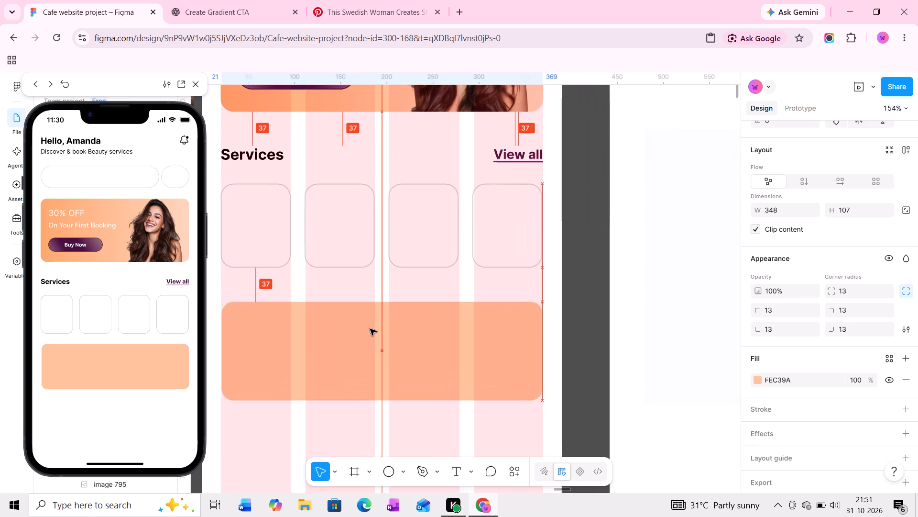
left_click_drag(370, 329, 370, 330)
Examine the Loyalty Points banner in the reference mockup and compare it with the orange banner frame's size and placement.
scroll(370, 330, "down", 2, "ctrl")
middle_click_drag(370, 330, 391, 315)
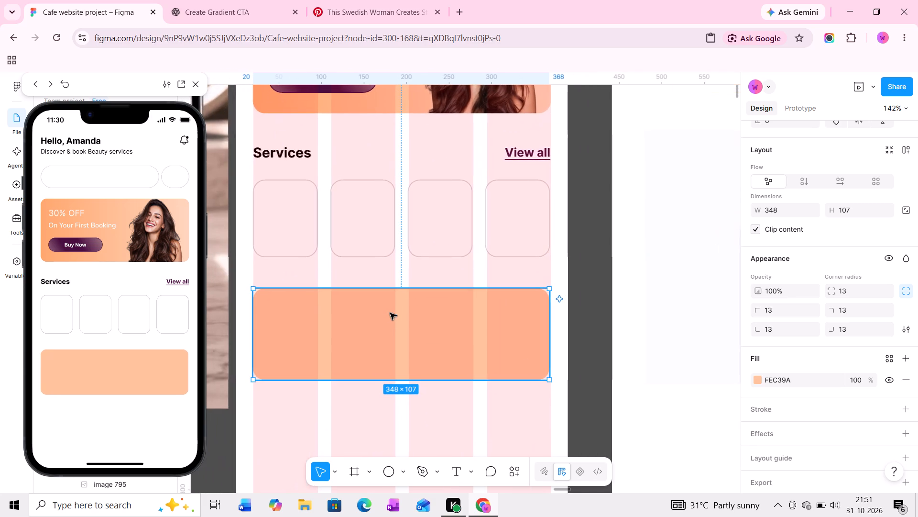
middle_click_drag(390, 312, 458, 271)
scroll(459, 271, "down", 2, "ctrl")
middle_click_drag(458, 270, 533, 250)
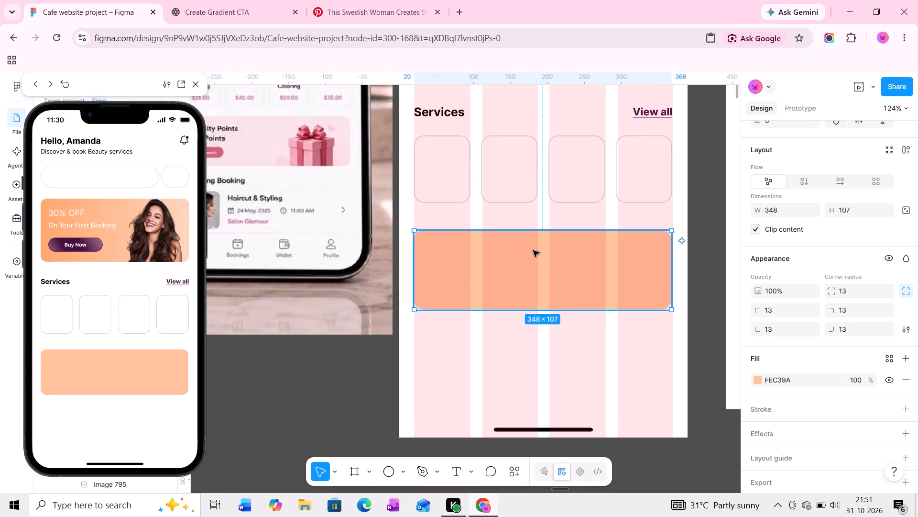
middle_click_drag(498, 258, 537, 252)
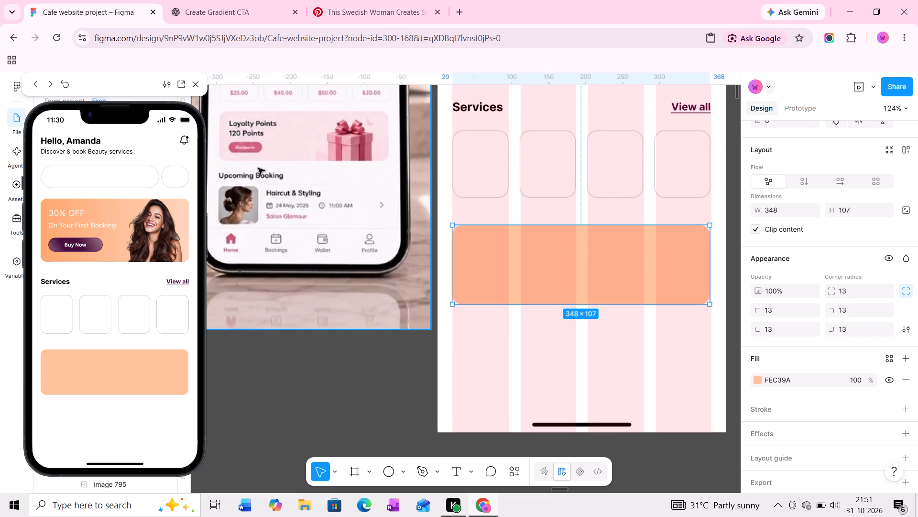
scroll(245, 145, "up", 4, "ctrl")
middle_click_drag(270, 150, 326, 180)
scroll(317, 189, "up", 4, "ctrl")
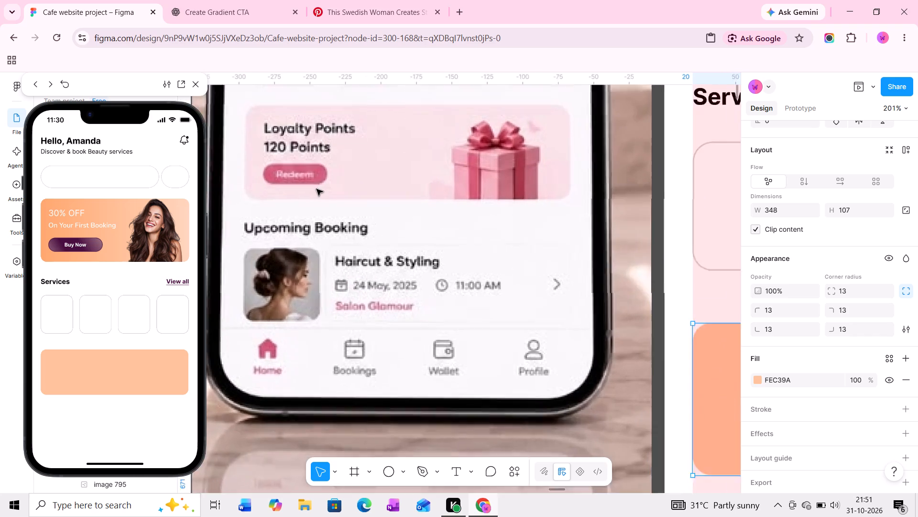
scroll(317, 189, "up", 1, "ctrl")
scroll(315, 189, "down", 6, "ctrl")
middle_click_drag(437, 206, 410, 207)
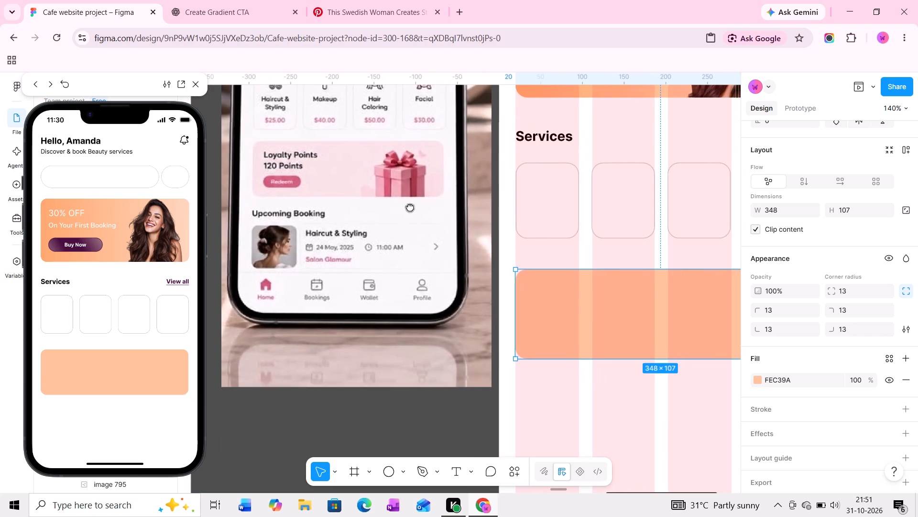
middle_click_drag(410, 207, 395, 207)
middle_click_drag(452, 217, 400, 213)
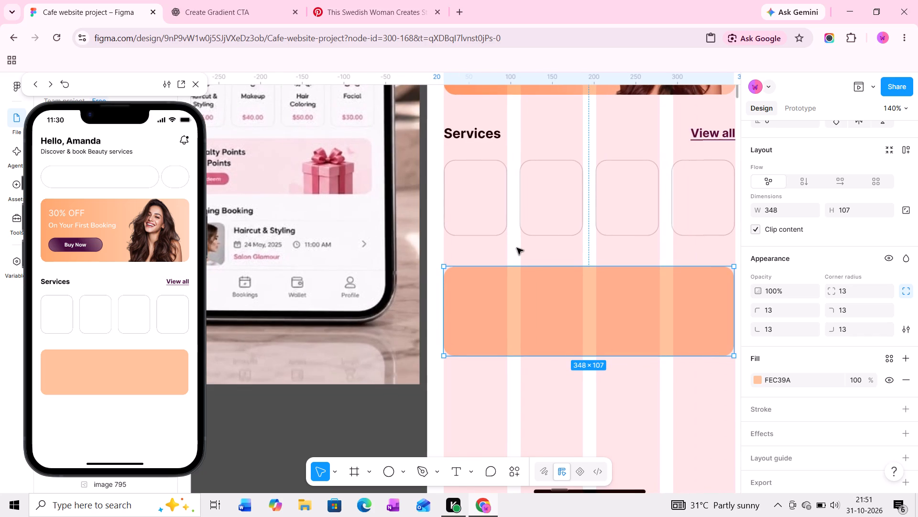
middle_click_drag(517, 248, 476, 243)
middle_click_drag(521, 267, 451, 234)
scroll(470, 269, "up", 2, "ctrl")
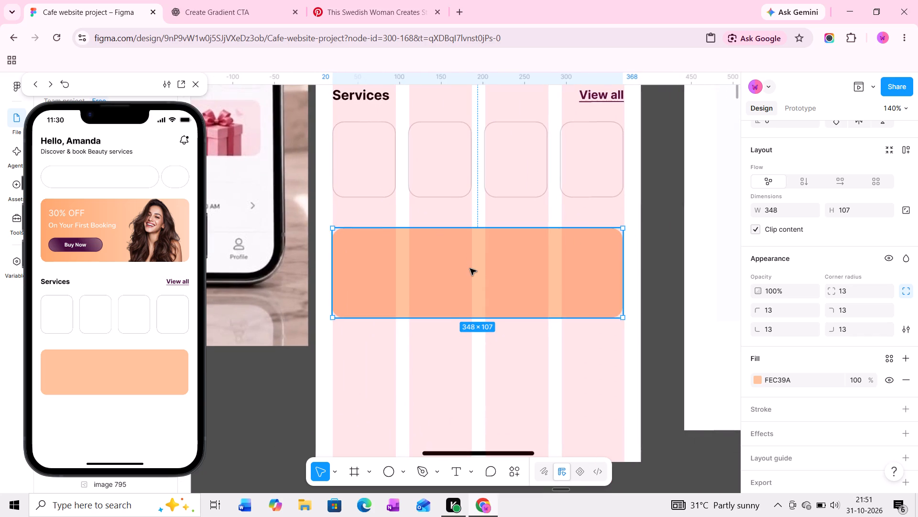
scroll(470, 269, "up", 2, "ctrl")
middle_click_drag(473, 270, 474, 257)
scroll(474, 257, "down", 6, "ctrl")
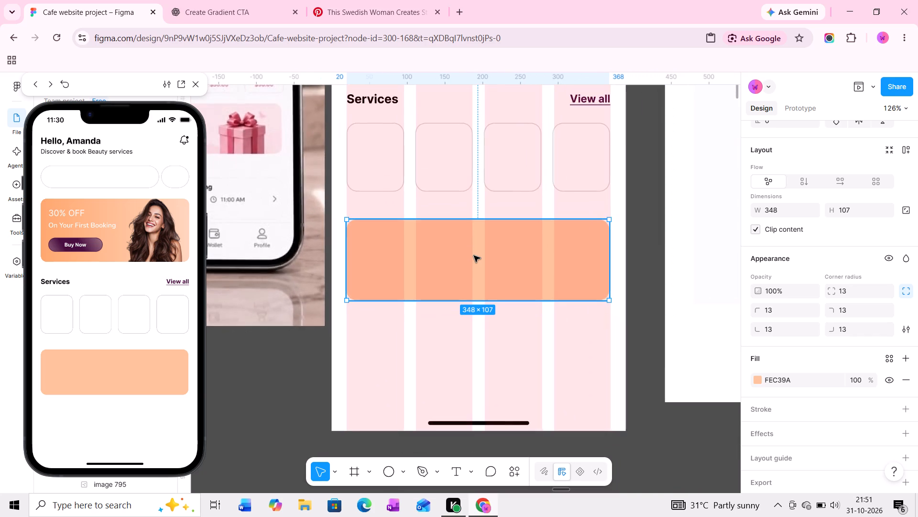
scroll(474, 256, "down", 2, "ctrl")
middle_click_drag(474, 256, 478, 278)
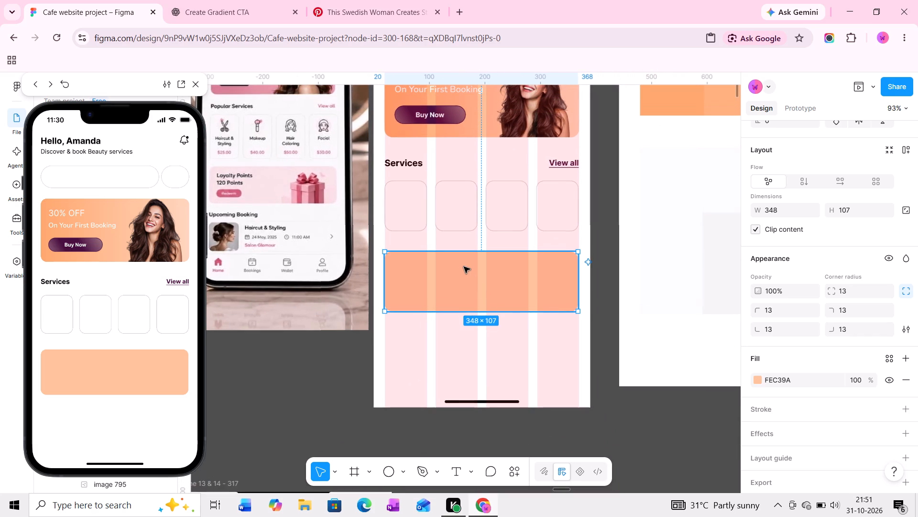
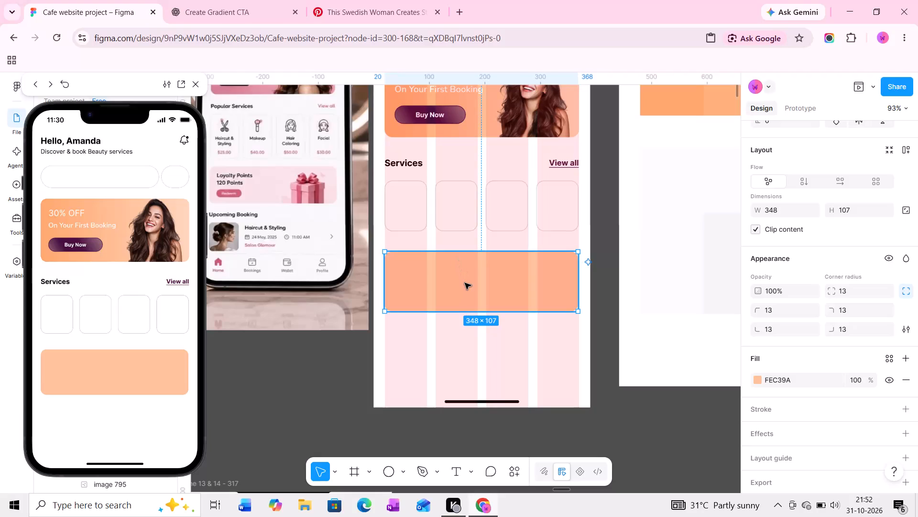
Resize the orange loyalty banner frame to 350 × 110, extending its lower and right edges.
scroll(487, 296, "up", 4, "ctrl")
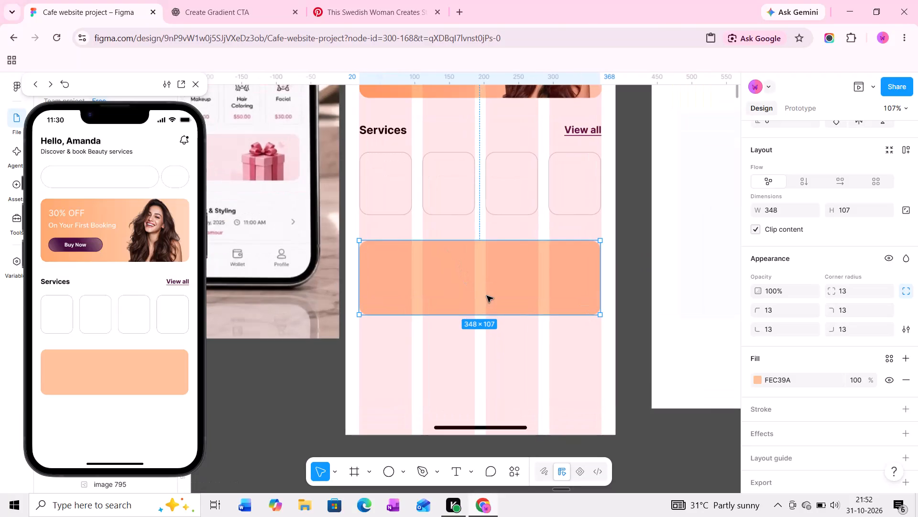
middle_click_drag(484, 296, 479, 261)
scroll(477, 260, "up", 4, "ctrl")
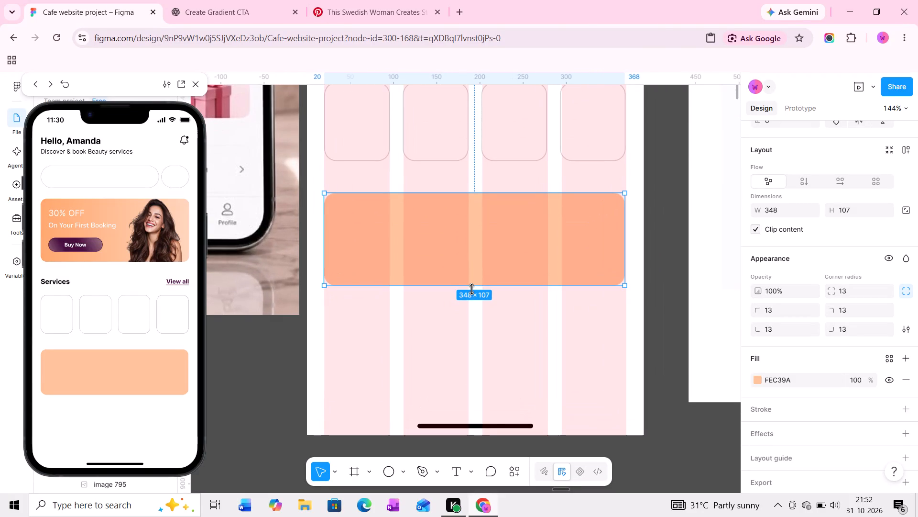
left_click(471, 289)
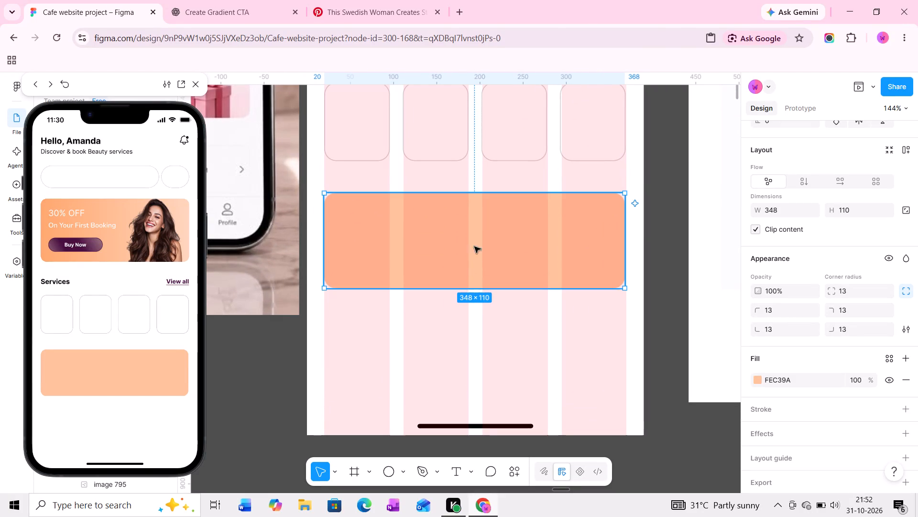
scroll(629, 225, "up", 17, "ctrl")
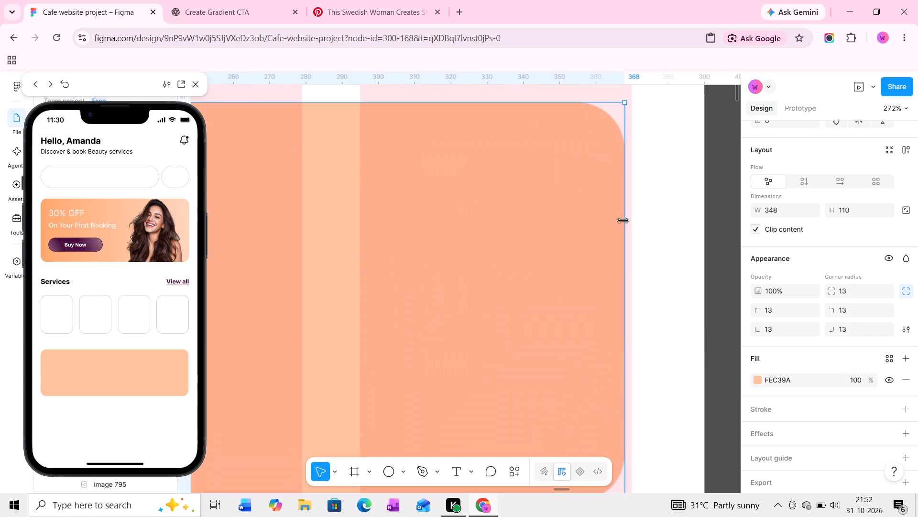
scroll(623, 221, "up", 5, "ctrl")
left_click_drag(623, 221, 638, 221)
Examine how the side edges of the loyalty banner and the 30% OFF banner align with the layout columns.
scroll(552, 221, "down", 13, "ctrl")
middle_click_drag(514, 248, 729, 241)
middle_click_drag(562, 255, 835, 229)
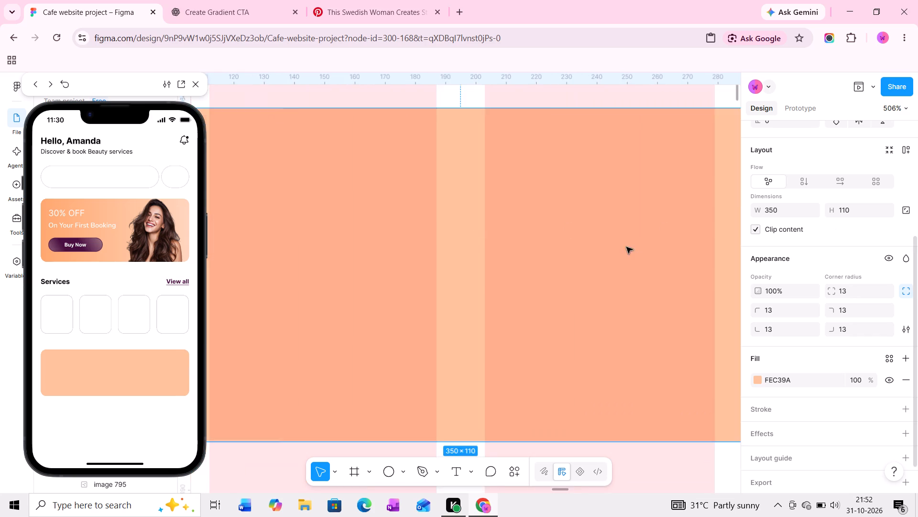
middle_click_drag(623, 247, 892, 202)
middle_click_drag(536, 190, 543, 241)
scroll(543, 241, "down", 3, "ctrl")
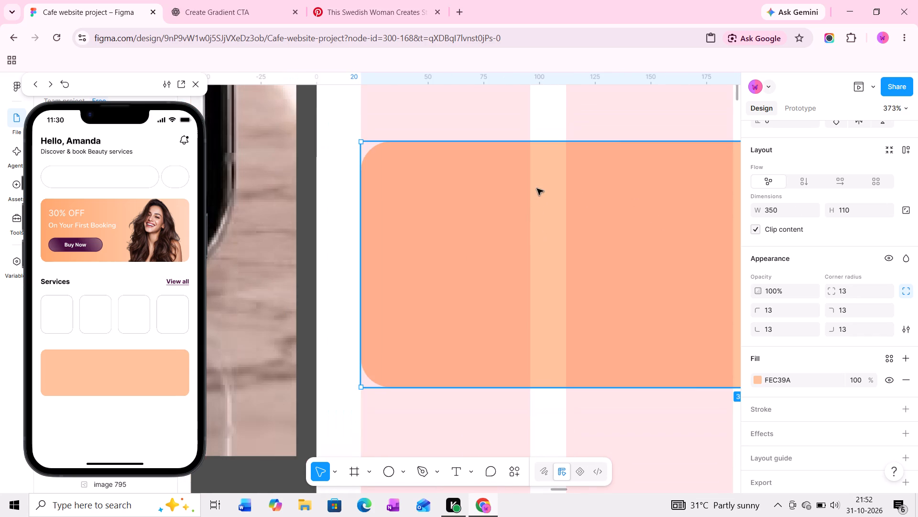
middle_click_drag(537, 189, 541, 223)
scroll(541, 221, "down", 4, "ctrl")
middle_click_drag(568, 157, 548, 250)
scroll(551, 217, "down", 6, "ctrl")
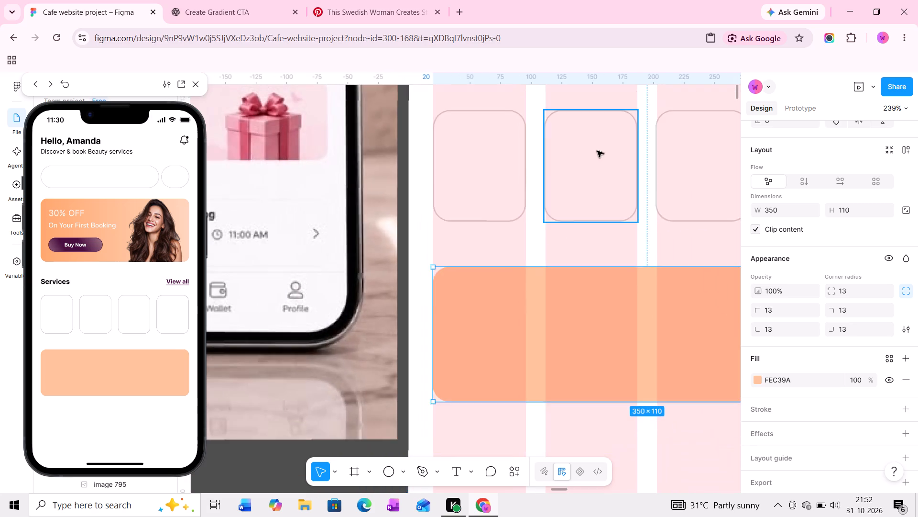
middle_click_drag(597, 152, 564, 271)
middle_click_drag(580, 179, 515, 303)
middle_click_drag(596, 170, 463, 257)
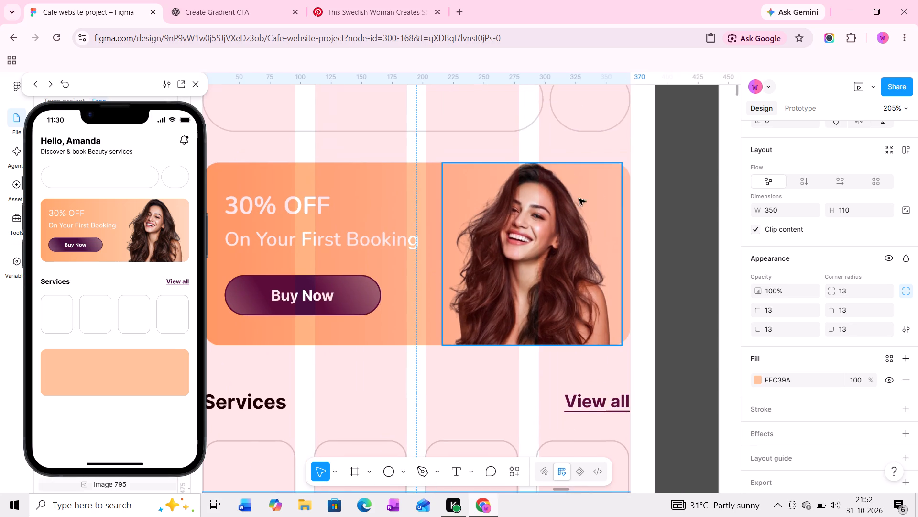
scroll(625, 171, "up", 15, "ctrl")
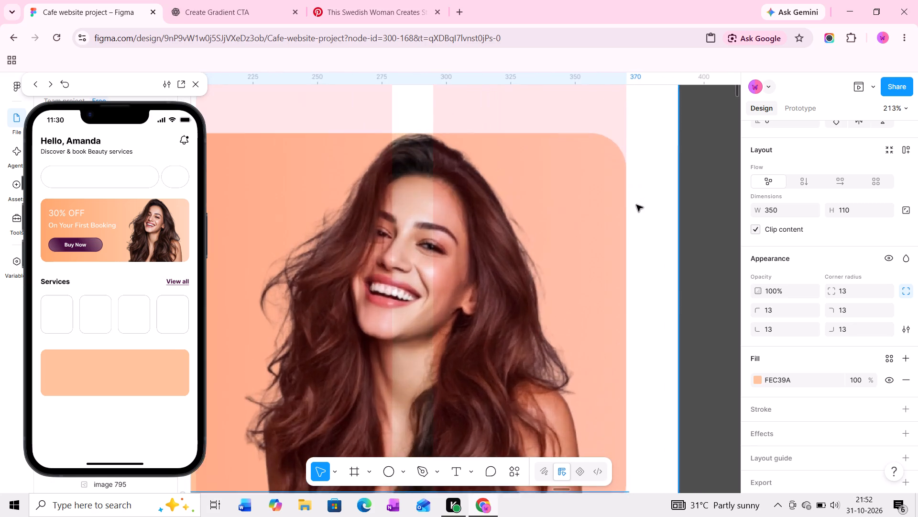
scroll(636, 205, "up", 8, "ctrl")
scroll(616, 205, "down", 13, "ctrl")
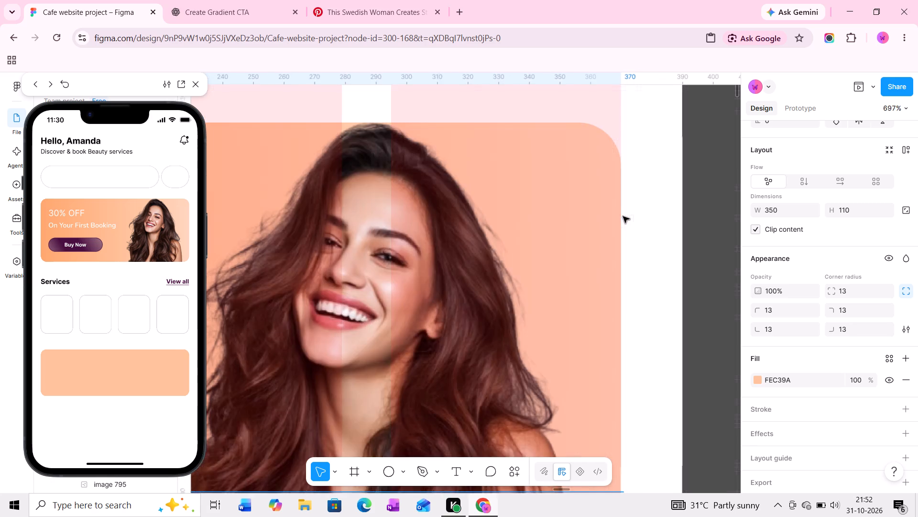
scroll(623, 216, "down", 6, "ctrl")
middle_click_drag(601, 227, 658, 205)
scroll(658, 205, "down", 14, "ctrl")
middle_click_drag(558, 235, 621, 234)
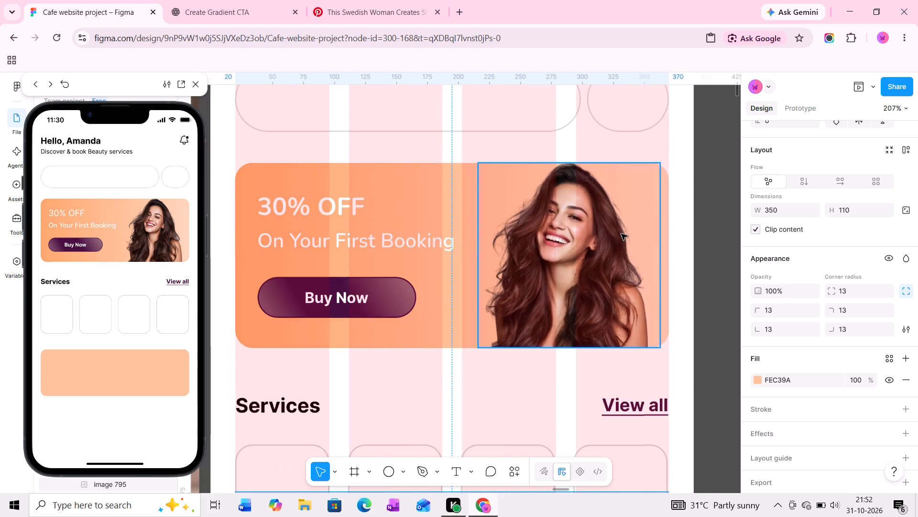
middle_click_drag(621, 234, 623, 234)
middle_click_drag(398, 226, 535, 236)
scroll(478, 233, "up", 6, "ctrl")
scroll(436, 227, "up", 7, "ctrl")
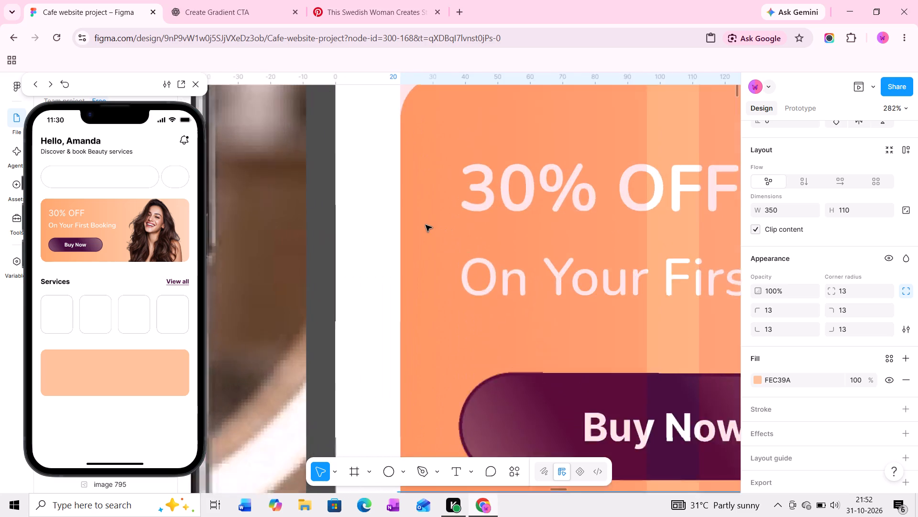
scroll(414, 224, "up", 12, "ctrl")
scroll(380, 223, "down", 12, "ctrl")
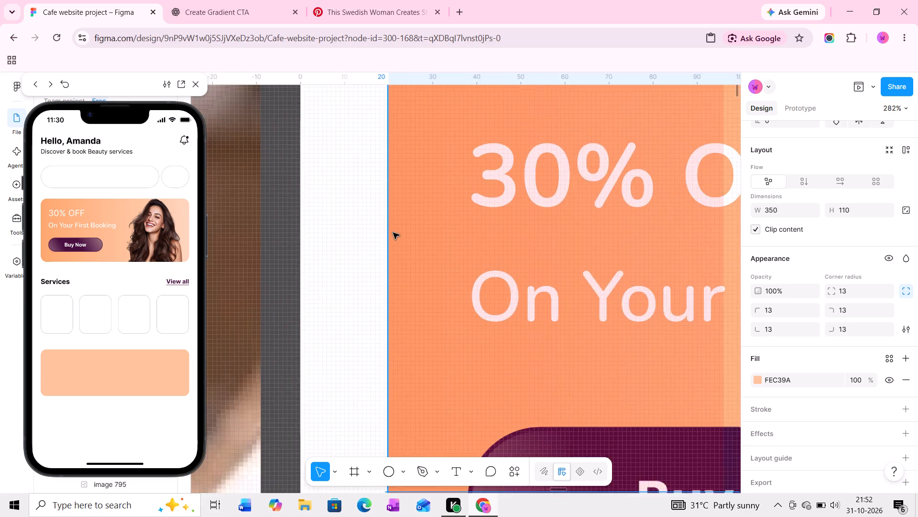
scroll(393, 233, "down", 12, "ctrl")
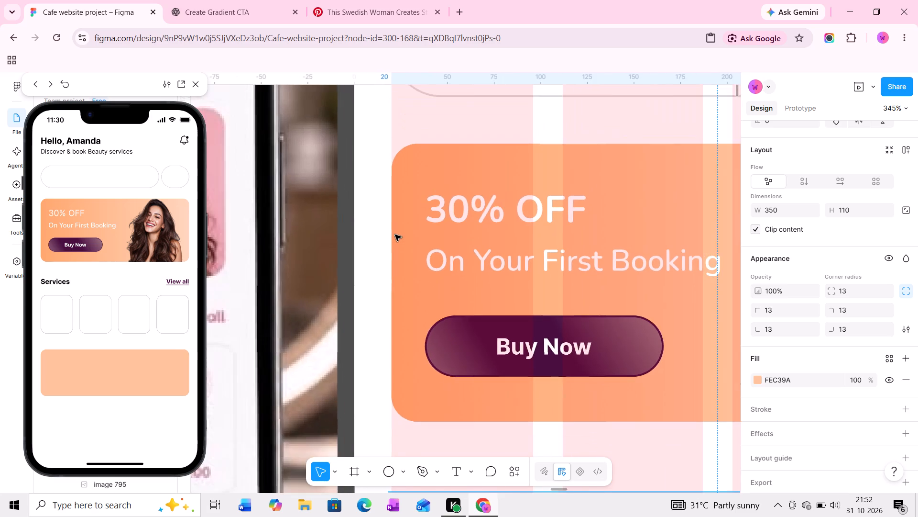
scroll(395, 235, "down", 10, "ctrl")
Move the loyalty banner frame slightly up, closer to the service cards.
middle_click_drag(484, 252, 420, 210)
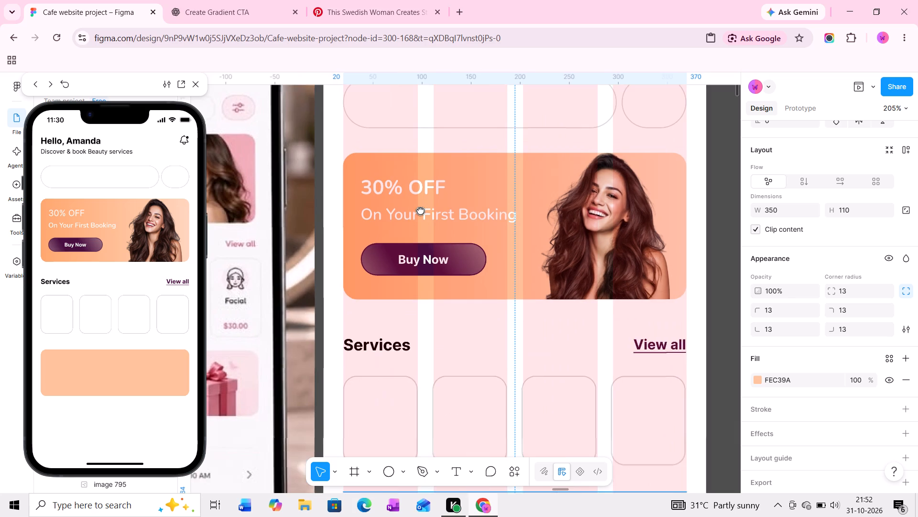
middle_click_drag(459, 213, 443, 191)
scroll(443, 191, "down", 10)
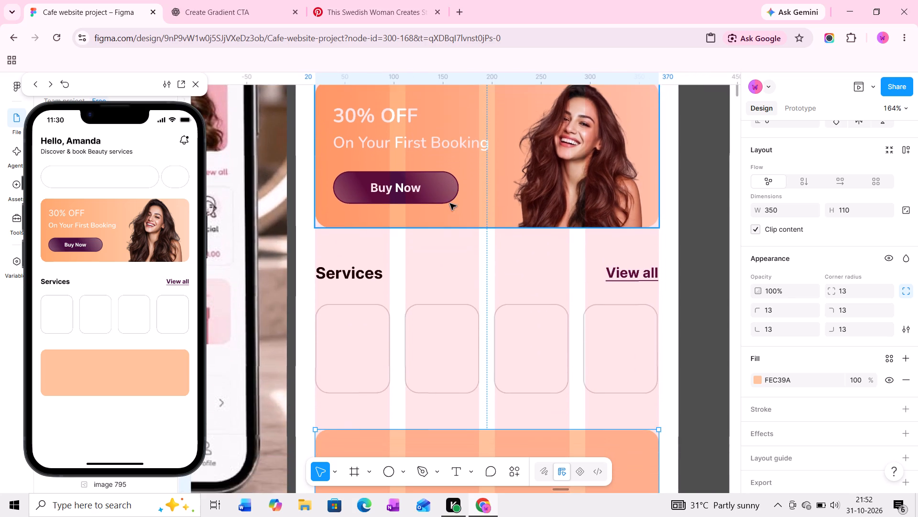
scroll(450, 203, "down", 6)
middle_click_drag(459, 235, 460, 165)
middle_click_drag(506, 245, 503, 216)
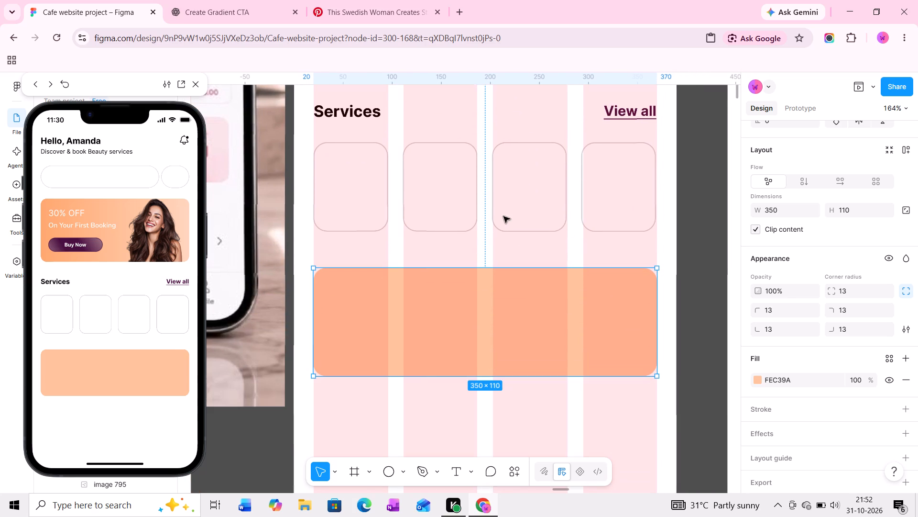
middle_click_drag(507, 283, 507, 233)
middle_click_drag(521, 252, 520, 223)
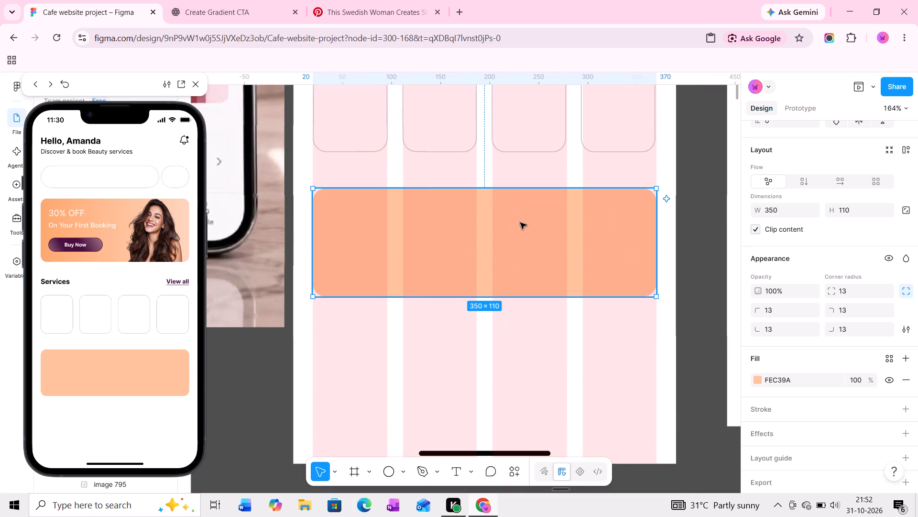
left_click_drag(521, 226, 521, 222)
Examine the area below the loyalty banner against the Upcoming Booking section and bottom navigation bar in the reference mockup.
scroll(514, 225, "up", 3, "ctrl")
middle_click_drag(514, 225, 515, 159)
scroll(519, 172, "down", 3, "ctrl")
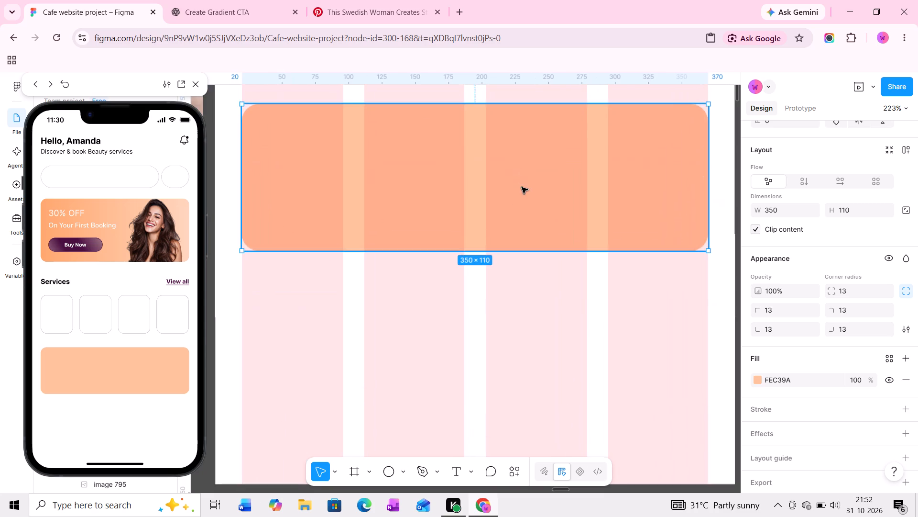
scroll(522, 187, "down", 2, "ctrl")
middle_click_drag(518, 219, 549, 175)
scroll(547, 191, "down", 5, "ctrl")
middle_click_drag(529, 209, 614, 271)
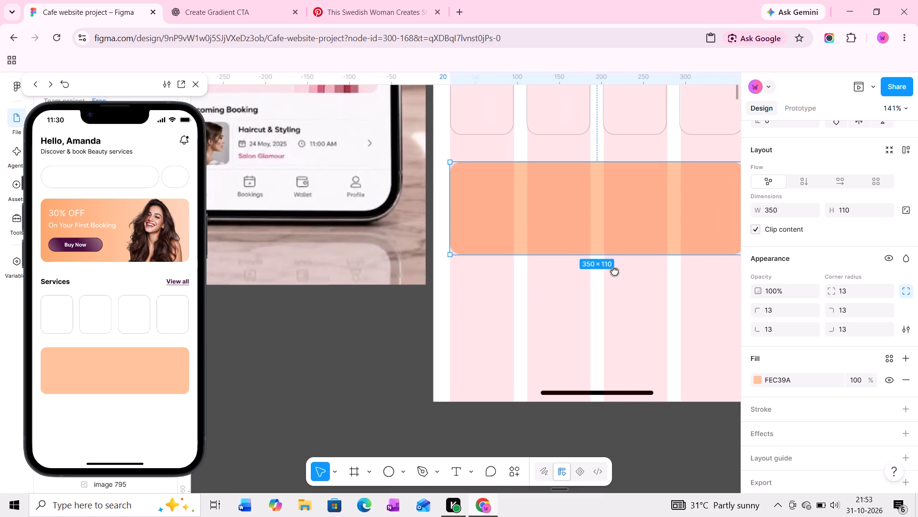
middle_click_drag(614, 271, 620, 271)
scroll(620, 271, "down", 2, "ctrl")
middle_click_drag(621, 267, 614, 266)
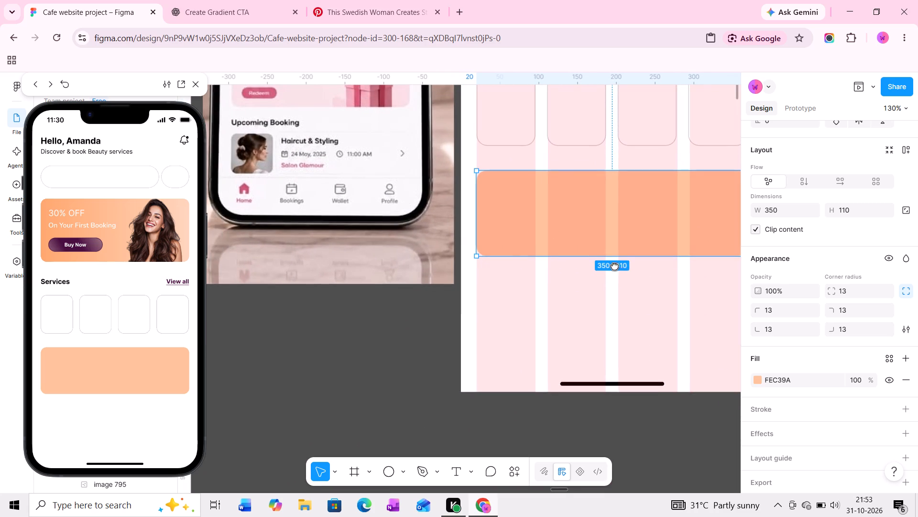
middle_click_drag(614, 266, 611, 266)
middle_click_drag(611, 264, 611, 263)
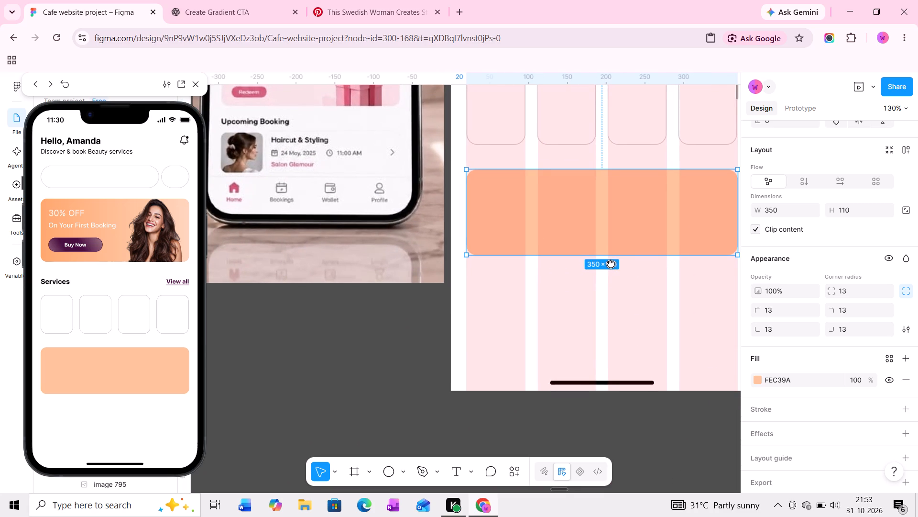
middle_click_drag(611, 263, 608, 256)
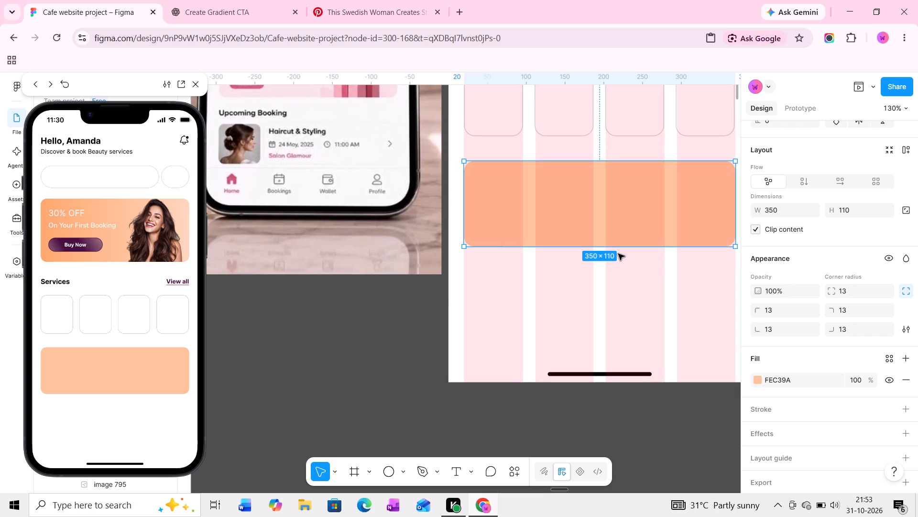
Draw a 389 × 90 frame across the bottom of the phone screen, just above the home indicator.
middle_click_drag(621, 254, 561, 245)
scroll(437, 276, "up", 4, "ctrl")
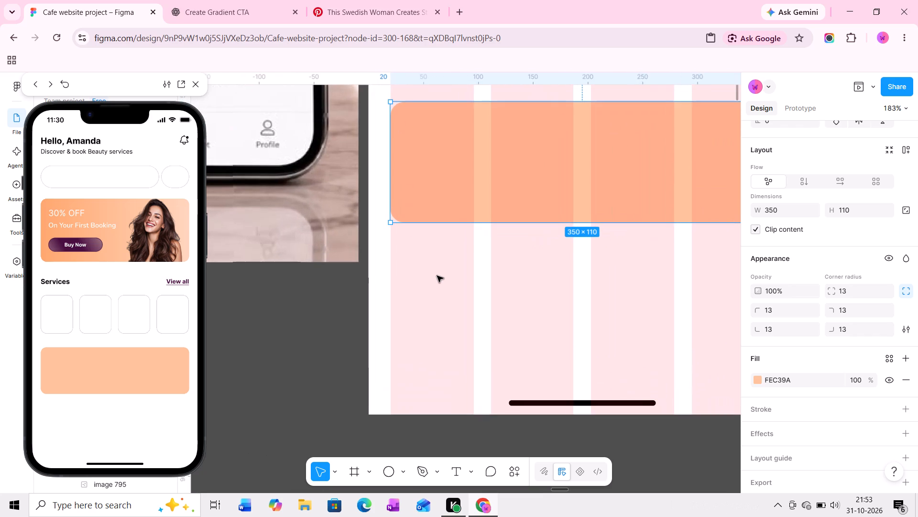
middle_click_drag(437, 276, 412, 261)
middle_click_drag(416, 262, 407, 259)
scroll(415, 262, "up", 1)
middle_click_drag(407, 259, 397, 259)
key("f")
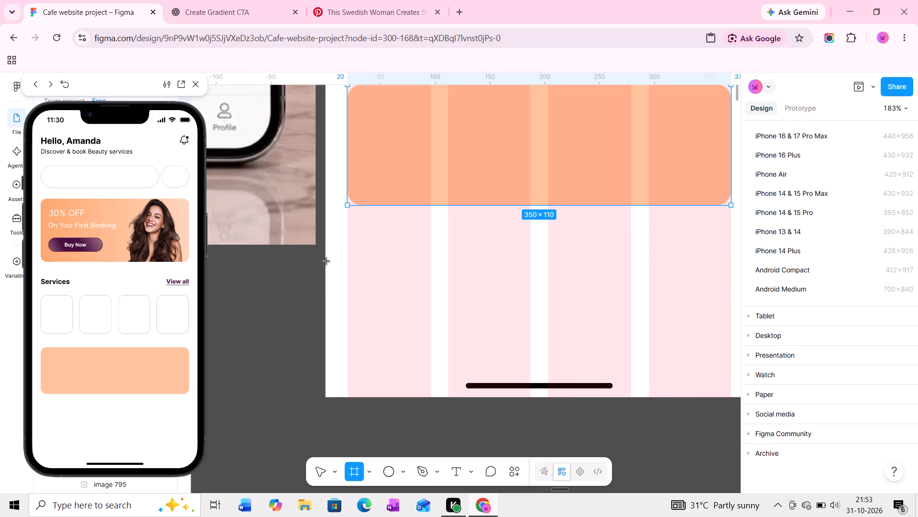
left_click_drag(327, 261, 737, 365)
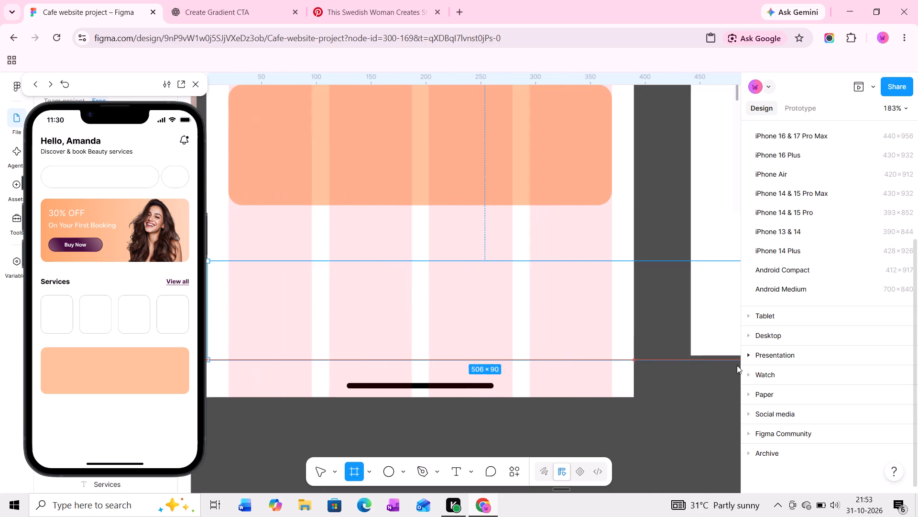
left_click_drag(737, 365, 573, 380)
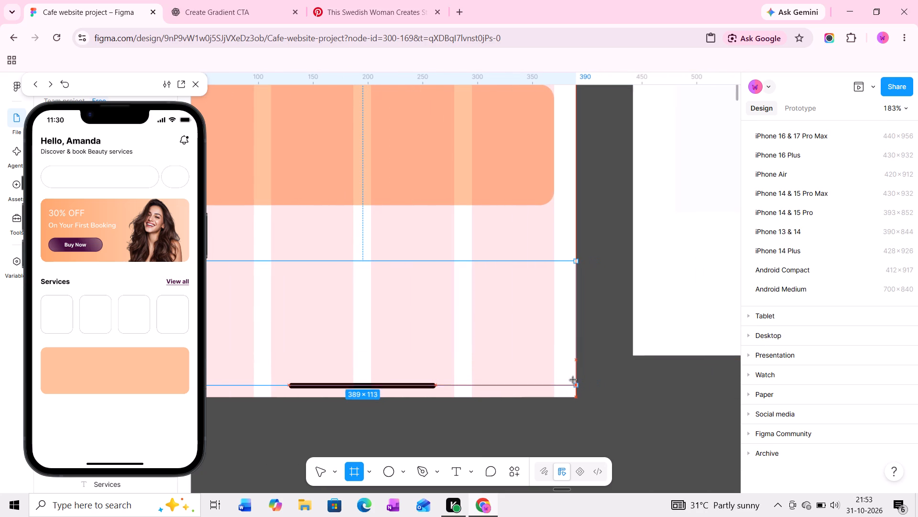
left_click_drag(573, 380, 573, 366)
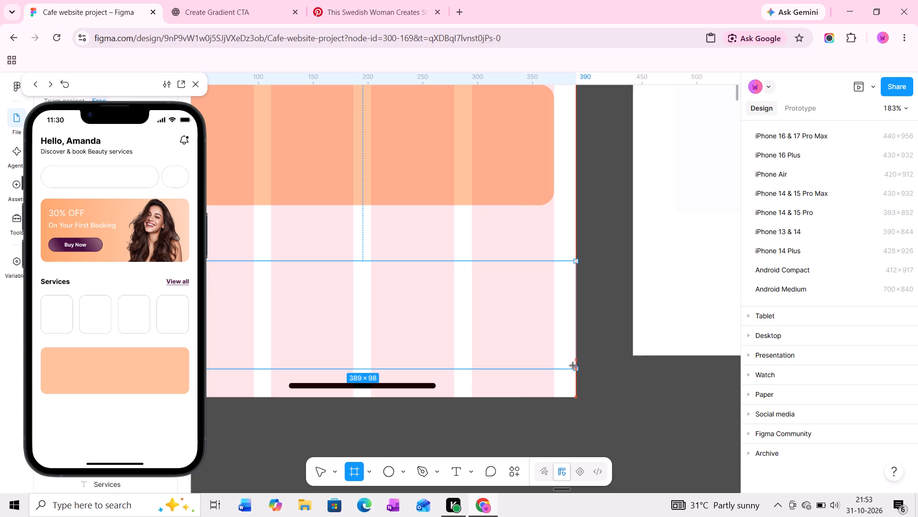
left_click_drag(573, 366, 574, 358)
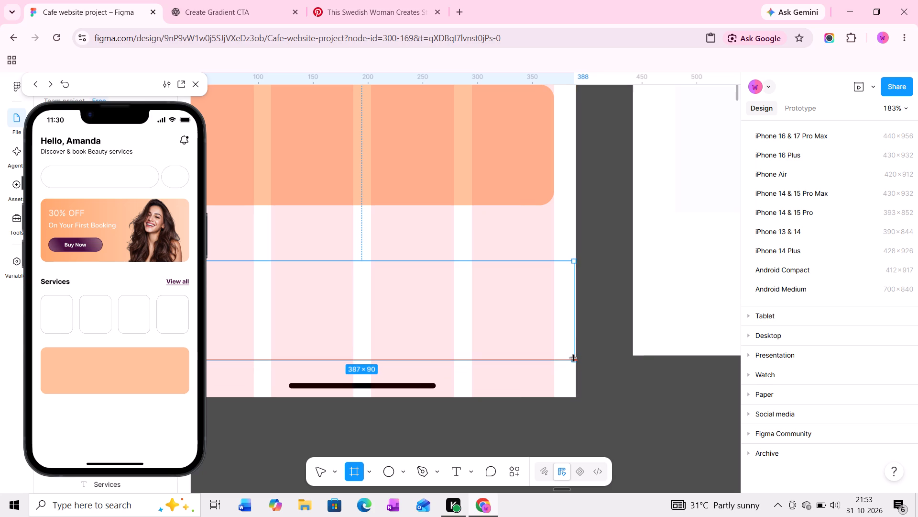
left_click_drag(574, 358, 575, 358)
Add an inside stroke of weight 1 to only the top side of the new bottom frame, coloured light grey BFBFBF.
scroll(468, 303, "down", 4, "ctrl")
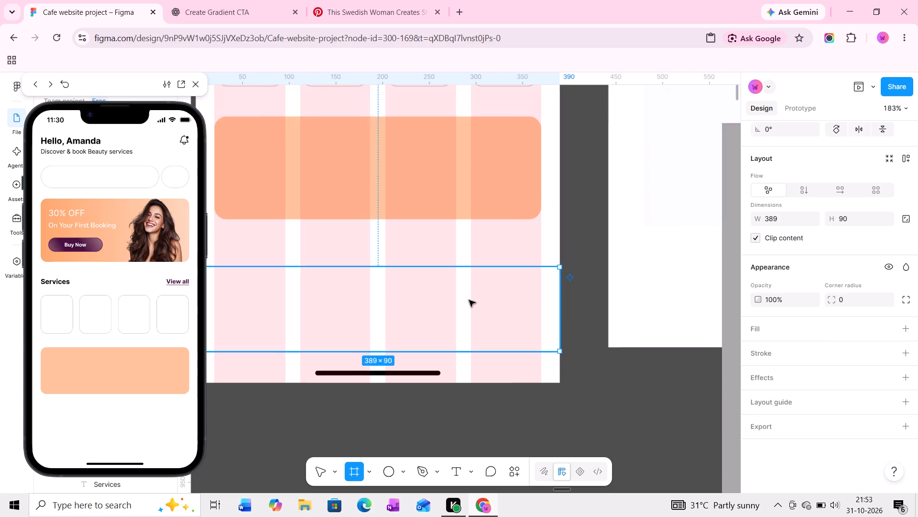
middle_click_drag(469, 300, 554, 299)
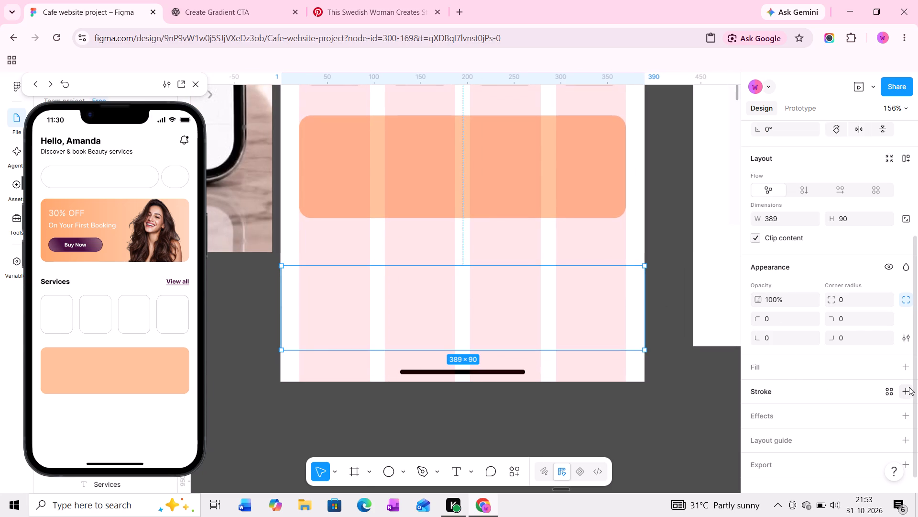
left_click(908, 393)
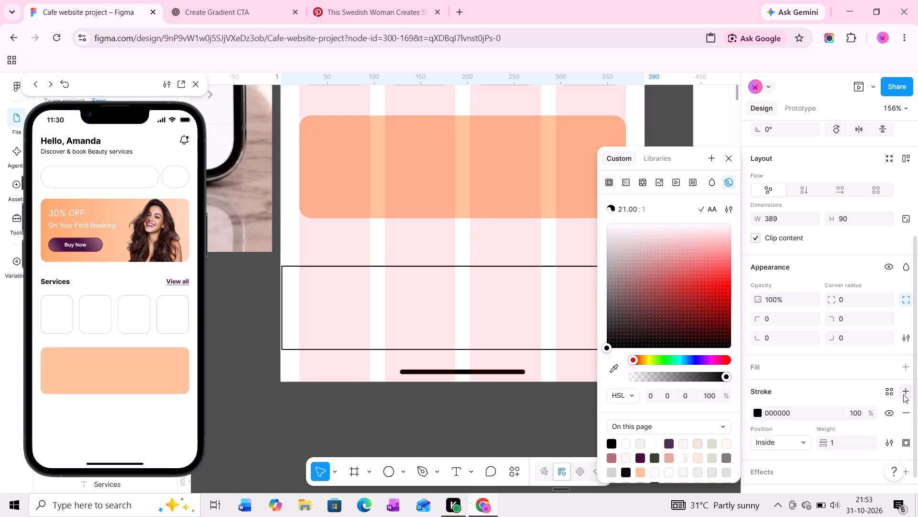
left_click(908, 441)
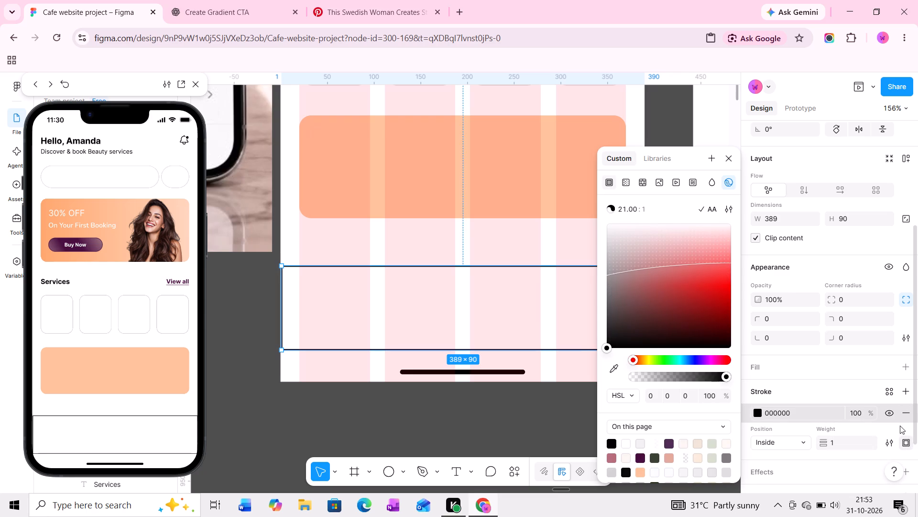
left_click(881, 354)
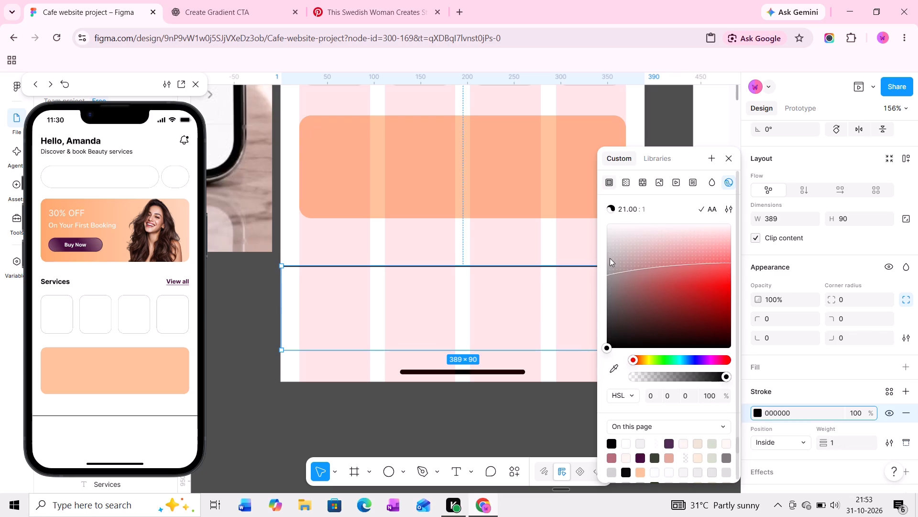
left_click_drag(613, 256, 602, 255)
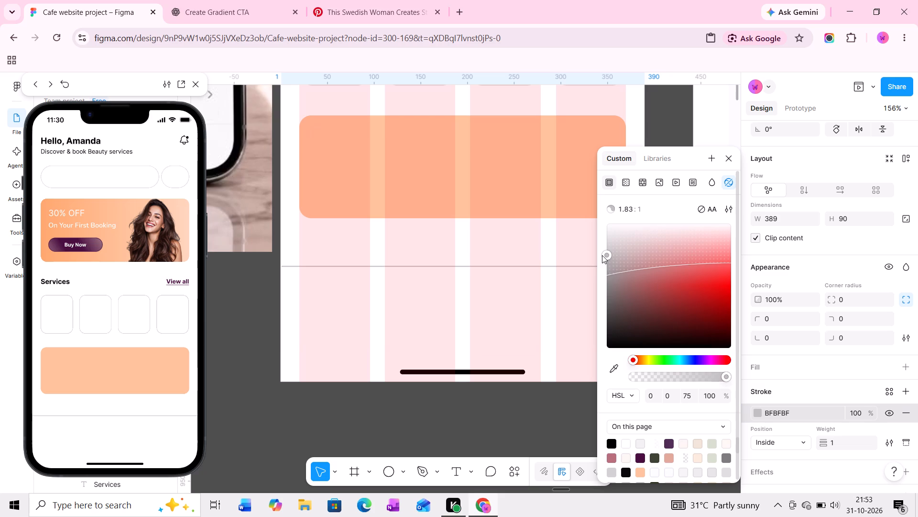
Lighten the bottom frame's top stroke to grey D0D0D0 and deselect the frame.
left_click_drag(602, 255, 599, 247)
scroll(467, 281, "down", 2, "ctrl")
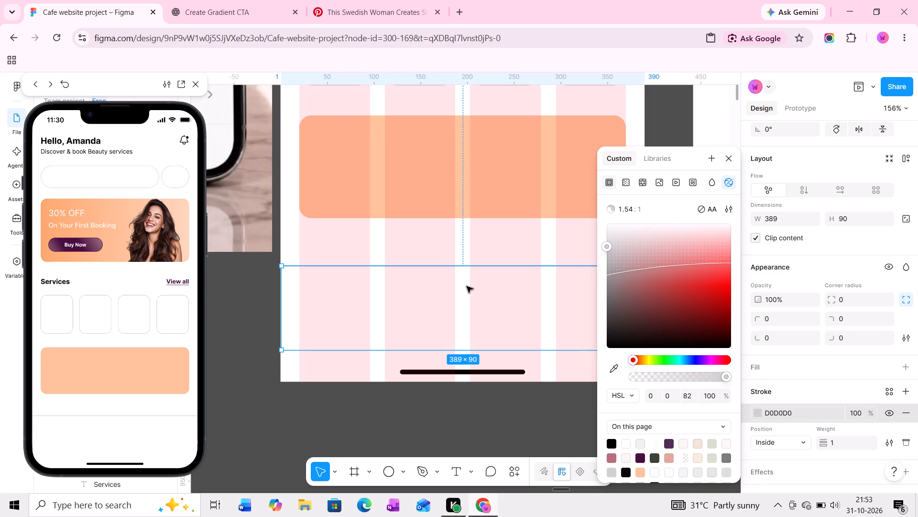
middle_click_drag(467, 286, 502, 287)
scroll(502, 287, "down", 2, "ctrl")
middle_click_drag(491, 289, 520, 280)
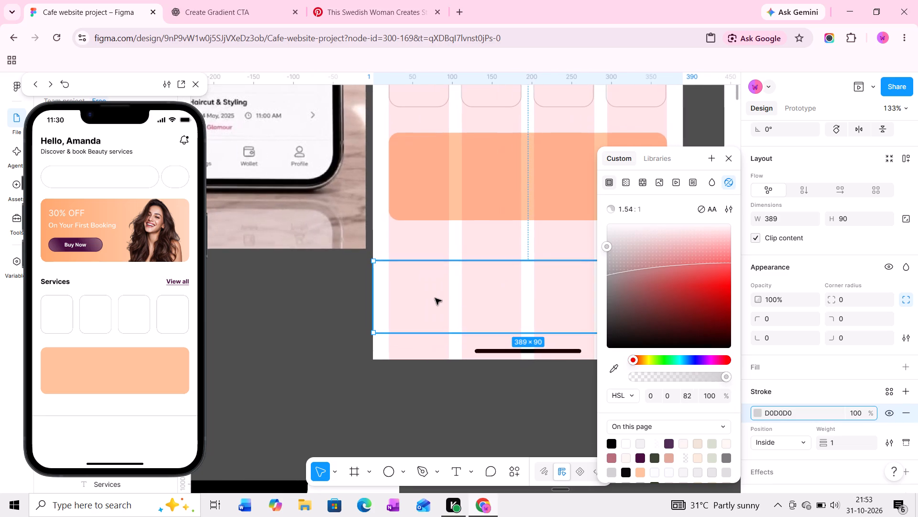
left_click(330, 311)
middle_click_drag(395, 278, 459, 265)
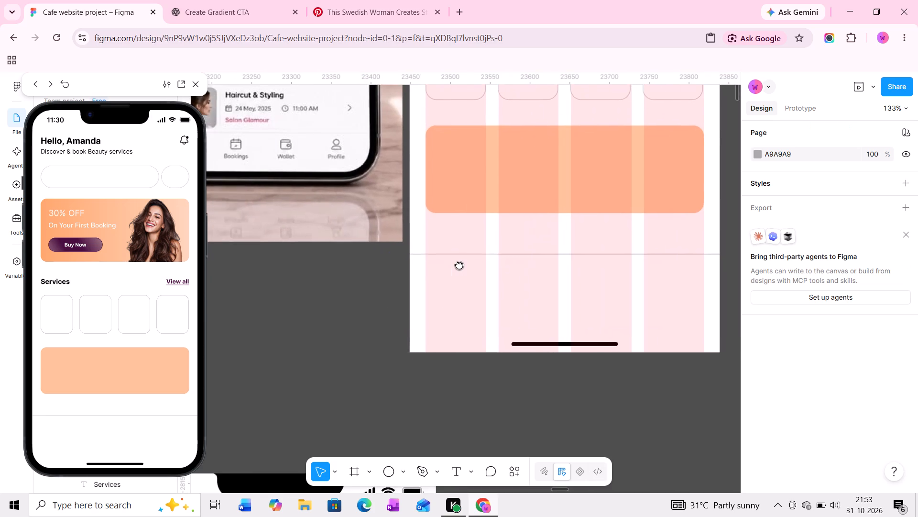
Run the Iconify plugin and replace its search term with "home".
scroll(483, 279, "up", 5, "ctrl")
middle_click_drag(487, 280, 437, 258)
scroll(433, 257, "up", 5, "ctrl")
middle_click_drag(444, 258, 375, 236)
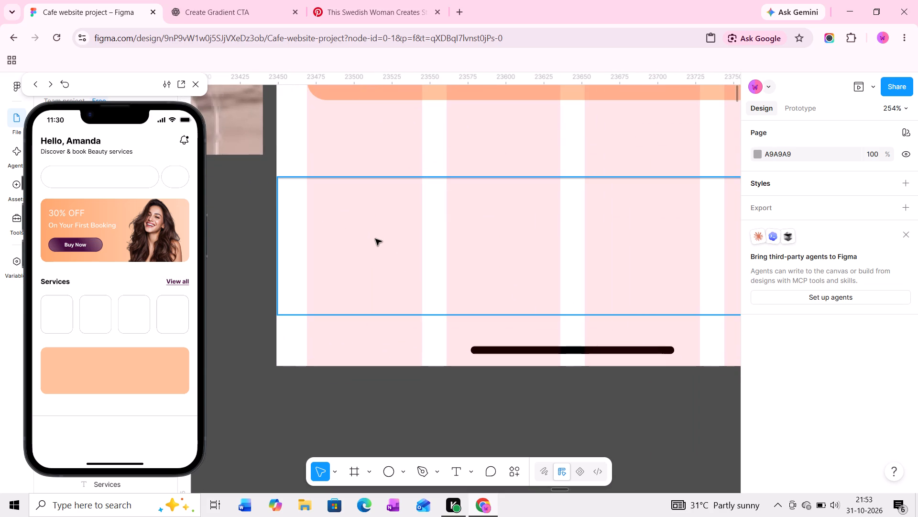
left_click(515, 472)
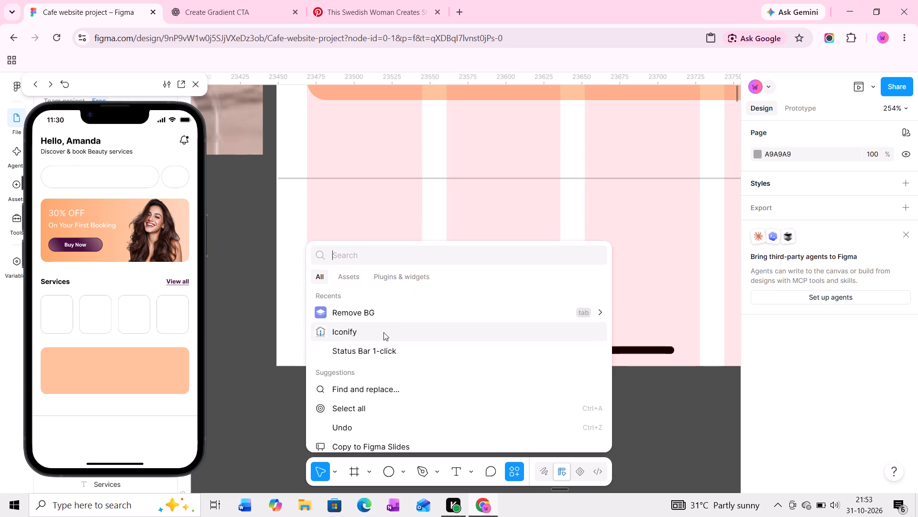
left_click(383, 332)
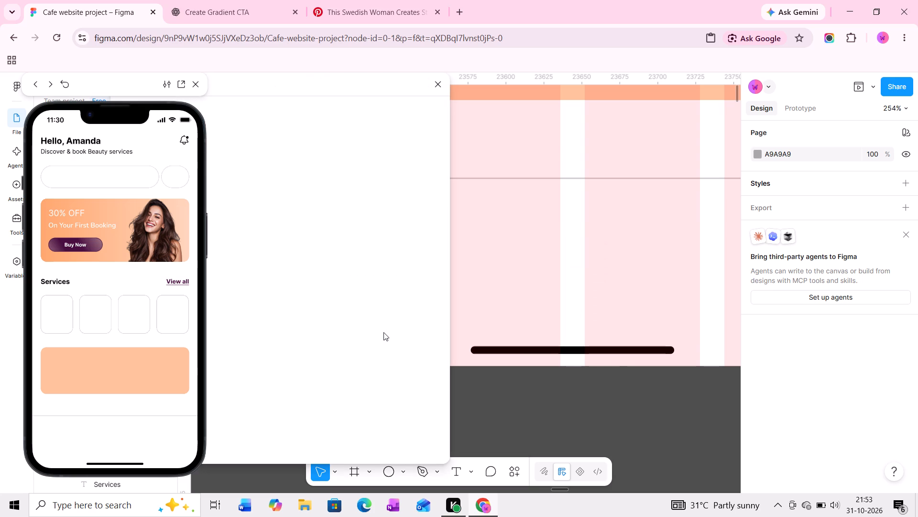
middle_click_drag(547, 291, 647, 290)
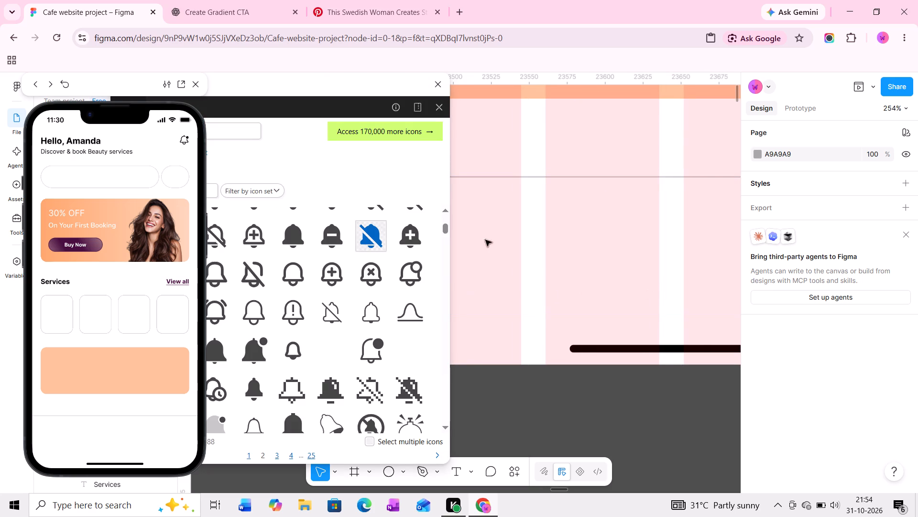
middle_click_drag(529, 243, 607, 252)
left_click(248, 131)
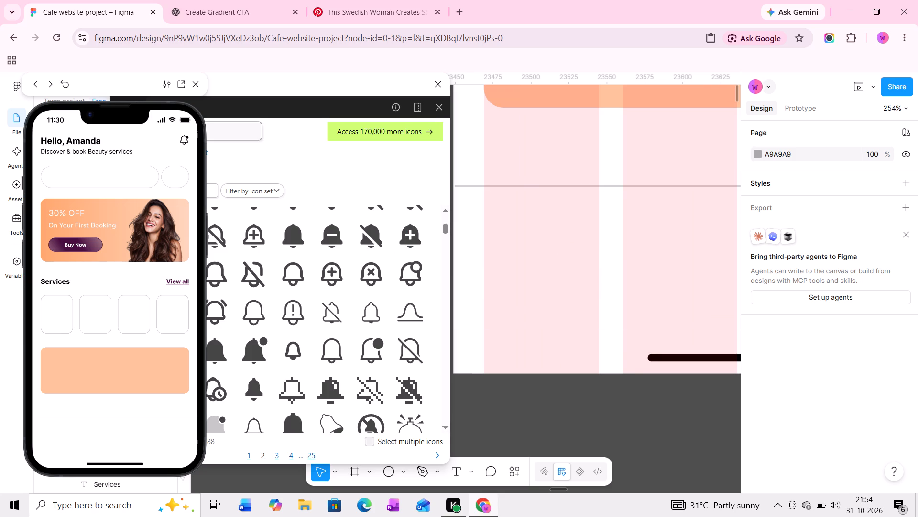
key("BackSpace")
key("BackSpace")
key("BackSpace")
key("BackSpace")
key("BackSpace")
key("BackSpace")
key("BackSpace")
key("BackSpace")
key("BackSpace")
key("BackSpace")
key("BackSpace")
key("BackSpace")
key("BackSpace")
key("BackSpace")
key("BackSpace")
key("BackSpace")
key("BackSpace")
key("BackSpace")
key("BackSpace")
key("BackSpace")
key("h")
type("ome")
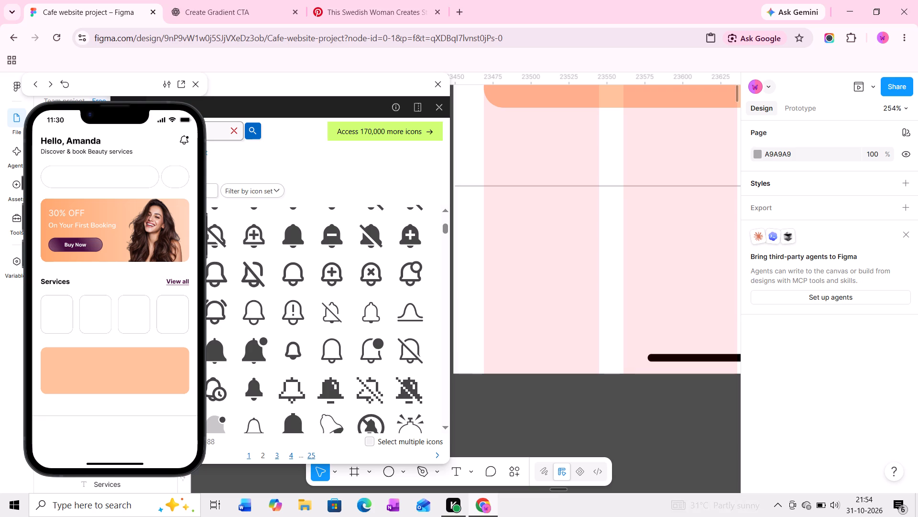
key("Return")
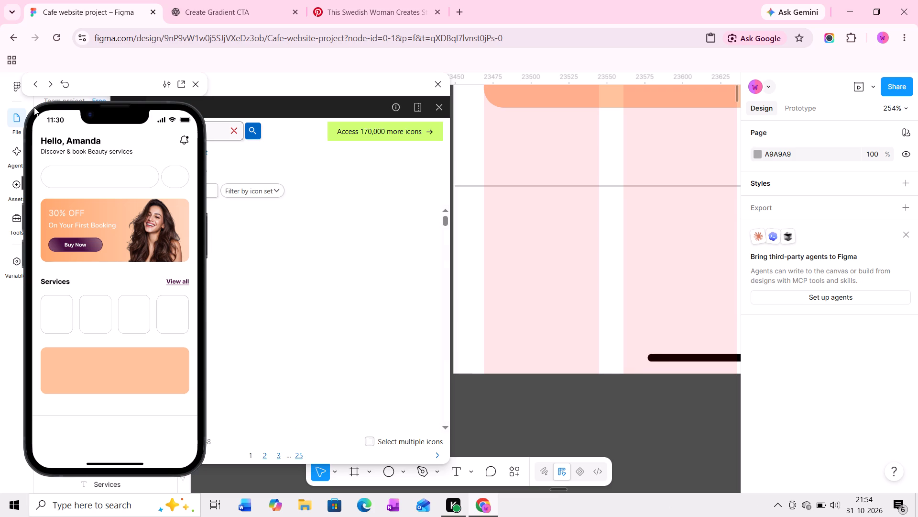
Move the floating phone preview off the Iconify window so the icon results are uncovered.
left_click_drag(120, 79, 160, 89)
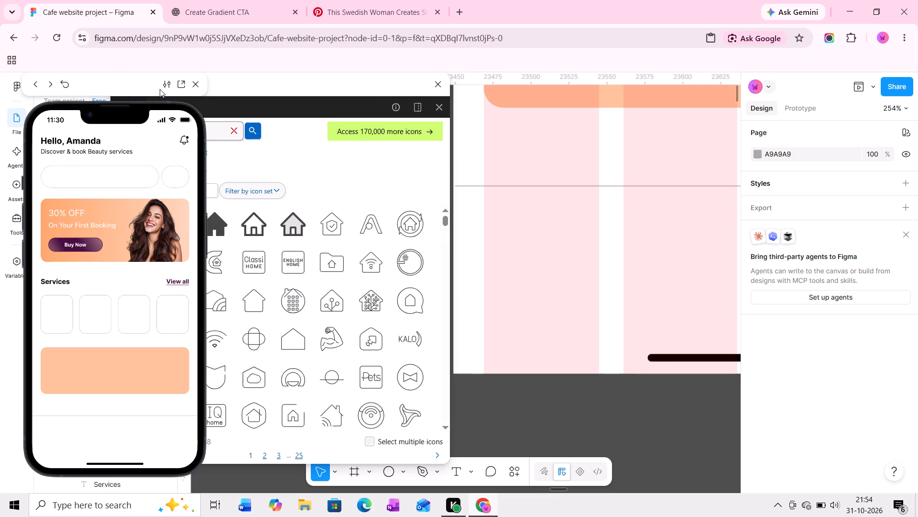
left_click_drag(160, 89, 852, 104)
Insert the plain outline home icon (akar-icons:home) inside the bottom navigation frame, within its first grid column.
scroll(253, 275, "down", 1)
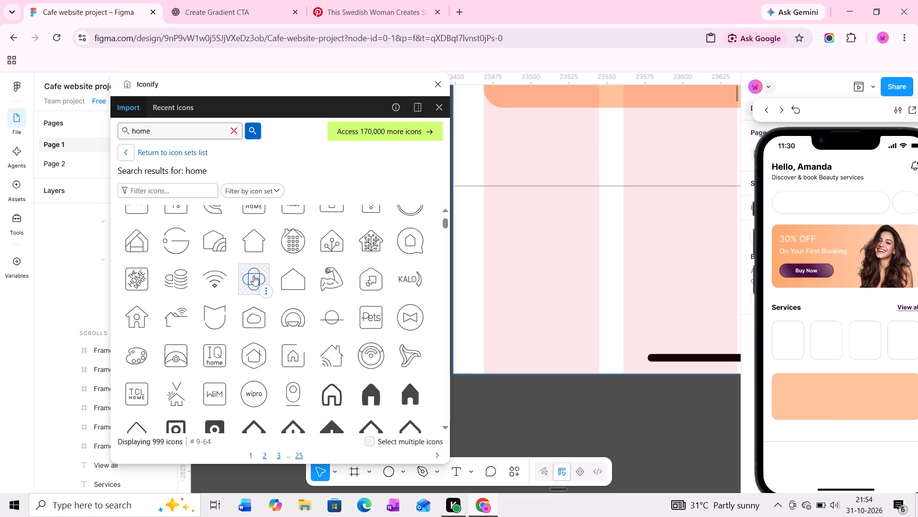
scroll(253, 275, "up", 1)
left_click_drag(137, 224, 558, 256)
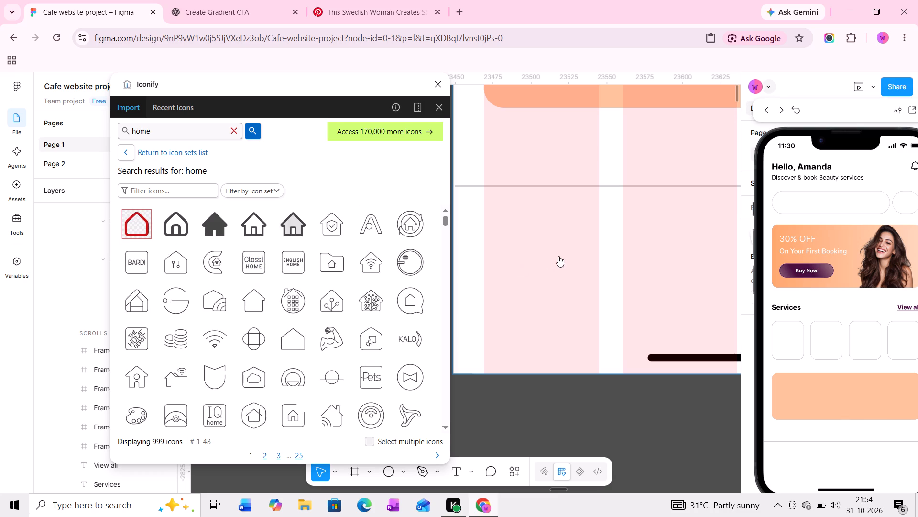
left_click_drag(558, 256, 543, 256)
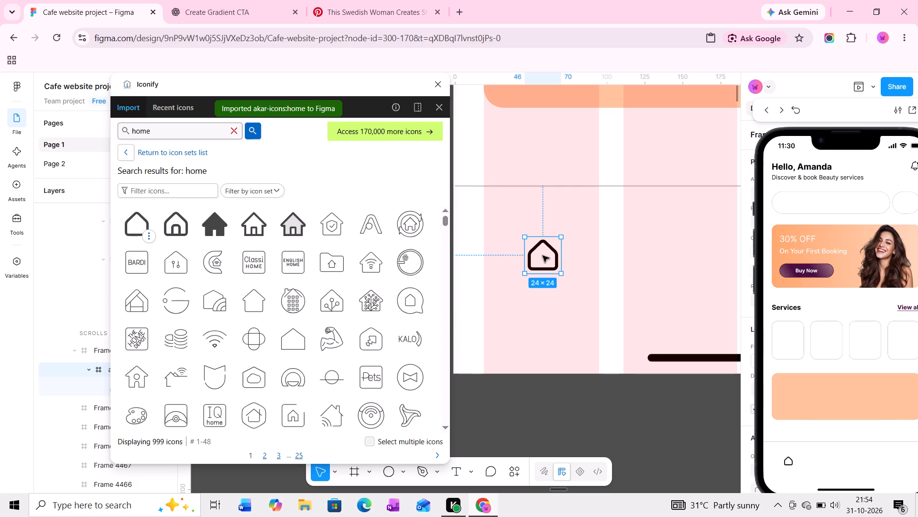
Search Iconify for "booking" and look through the first results.
left_click(238, 130)
type("booking")
key("Return")
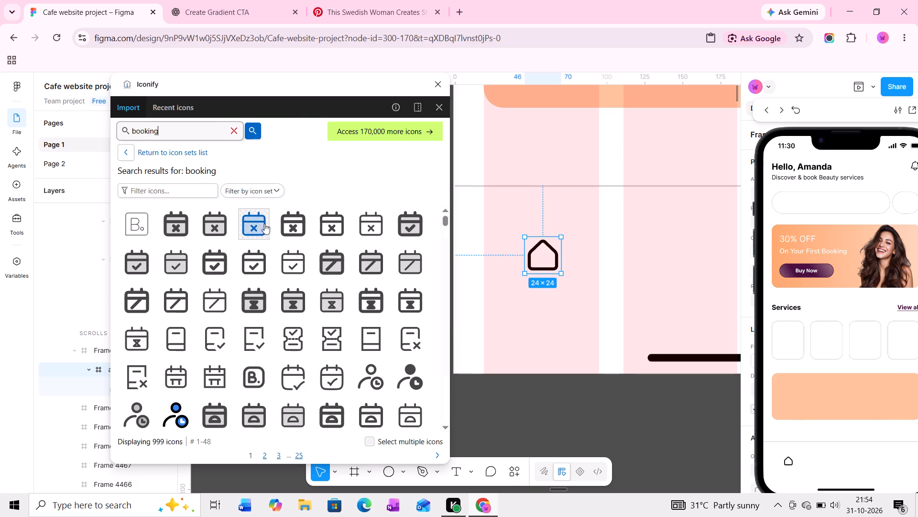
scroll(264, 263, "down", 3)
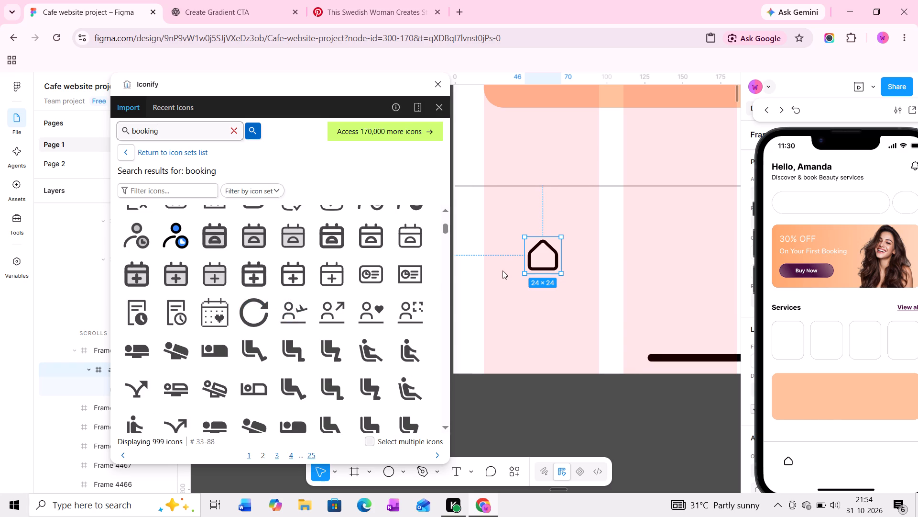
Check the Bookings icon's style in the reference mockup's bottom navigation bar and return to the phone frame.
middle_click_drag(503, 270, 703, 270)
middle_click_drag(610, 219, 685, 349)
middle_click_drag(631, 220, 640, 262)
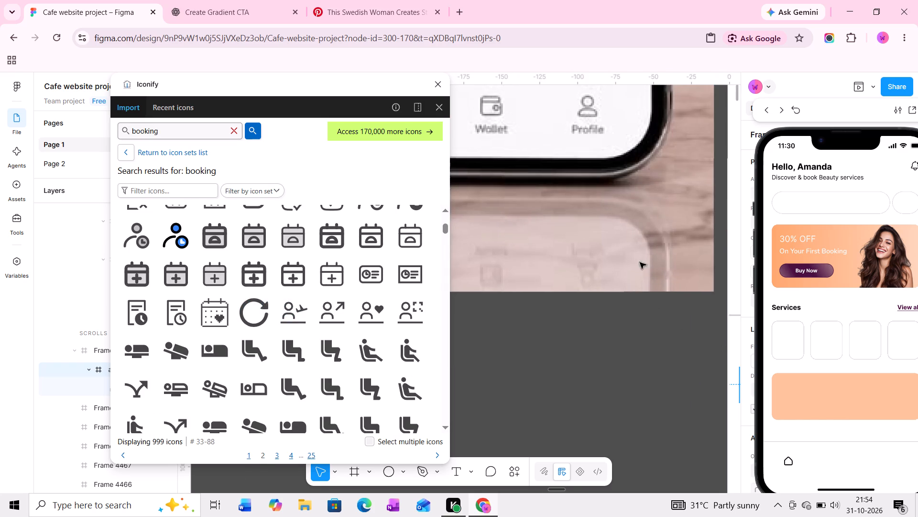
middle_click_drag(640, 262, 694, 271)
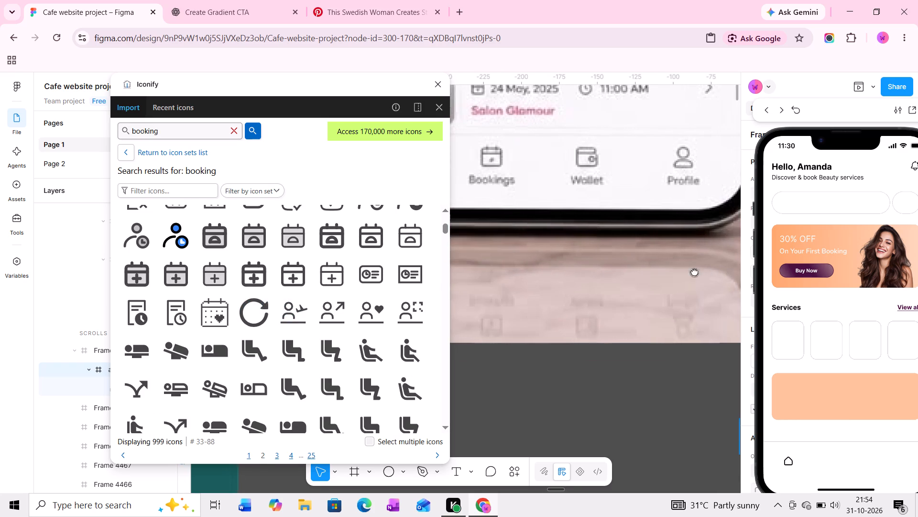
middle_click_drag(694, 271, 473, 272)
middle_click_drag(578, 289, 471, 251)
middle_click_drag(591, 293, 502, 239)
Look through the Iconify "booking" results for an outline calendar icon that matches the mockup's Bookings icon.
scroll(253, 336, "up", 1)
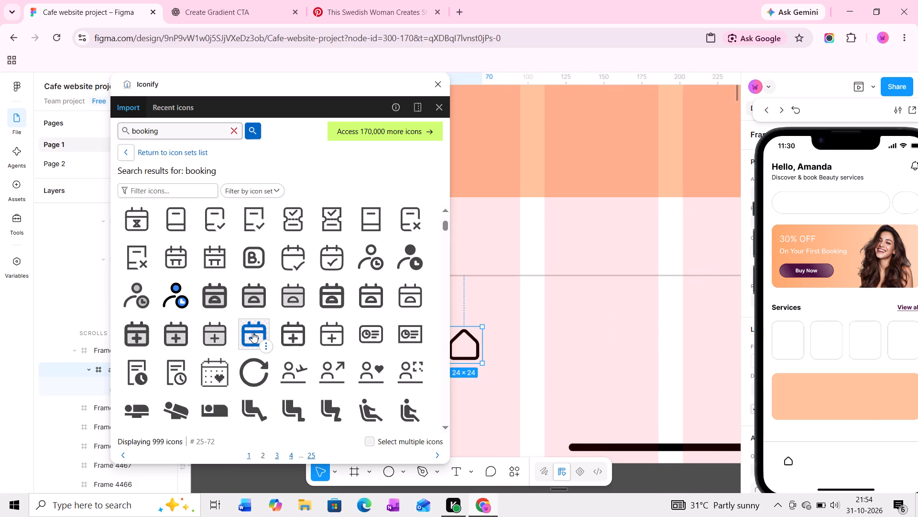
scroll(252, 332, "up", 3)
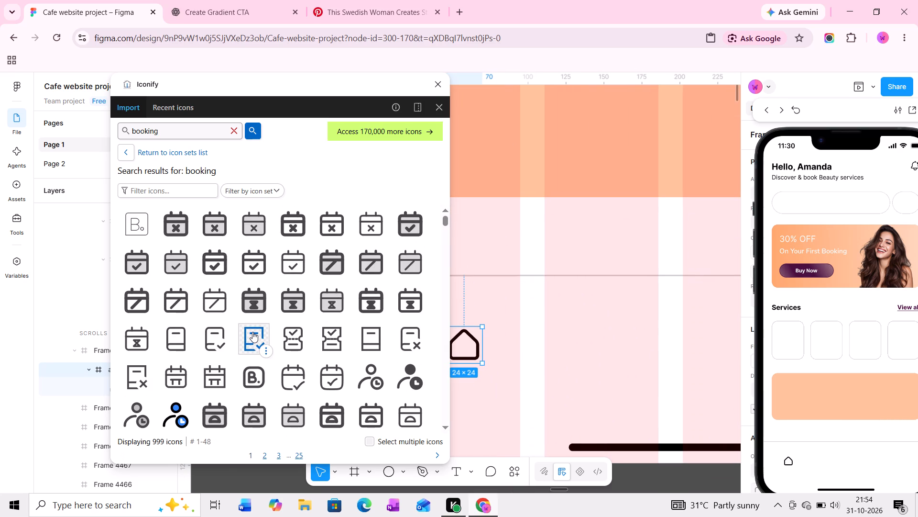
scroll(252, 332, "down", 4)
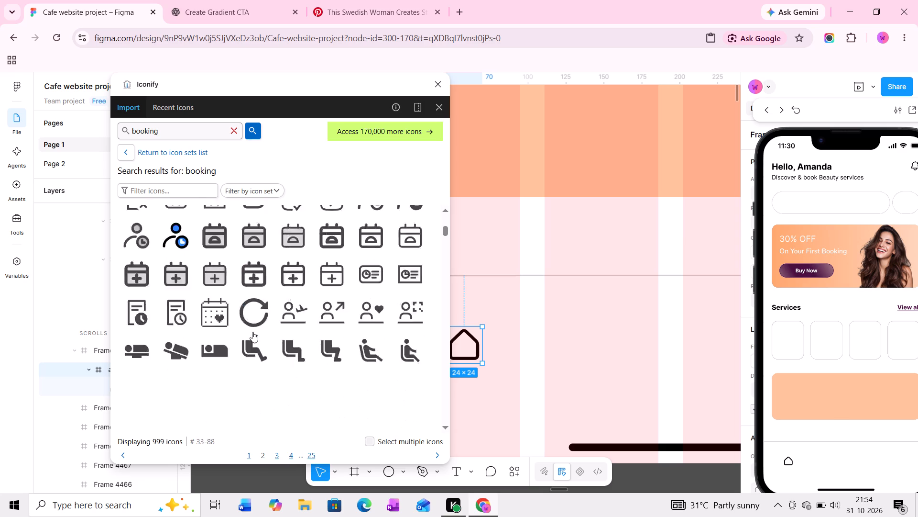
scroll(252, 332, "down", 5)
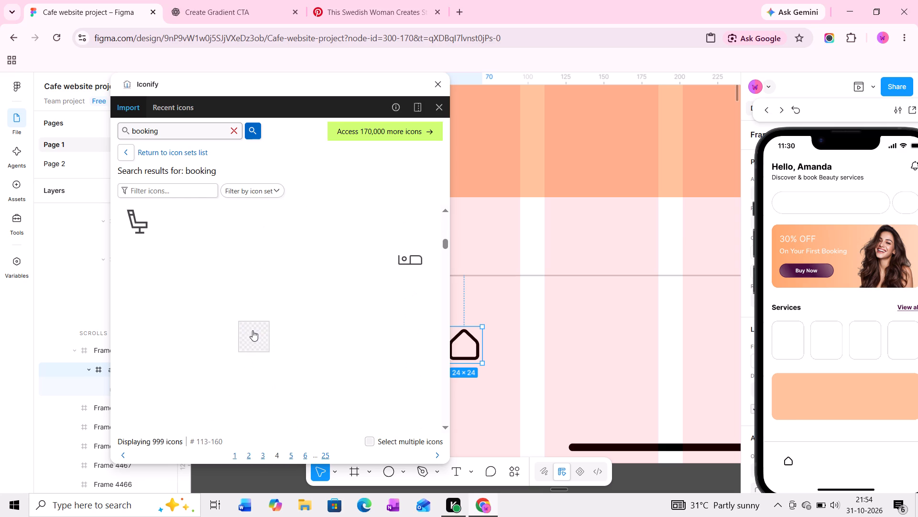
scroll(253, 344, "down", 6)
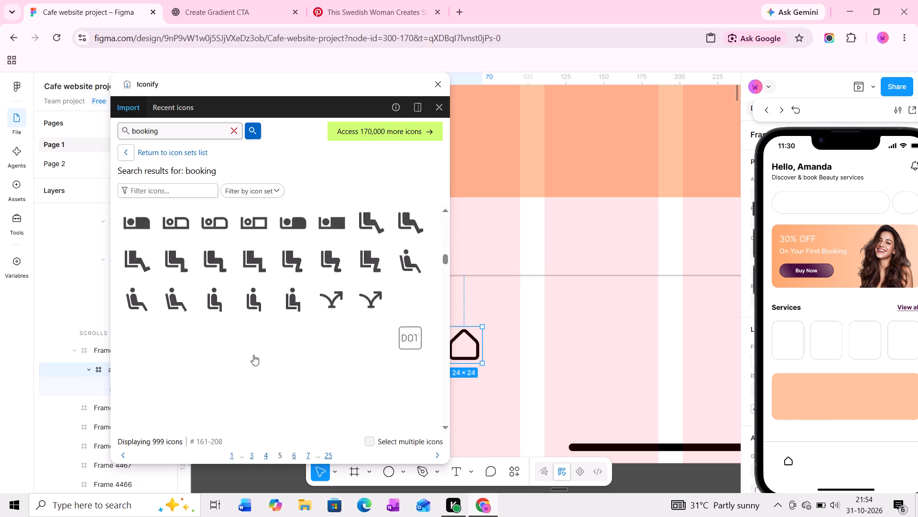
scroll(252, 345, "up", 5)
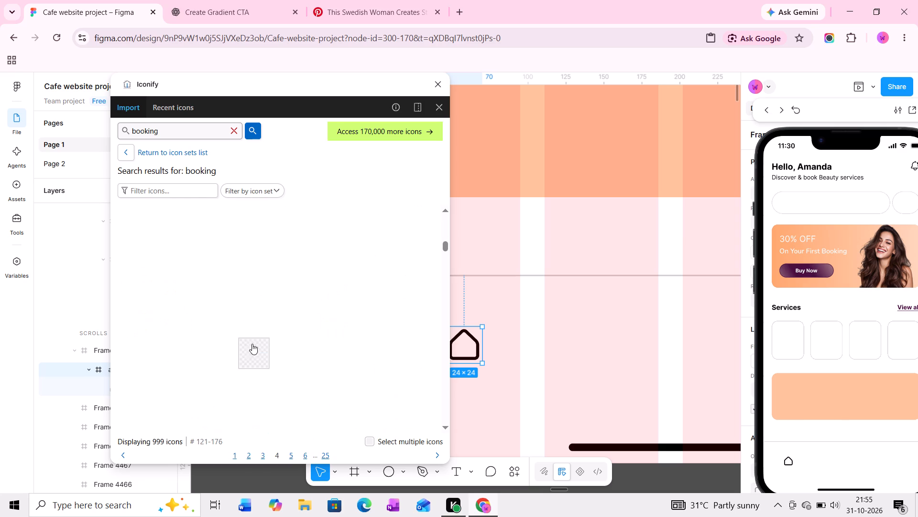
scroll(252, 344, "up", 9)
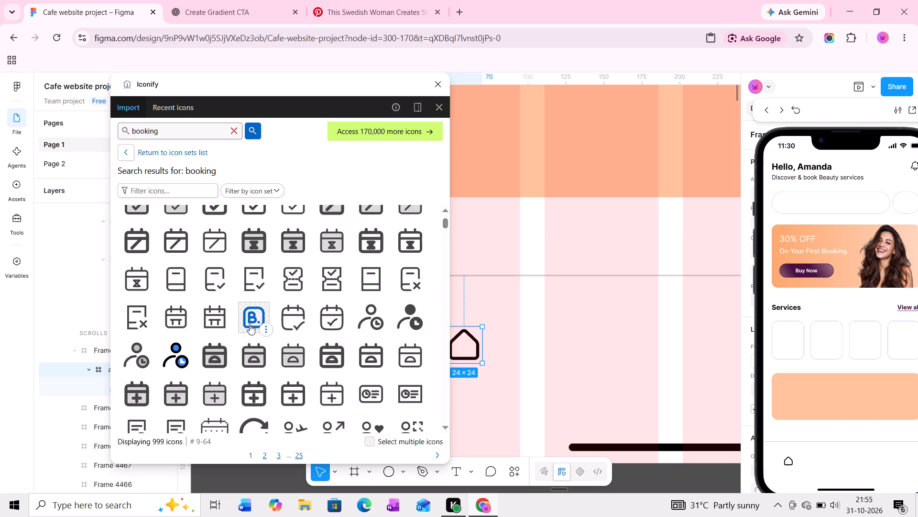
scroll(251, 331, "up", 2)
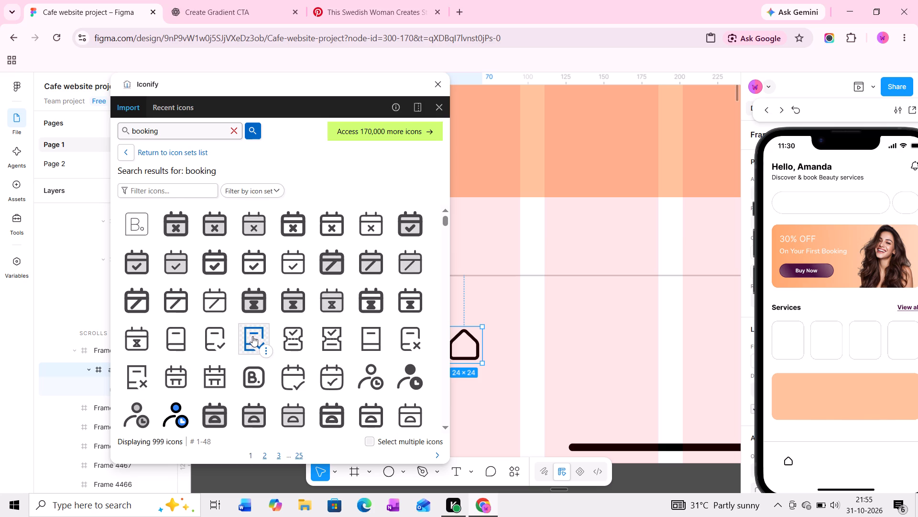
scroll(252, 333, "up", 1)
scroll(252, 333, "down", 1)
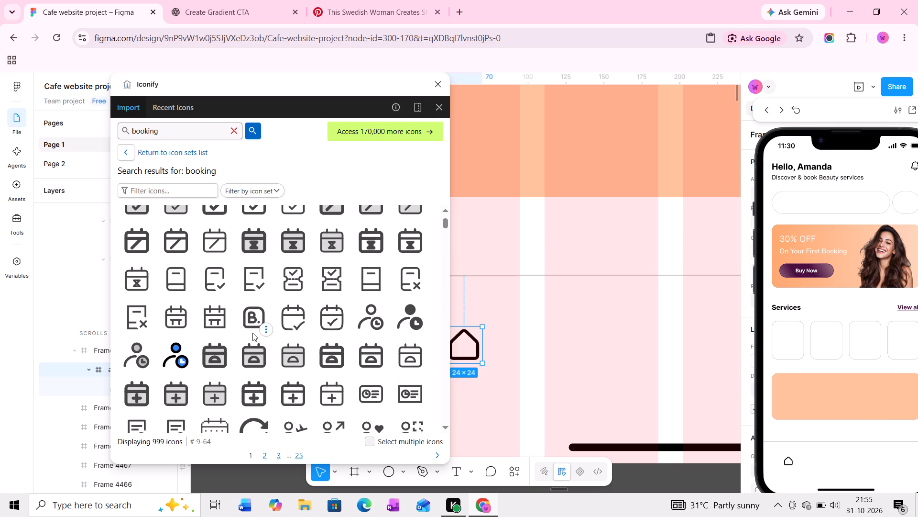
scroll(252, 333, "down", 1)
scroll(252, 333, "up", 2)
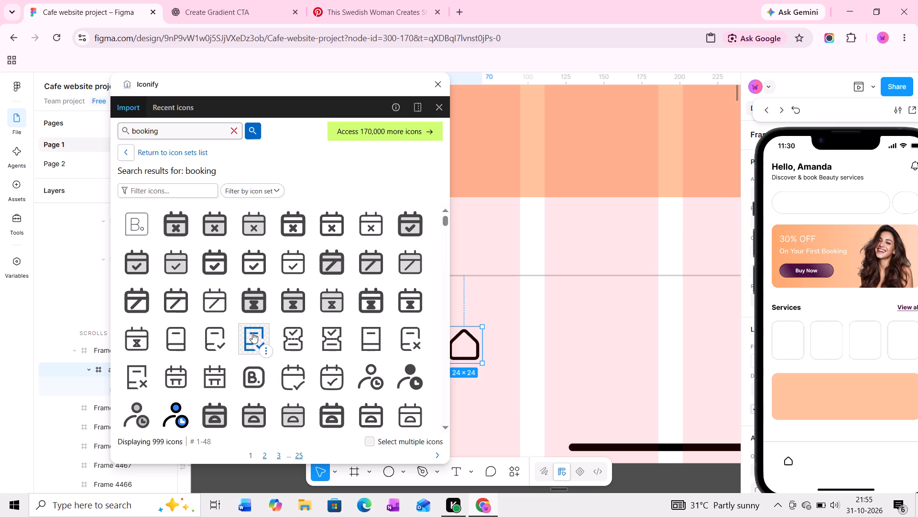
scroll(252, 333, "up", 2)
scroll(252, 333, "down", 3)
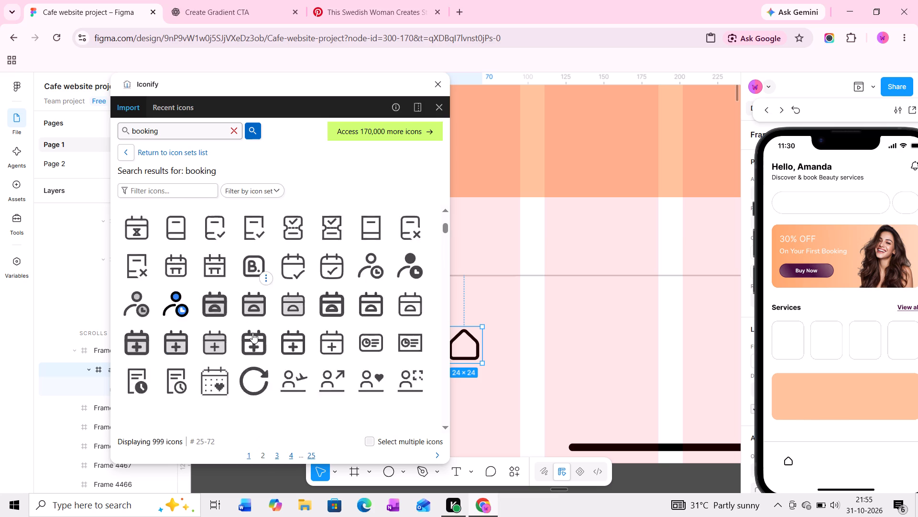
scroll(252, 333, "down", 1)
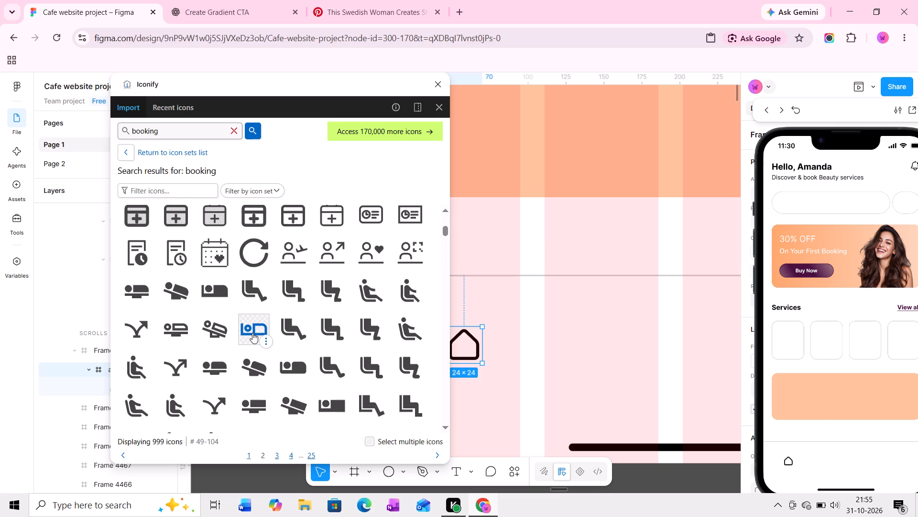
scroll(252, 333, "down", 3)
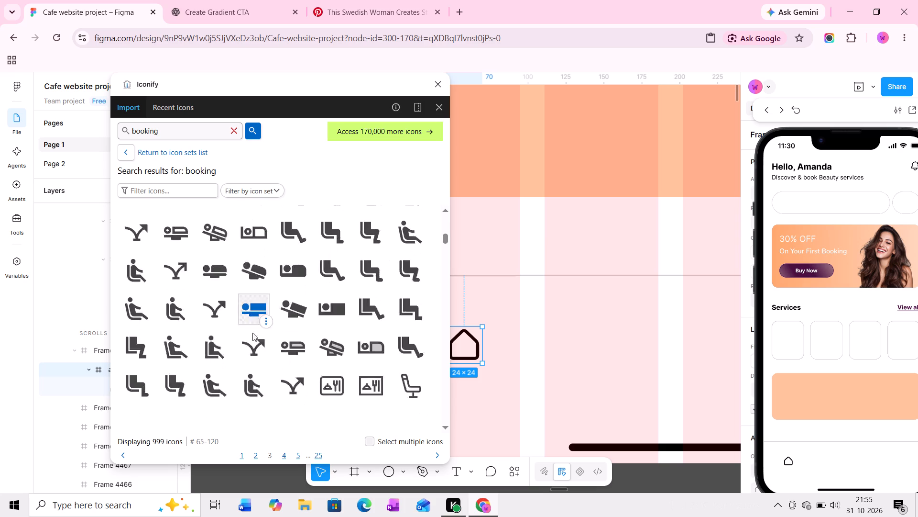
scroll(252, 333, "down", 5)
scroll(252, 333, "up", 19)
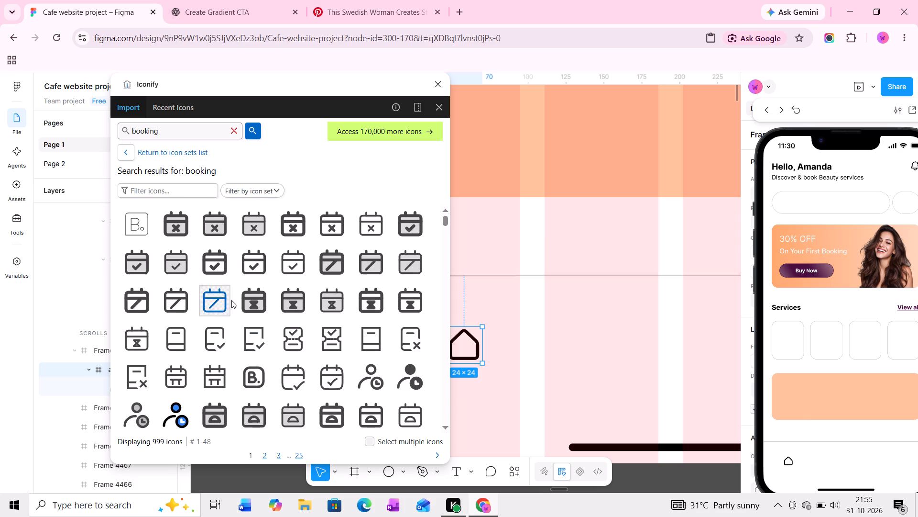
scroll(231, 300, "down", 2)
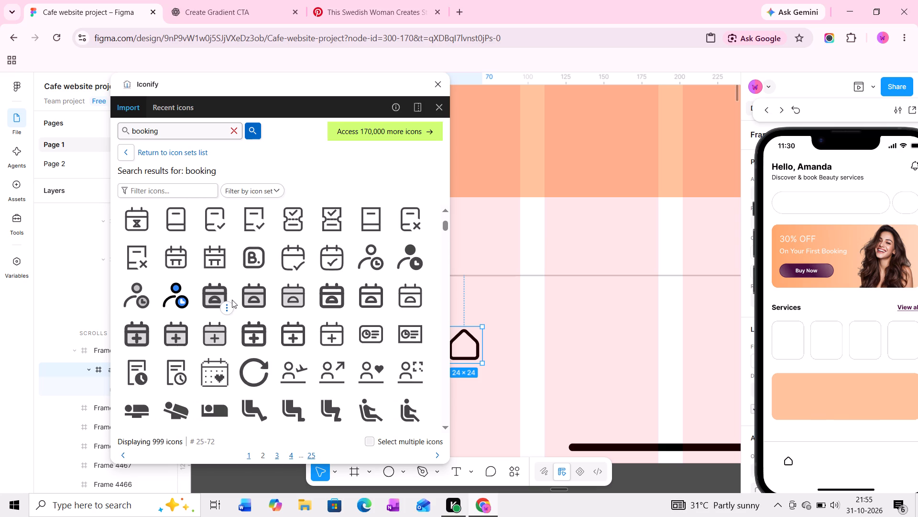
scroll(232, 300, "down", 2)
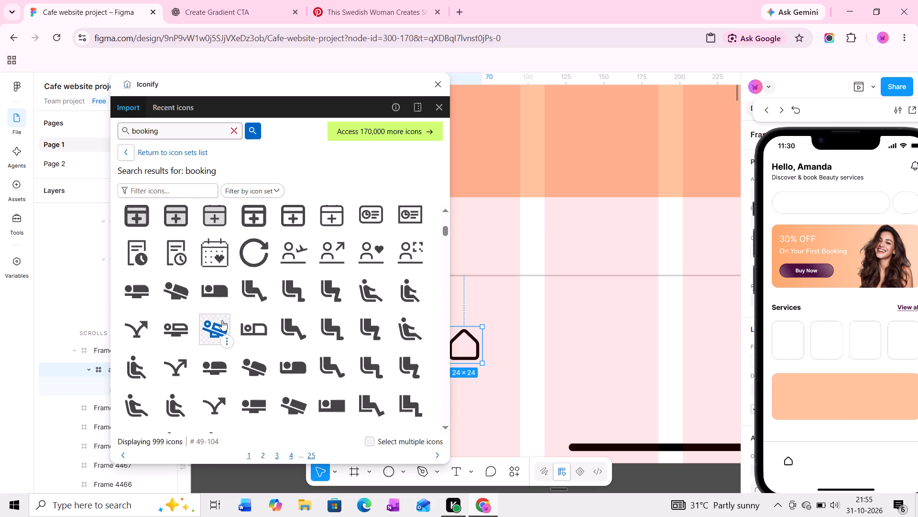
scroll(235, 322, "down", 8)
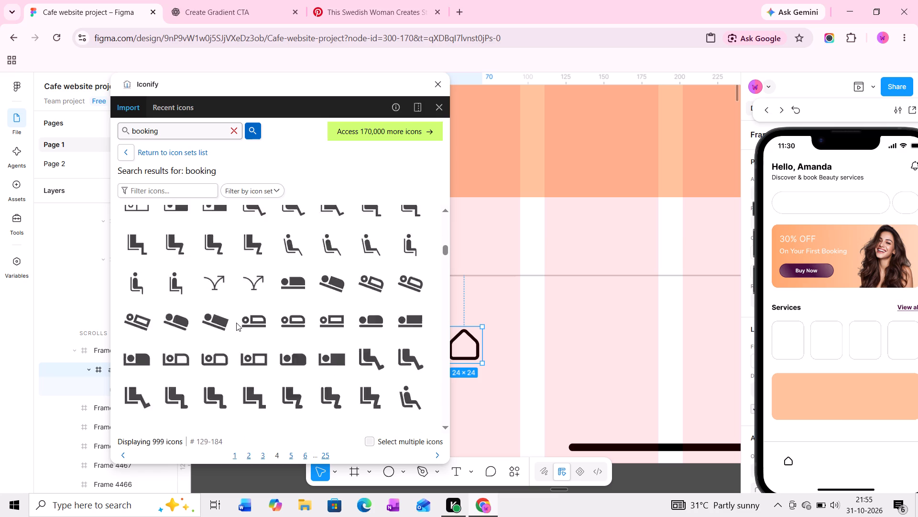
scroll(236, 323, "down", 6)
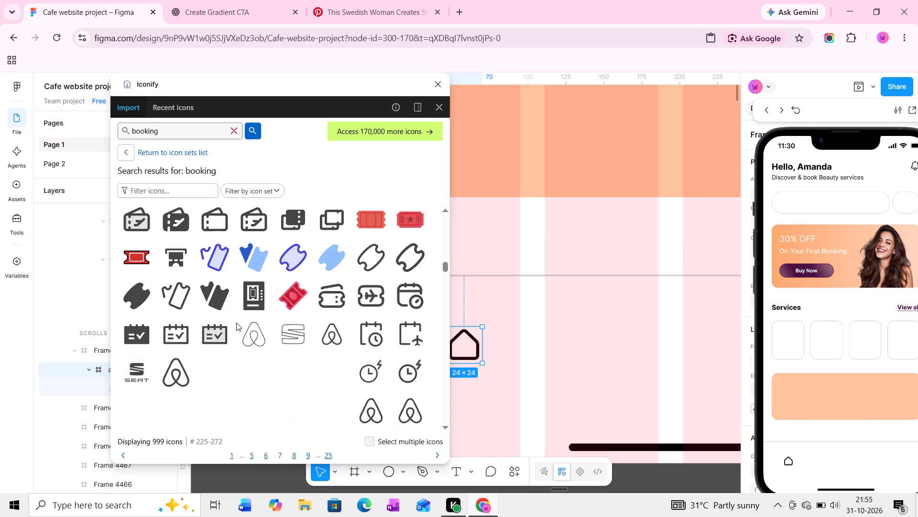
Search Iconify for "calender" and place the plain outline calendar icon (akar-icons:calendar) in the bottom navigation frame, near the second grid column's far edge.
left_click(231, 130)
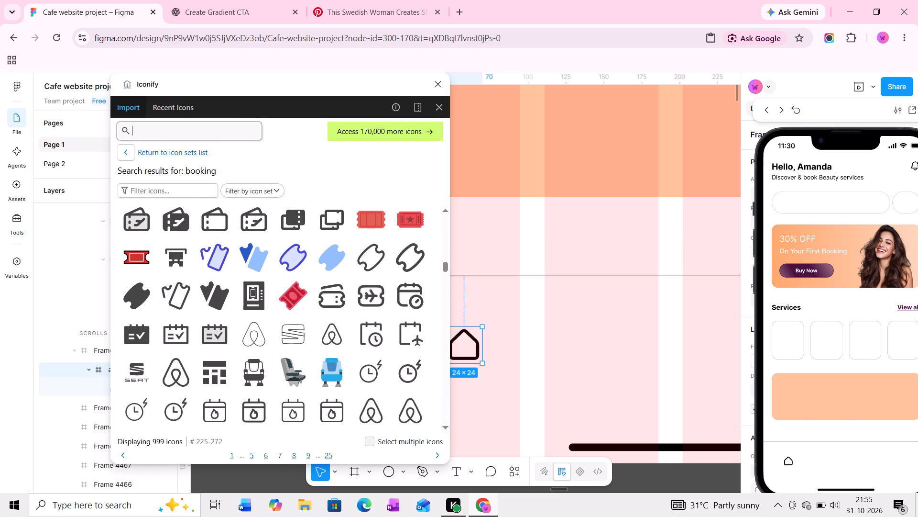
type("calender")
key("Return")
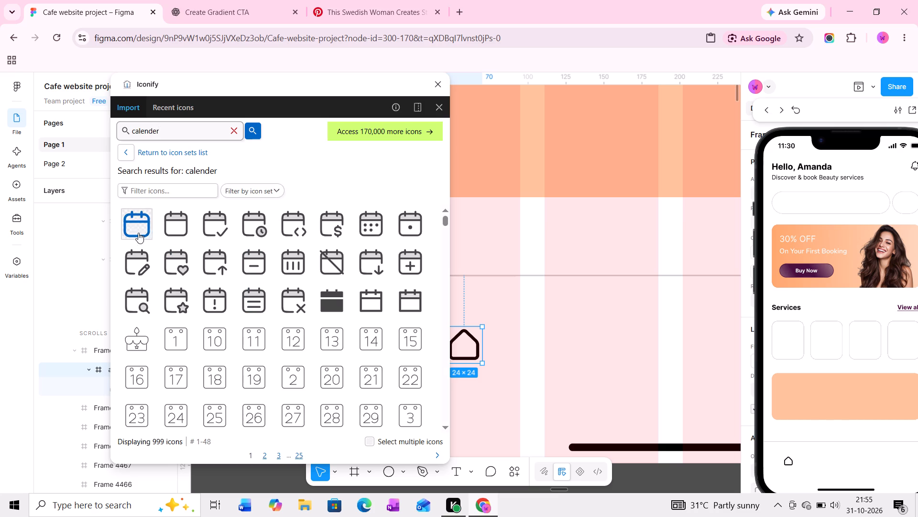
left_click_drag(137, 229, 653, 353)
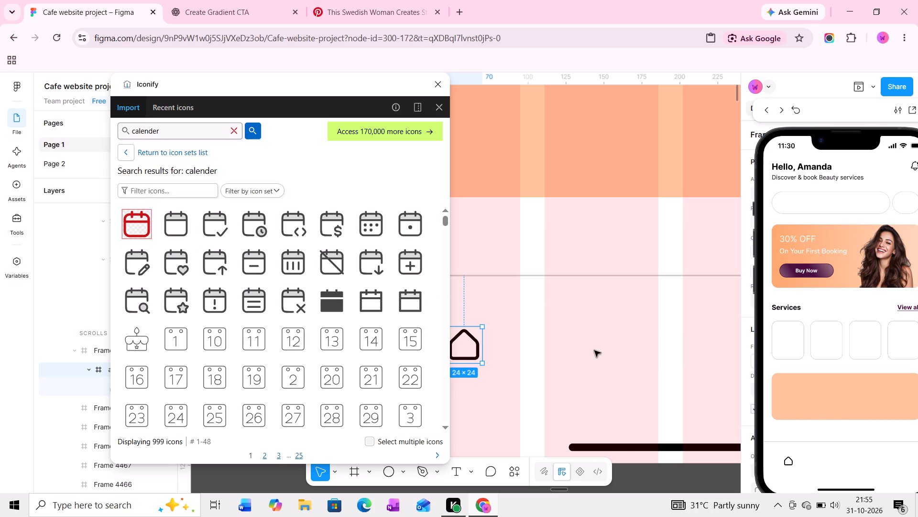
Replace the Iconify search for "calender" with a search for "profile", with the bottom navigation frame's empty far end in view.
left_click(233, 132)
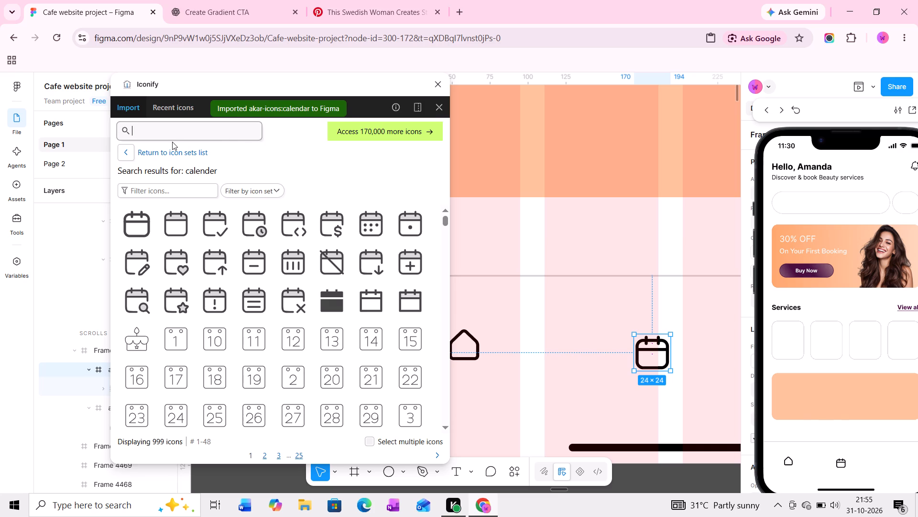
middle_click_drag(504, 256, 645, 257)
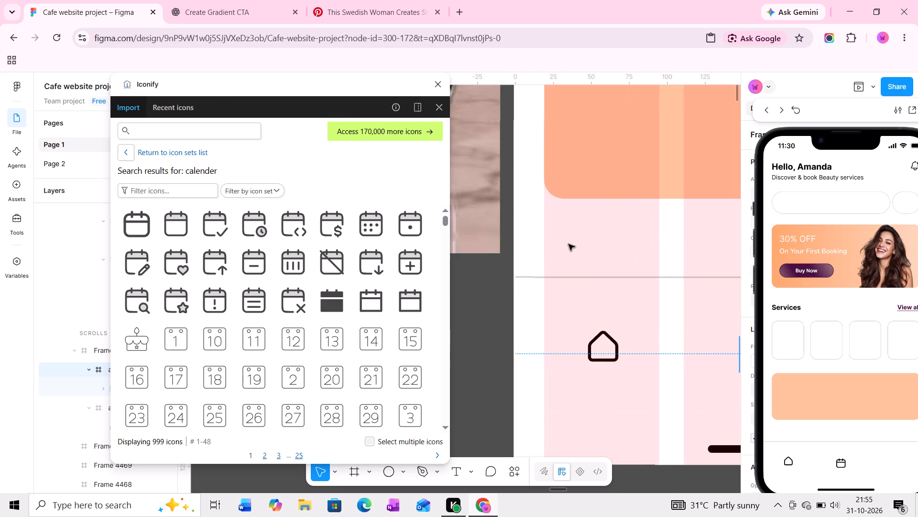
middle_click_drag(568, 244, 507, 306)
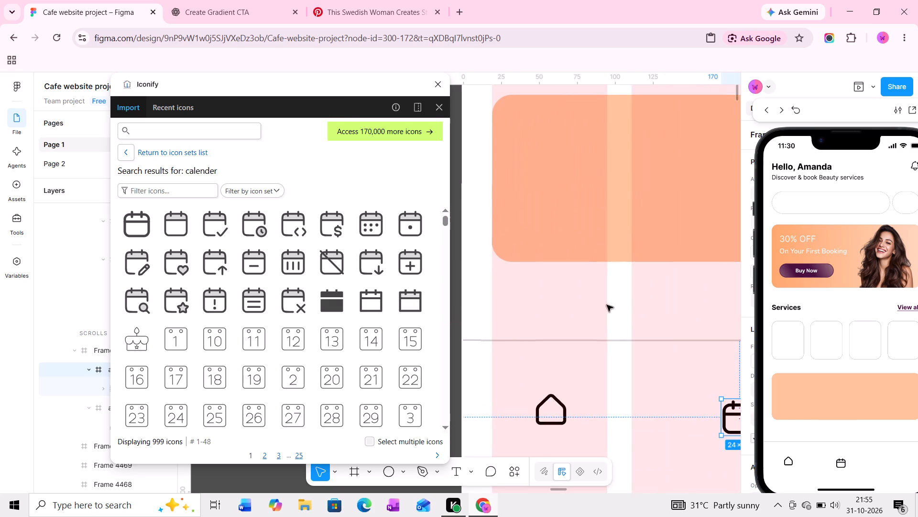
middle_click_drag(617, 298, 497, 236)
middle_click_drag(595, 267, 494, 240)
middle_click_drag(571, 249, 517, 236)
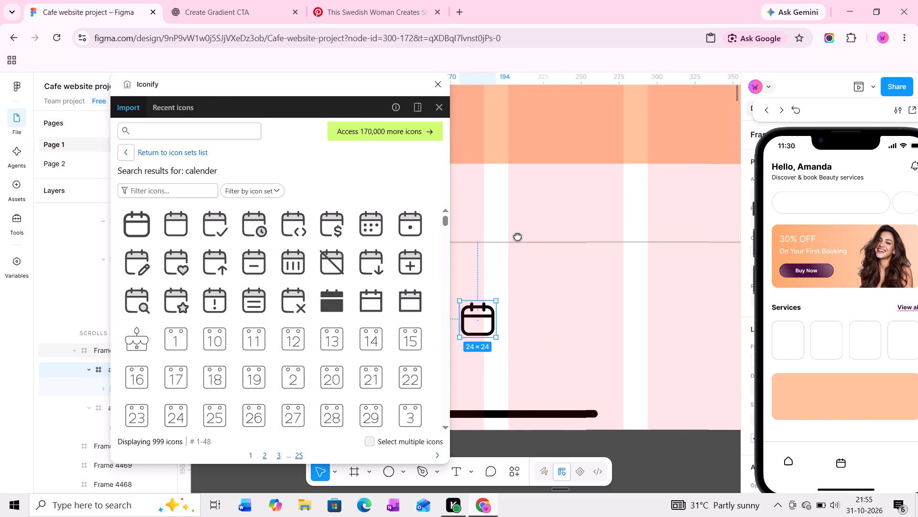
middle_click_drag(517, 236, 517, 236)
middle_click_drag(541, 213, 487, 243)
middle_click_drag(548, 243, 529, 240)
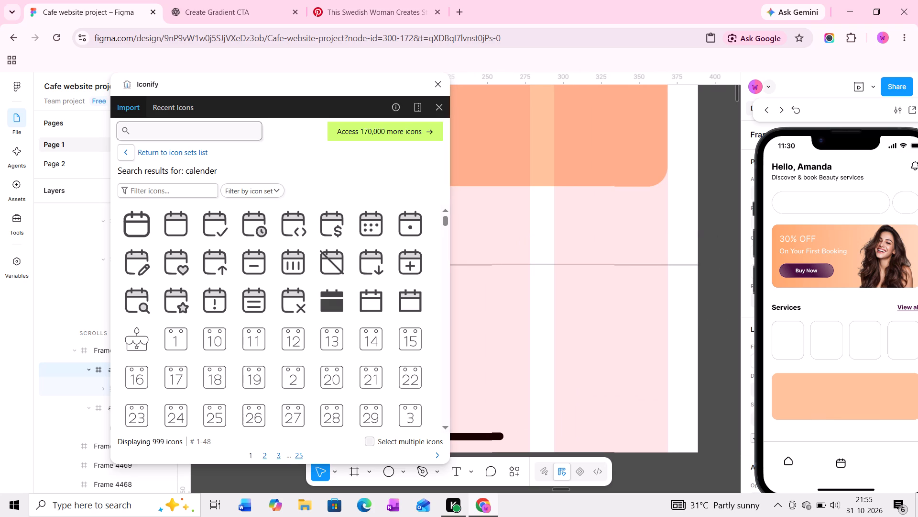
left_click(202, 131)
type("profiel")
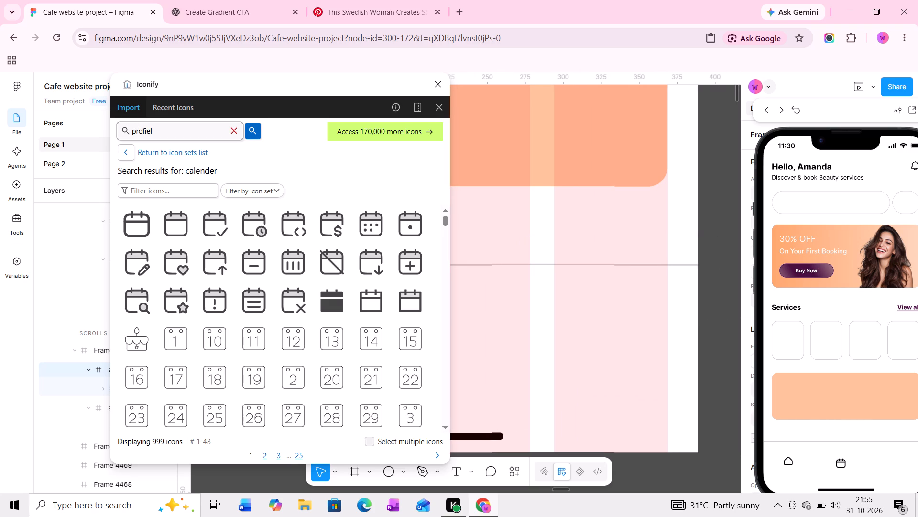
key("BackSpace")
key("BackSpace")
type("le")
key("Return")
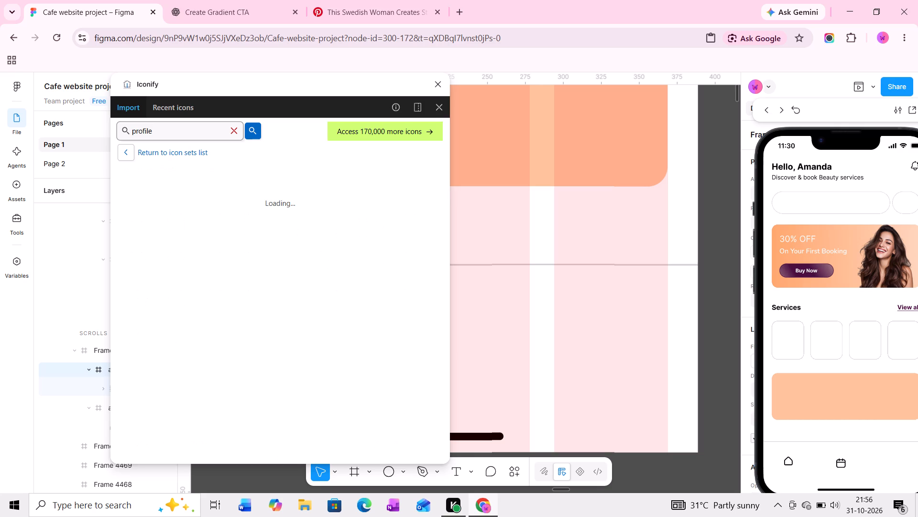
Look through the Iconify "profile" results for an outline person icon that suits the bottom navigation bar.
scroll(309, 266, "down", 1)
scroll(309, 266, "up", 1)
scroll(309, 266, "down", 1)
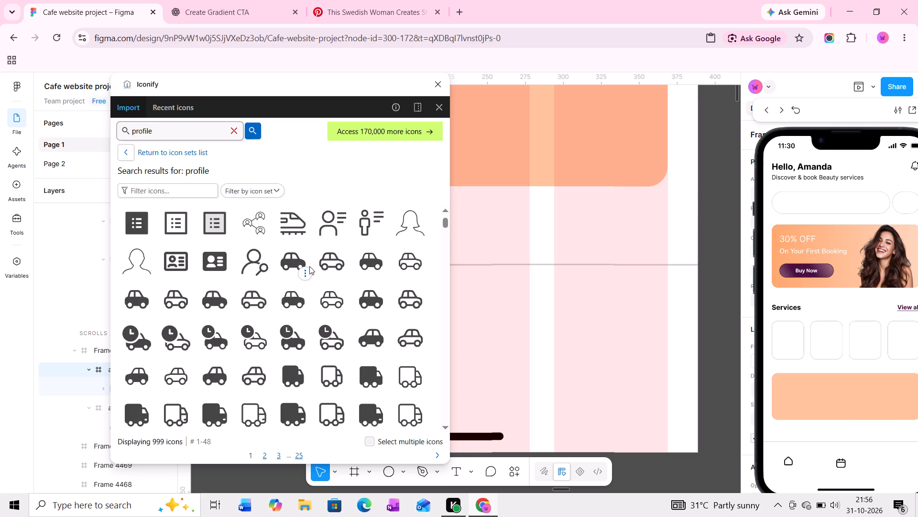
scroll(309, 267, "down", 1)
scroll(309, 267, "up", 2)
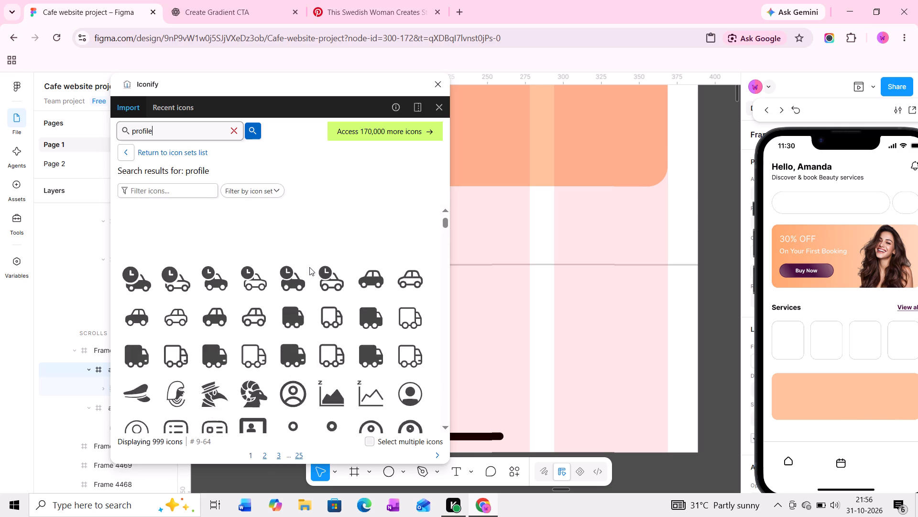
scroll(309, 267, "down", 4)
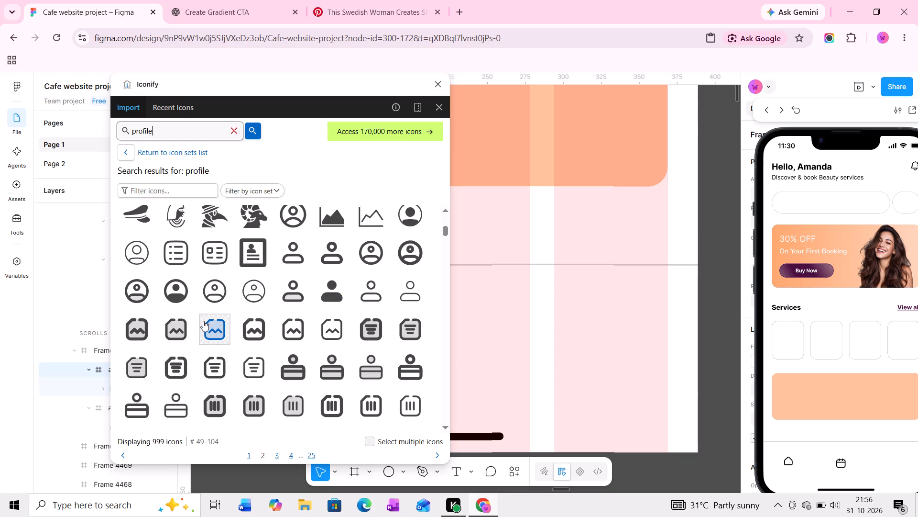
scroll(307, 326, "down", 1)
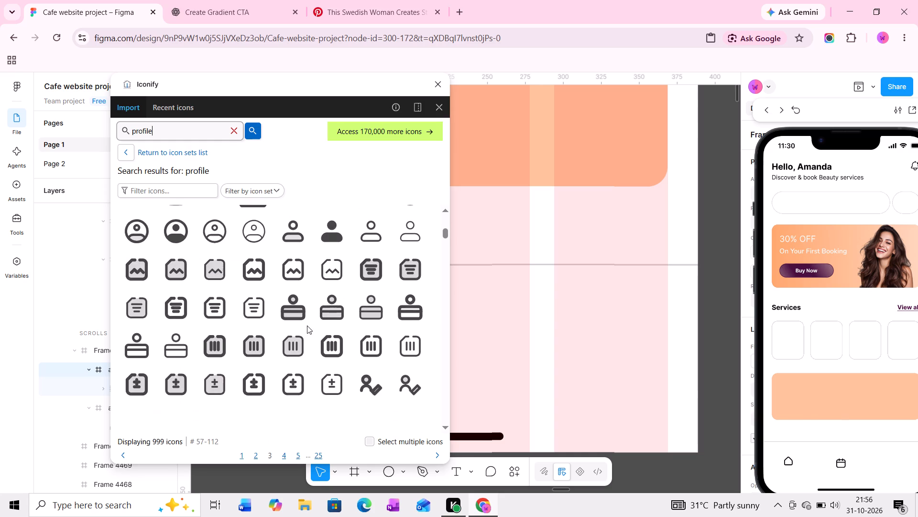
scroll(302, 340, "down", 3)
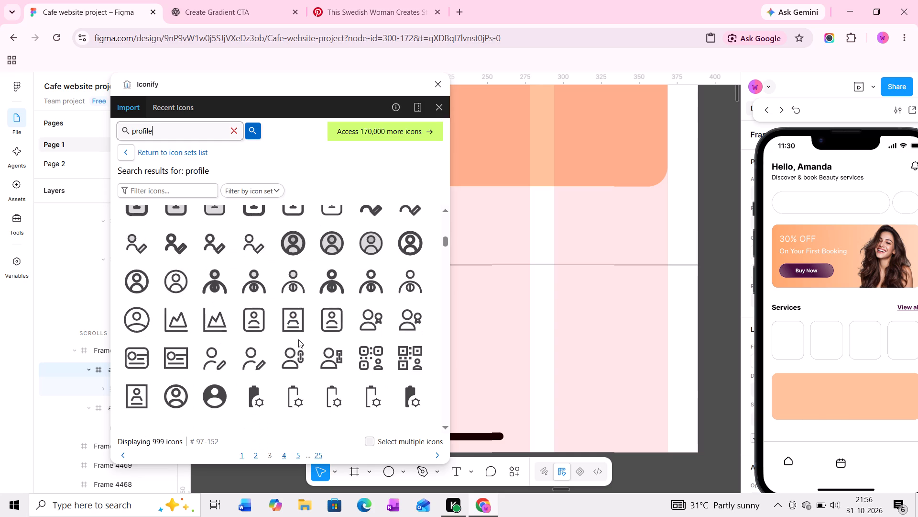
scroll(300, 317, "down", 3)
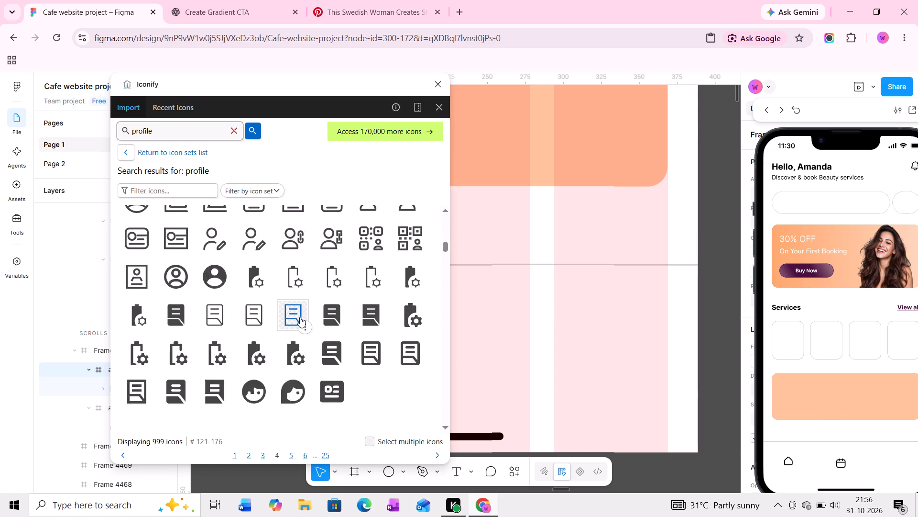
scroll(300, 317, "down", 3)
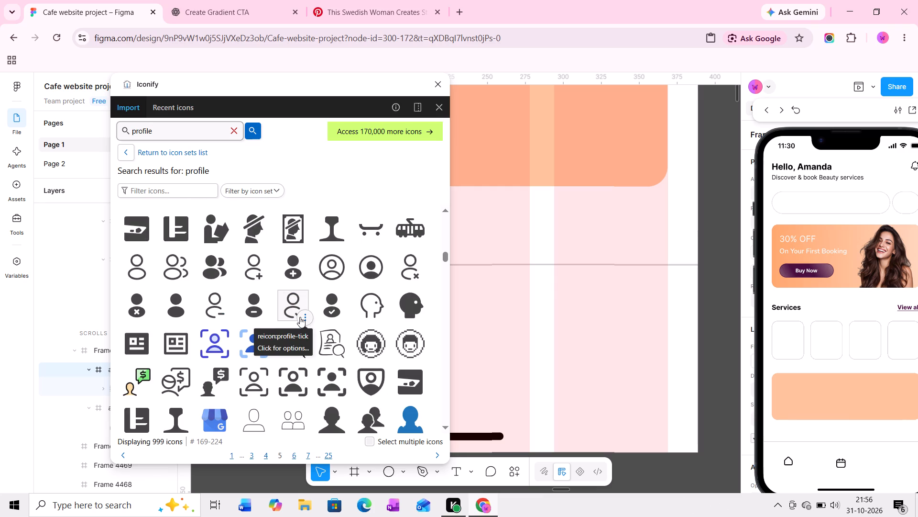
scroll(284, 319, "down", 4)
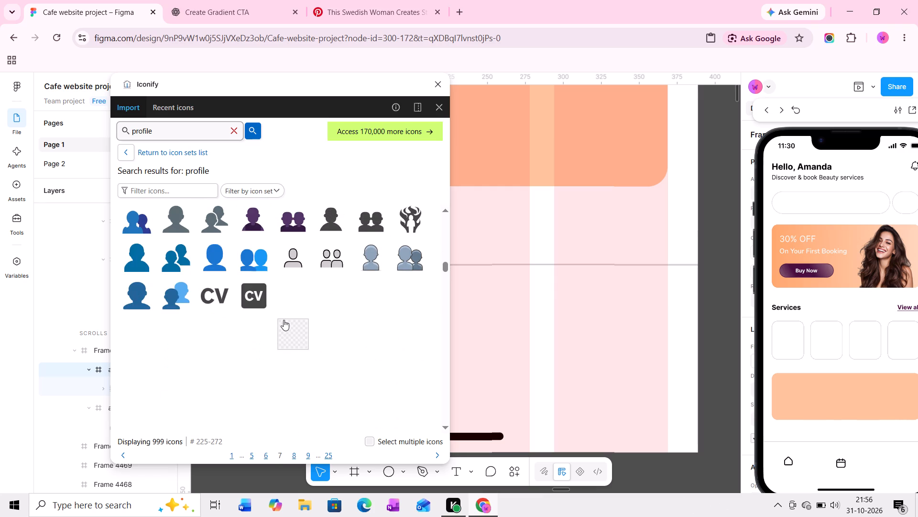
scroll(284, 320, "down", 2)
scroll(284, 320, "up", 1)
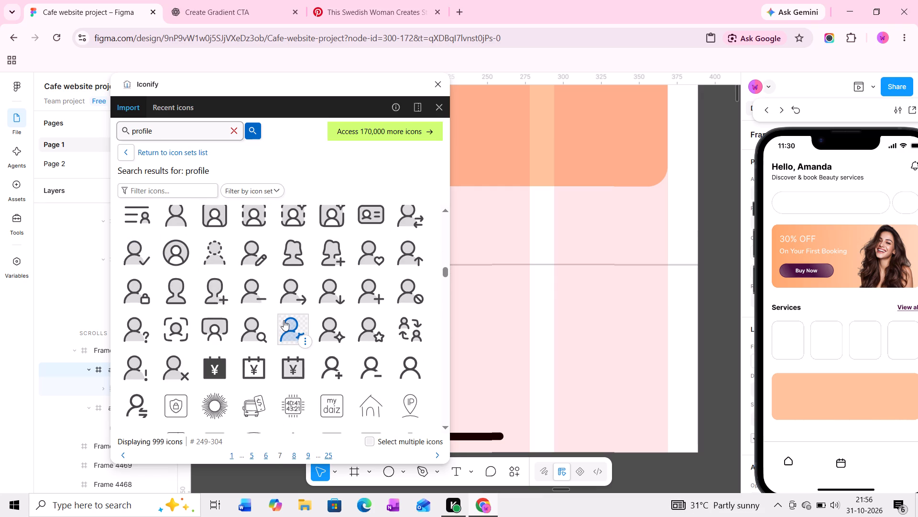
scroll(284, 320, "up", 6)
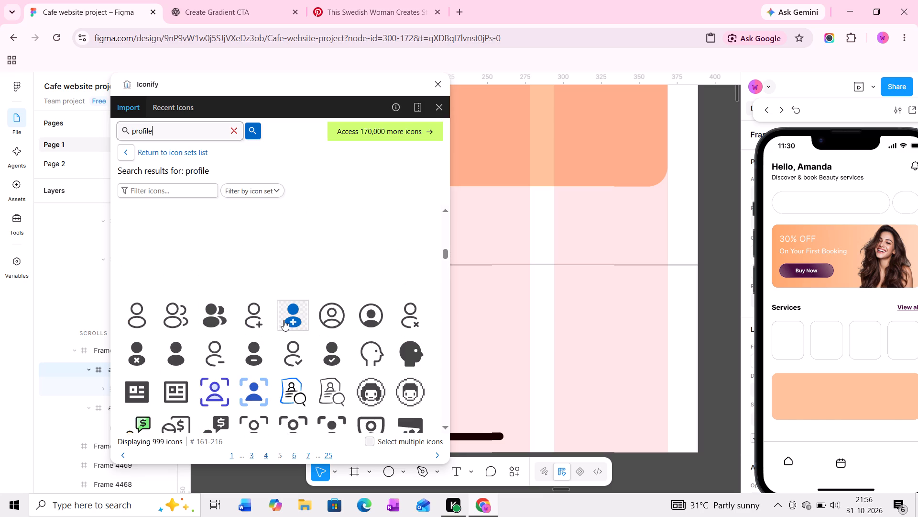
scroll(284, 320, "up", 3)
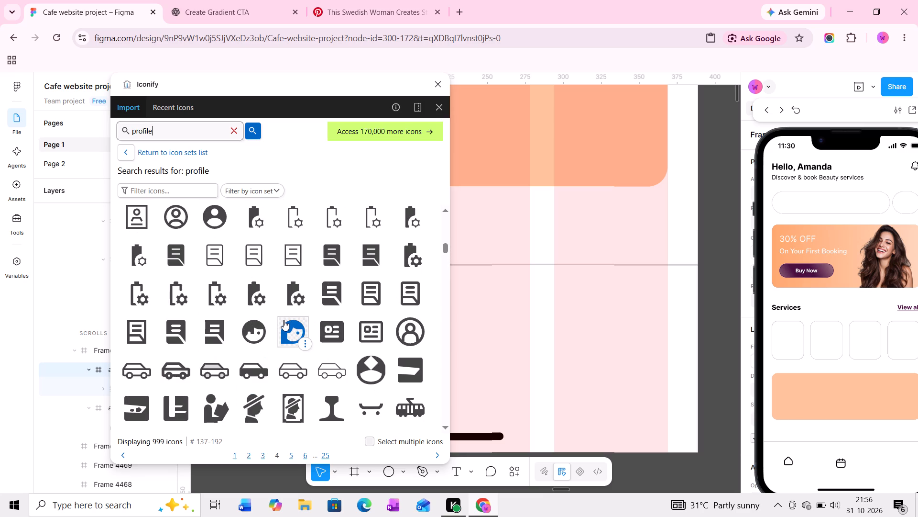
scroll(284, 320, "up", 4)
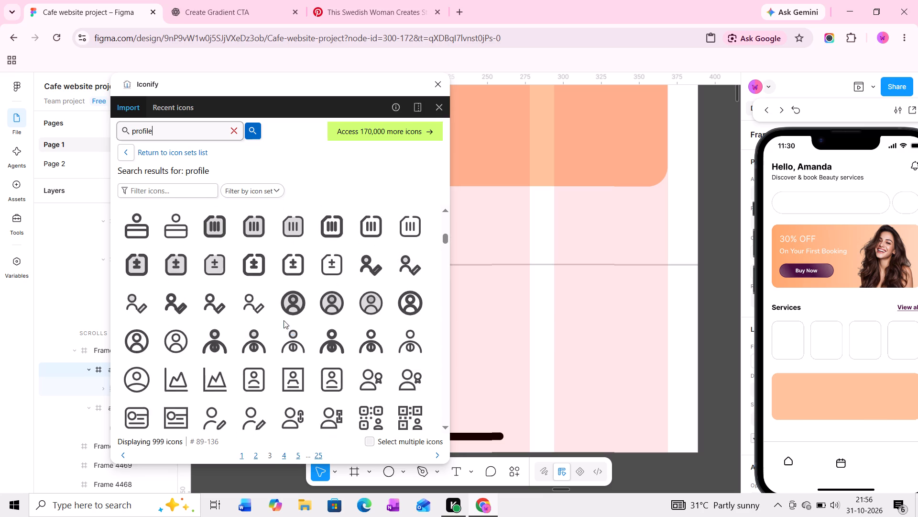
scroll(284, 320, "up", 2)
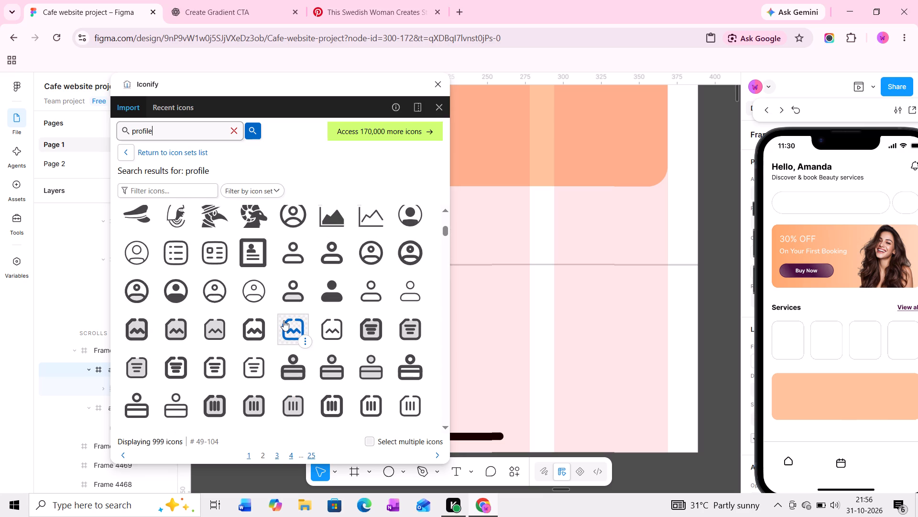
scroll(284, 320, "up", 1)
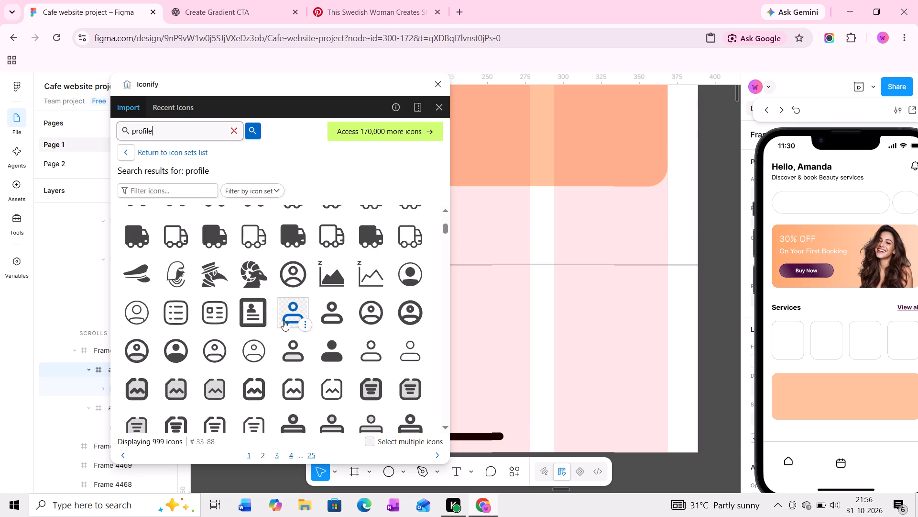
scroll(284, 320, "up", 4)
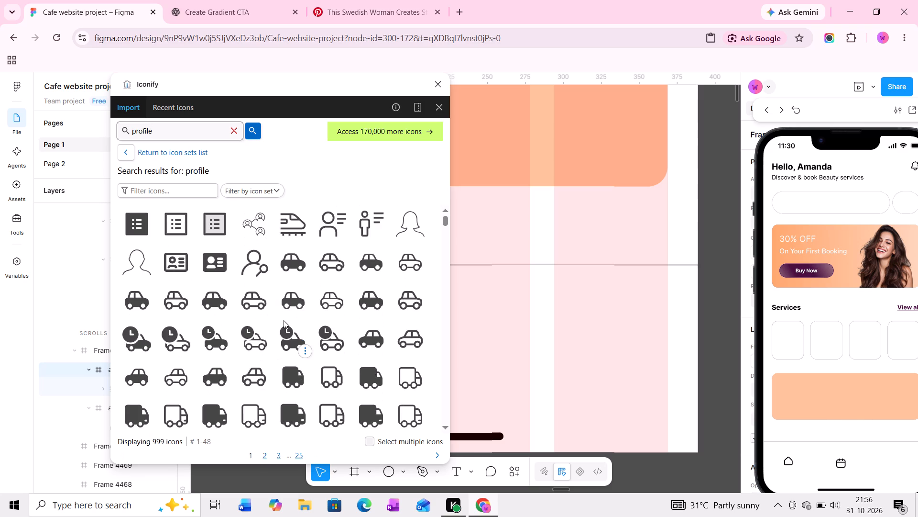
scroll(284, 320, "up", 2)
Go through the "profile" results again from the beginning, comparing the outline person icons.
scroll(284, 320, "down", 3)
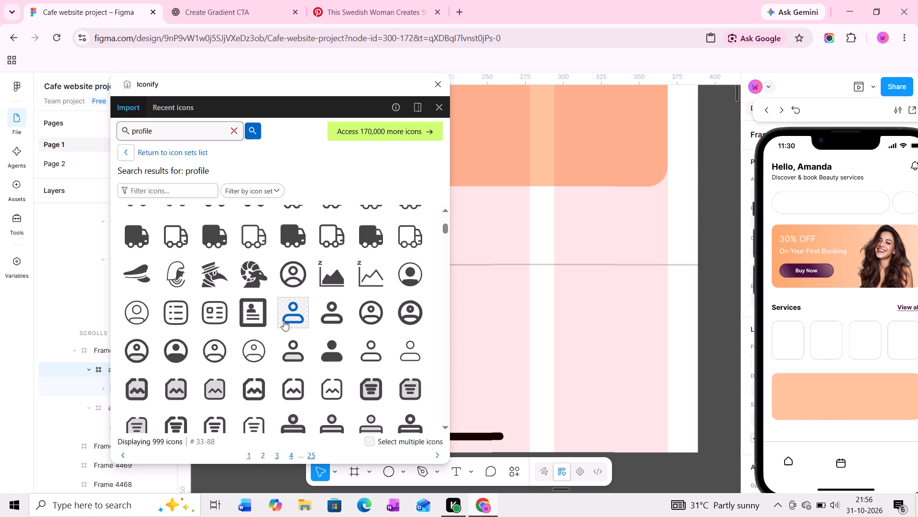
scroll(284, 320, "down", 1)
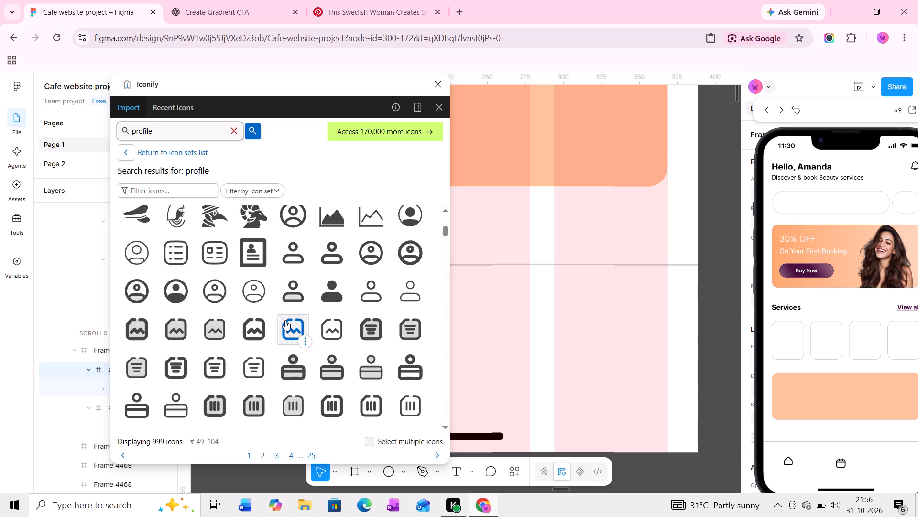
scroll(285, 320, "down", 1)
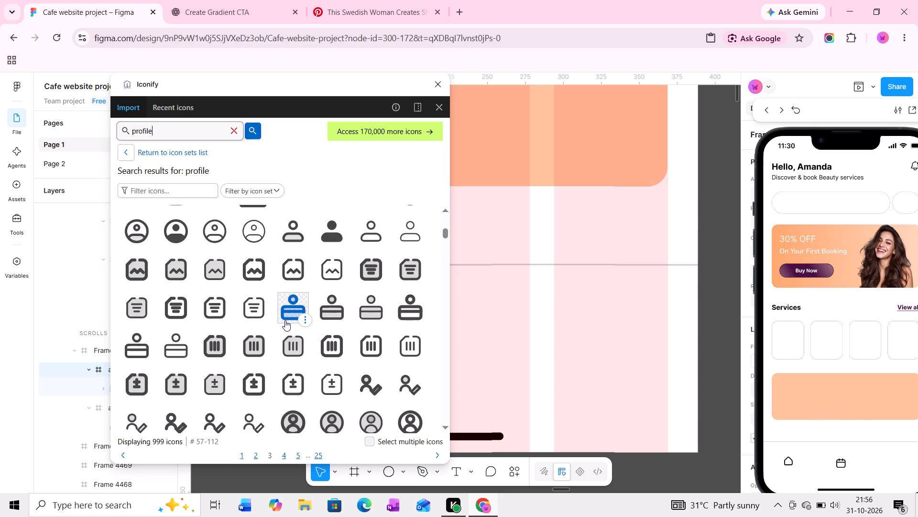
scroll(285, 320, "down", 3)
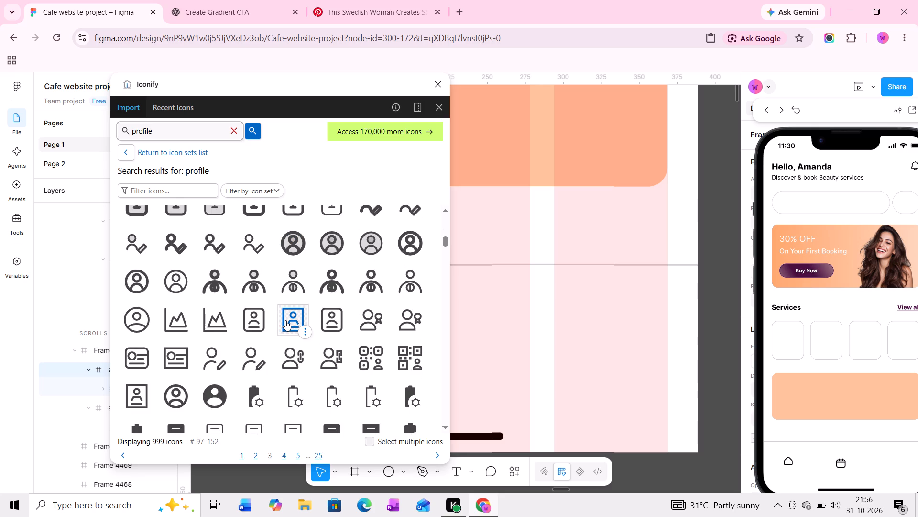
scroll(285, 320, "down", 2)
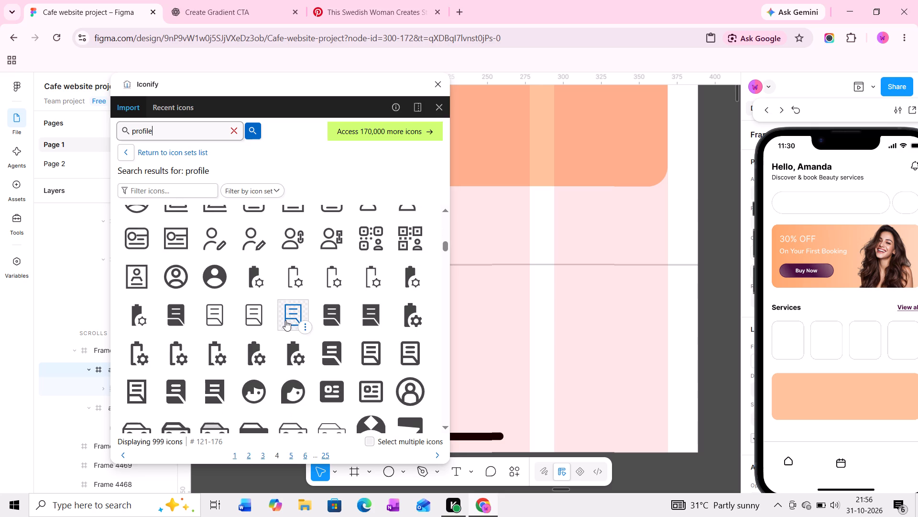
scroll(285, 320, "down", 4)
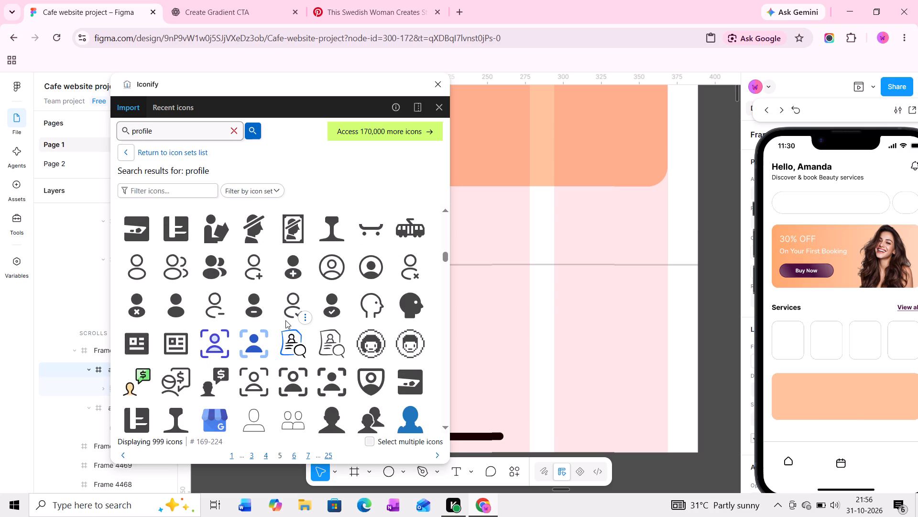
scroll(285, 320, "down", 5)
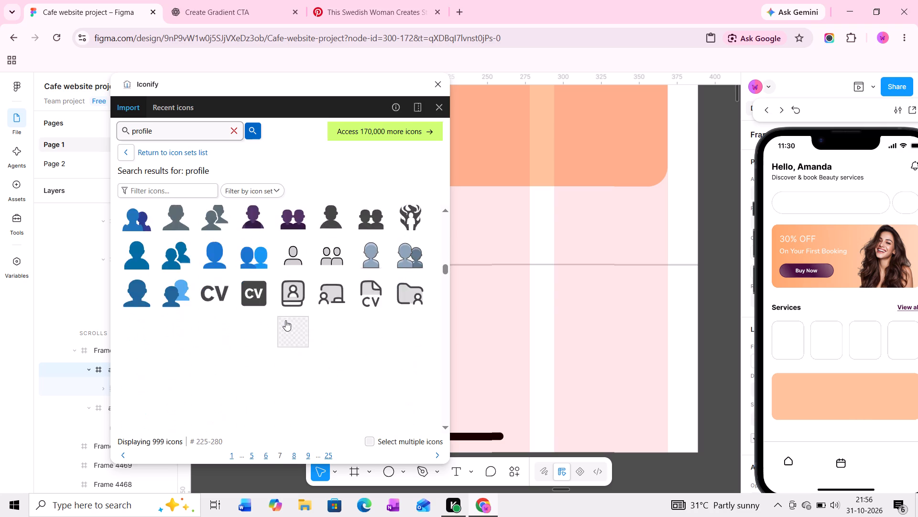
scroll(286, 302, "down", 4)
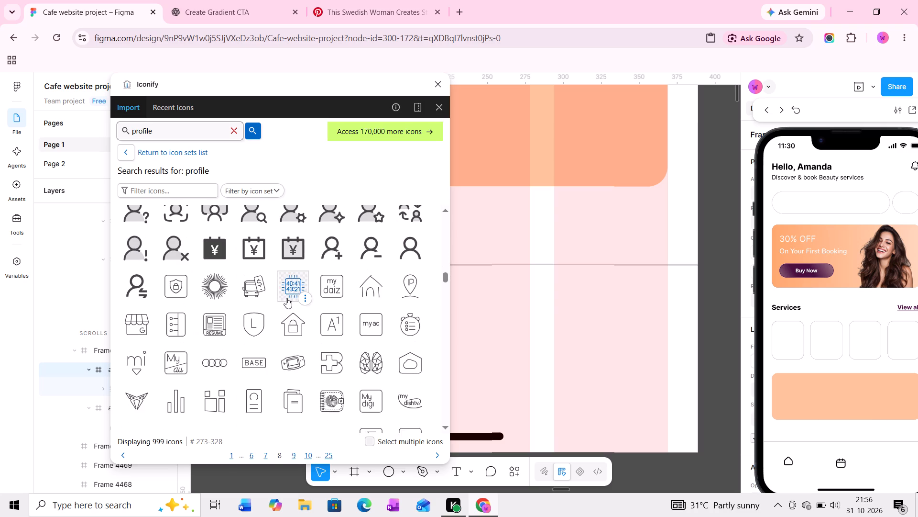
scroll(291, 304, "down", 1)
Place the bold outline person icon with a rounded body from the "profile" results in the bottom navigation frame, within the fourth grid column.
scroll(291, 307, "up", 12)
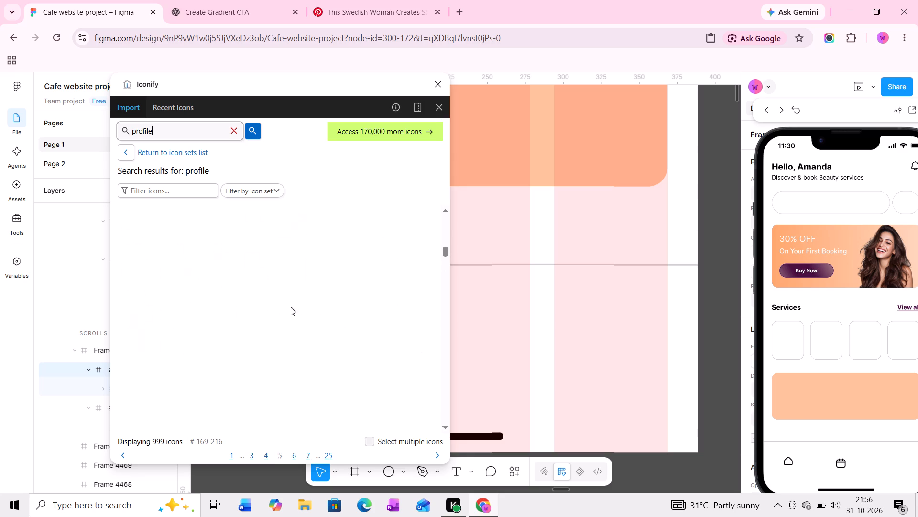
scroll(291, 307, "up", 5)
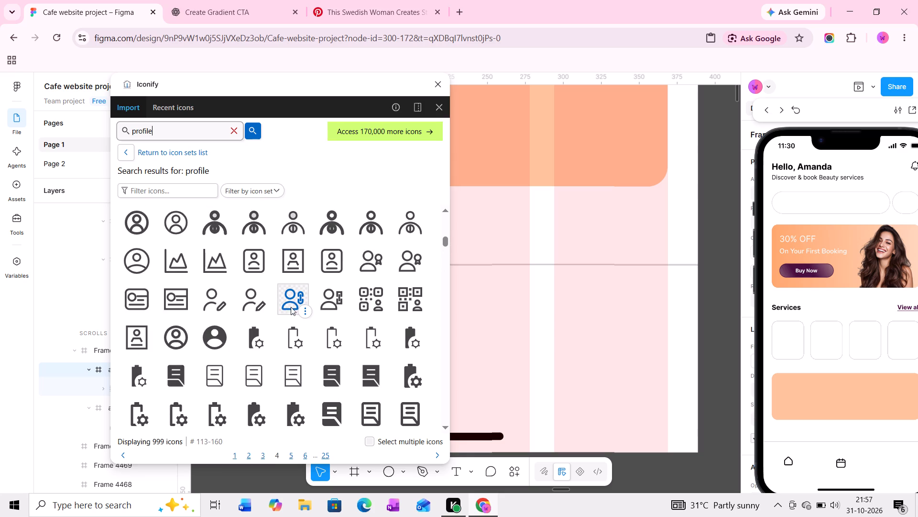
scroll(291, 307, "up", 4)
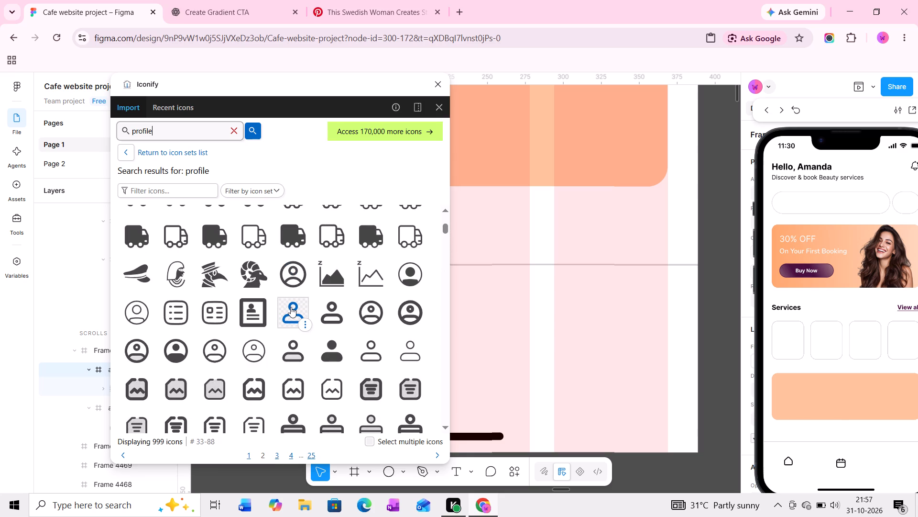
left_click_drag(325, 304, 650, 316)
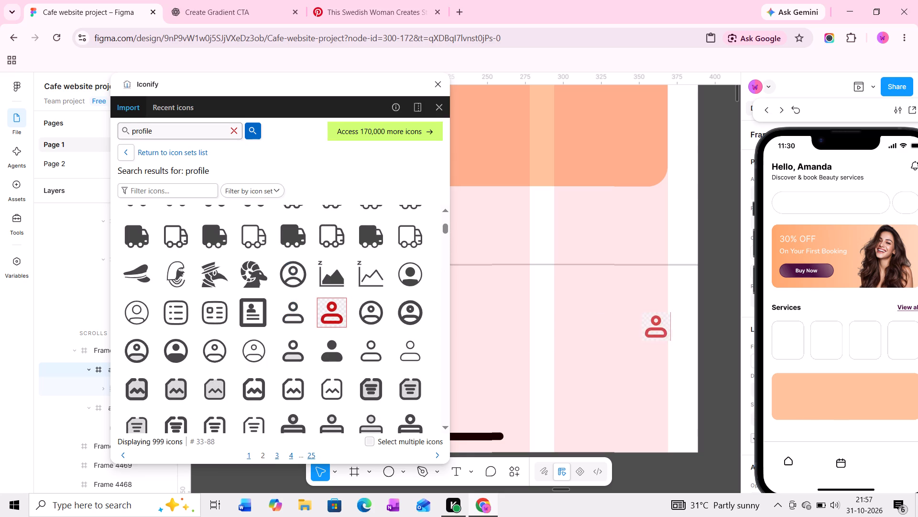
left_click_drag(650, 316, 612, 326)
Replace the bold person icon in the bottom navigation frame with the regular-weight outline person icon from the "profile" results.
left_click_drag(294, 319, 553, 339)
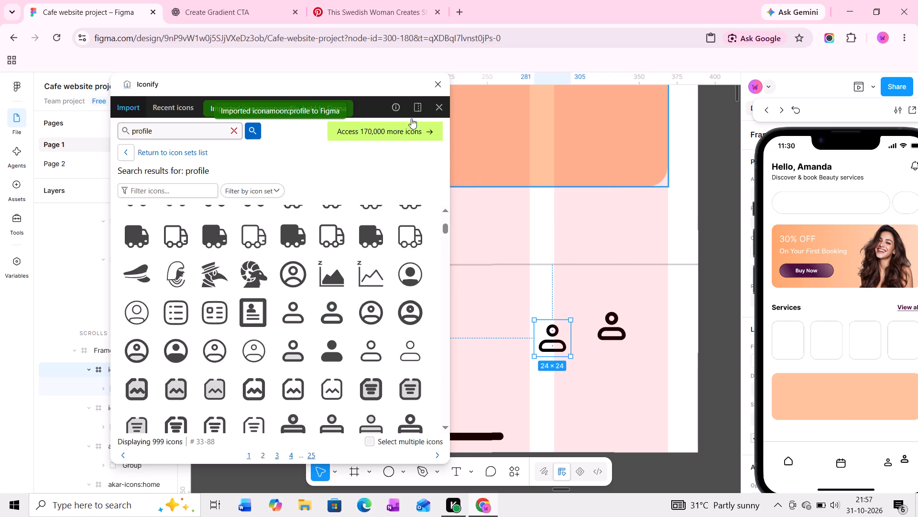
left_click(434, 81)
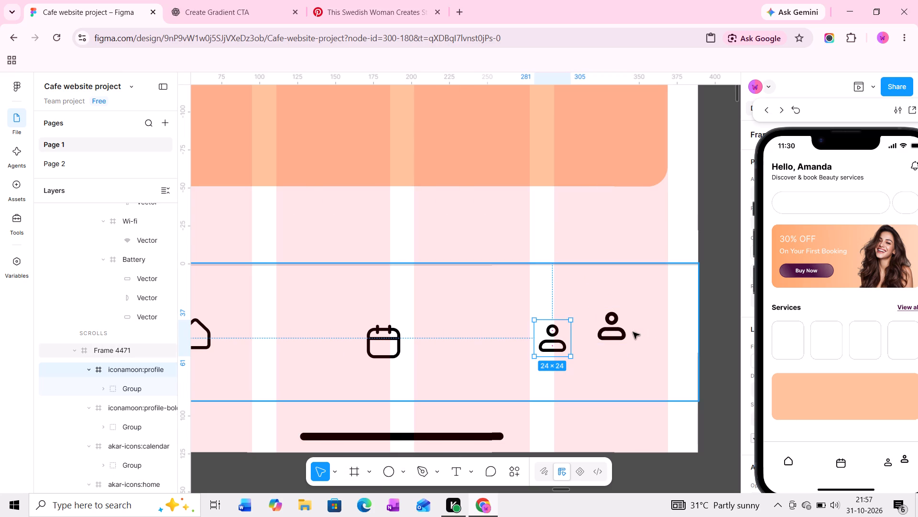
left_click(617, 329)
key("Delete")
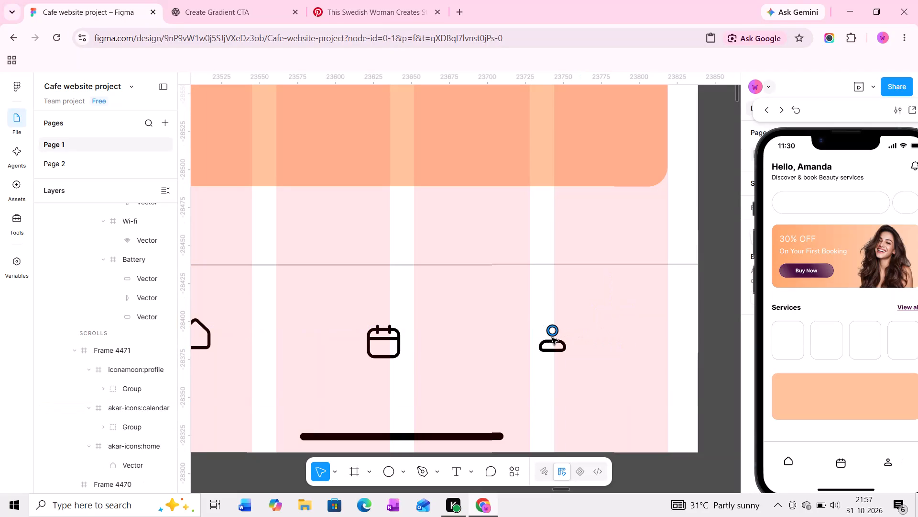
Combine the home, calendar and profile icons in the bottom navigation frame into one horizontal auto layout row.
left_click(552, 338, "ctrl")
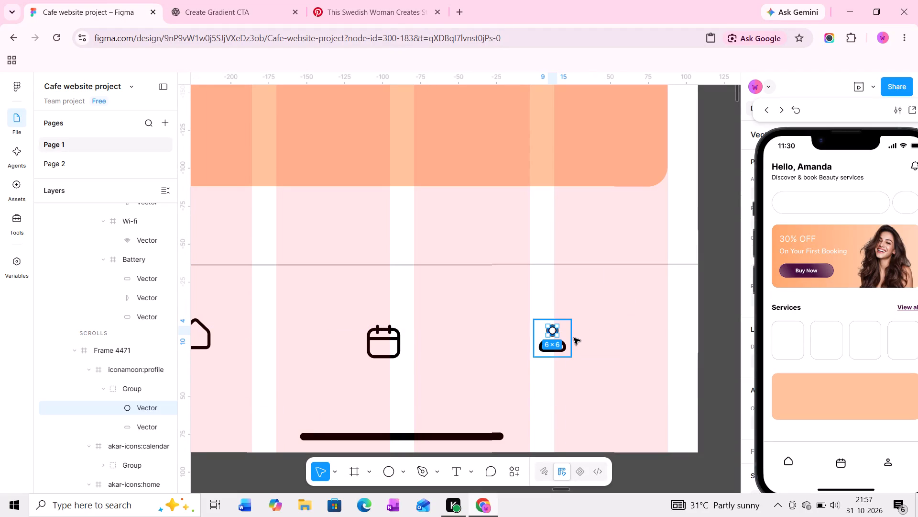
left_click(567, 337)
left_click(393, 339, "shift")
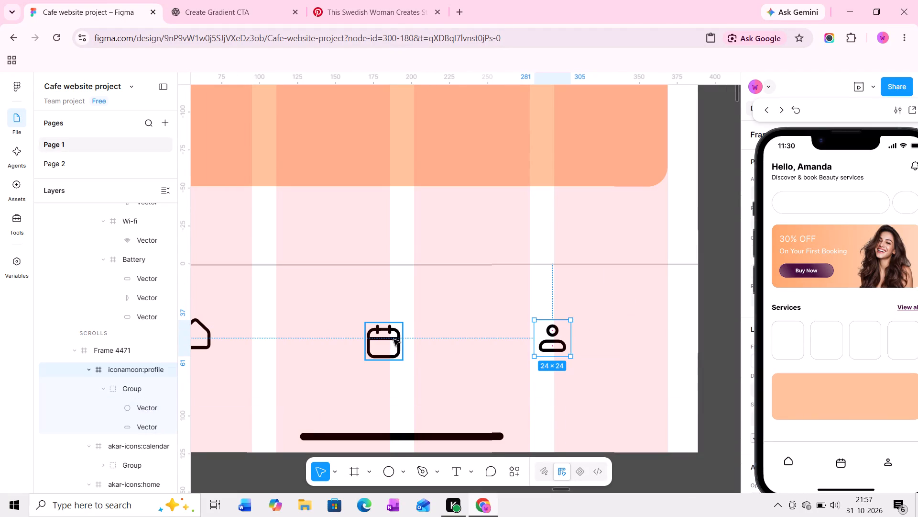
middle_click_drag(416, 337, 571, 335)
left_click(360, 335, "shift")
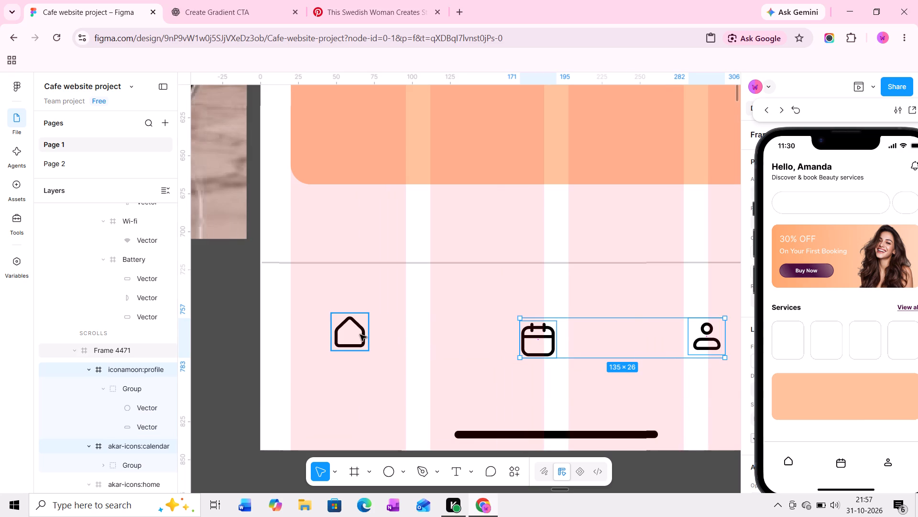
scroll(478, 333, "down", 3, "ctrl")
middle_click_drag(525, 325, 411, 332)
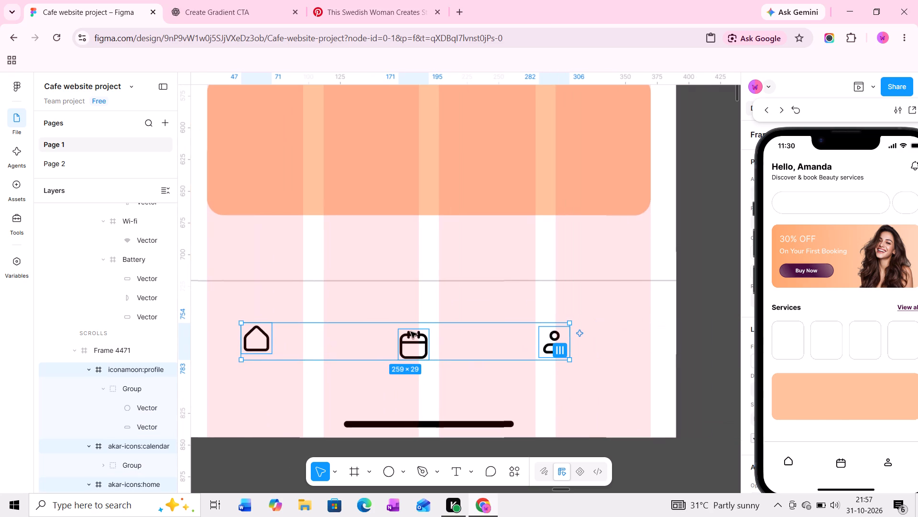
key("shift+a")
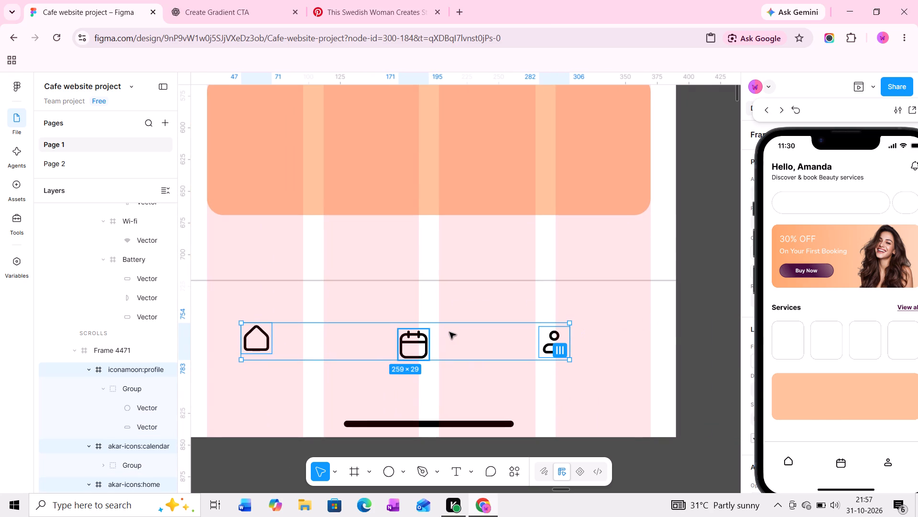
left_click(491, 337)
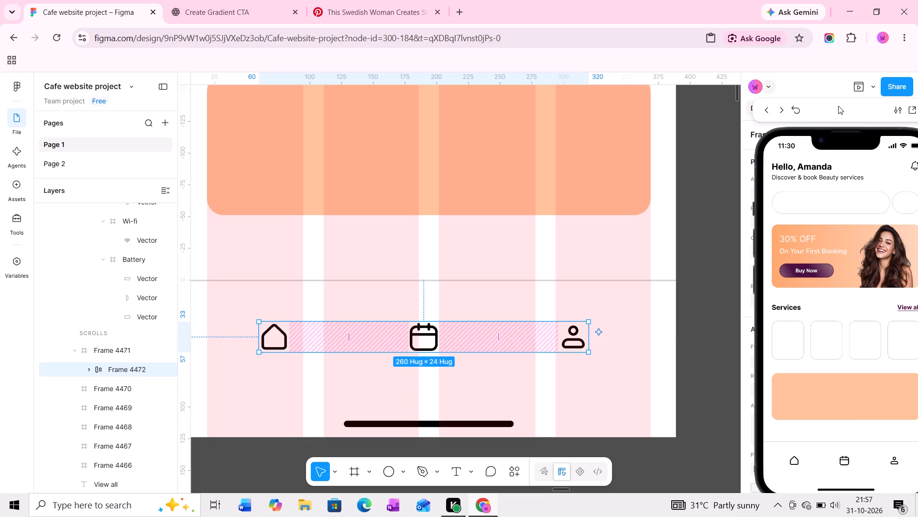
Move the floating prototype preview clear of the design settings and set the icon row's auto layout gap to 124.
left_click_drag(838, 106, 120, 71)
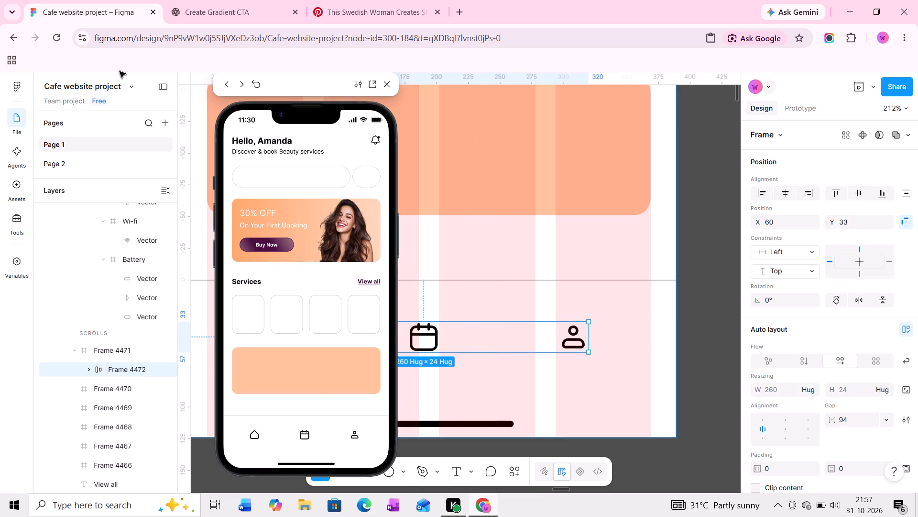
left_click_drag(120, 71, 101, 70)
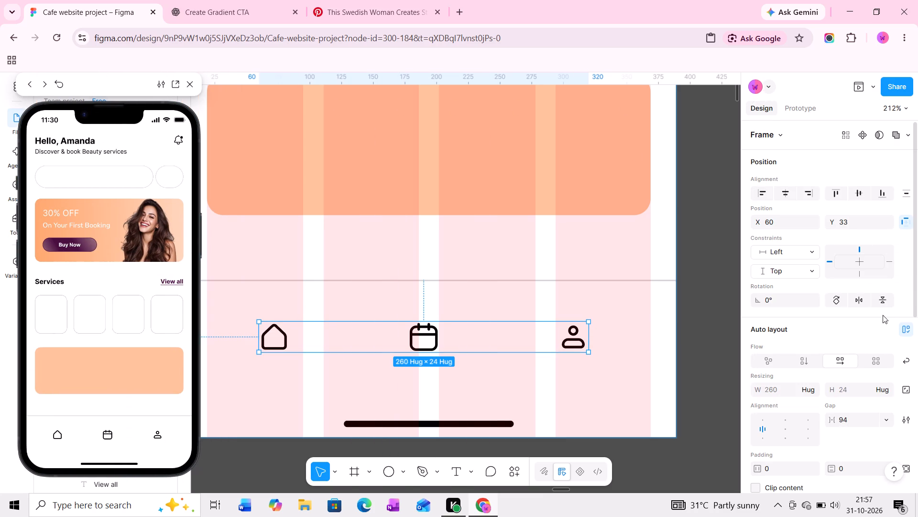
scroll(844, 329, "down", 1)
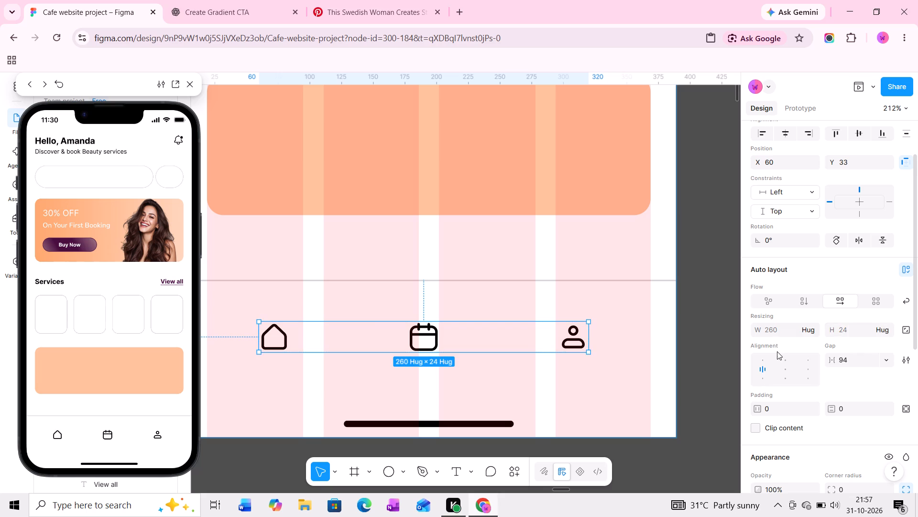
scroll(803, 408, "down", 3)
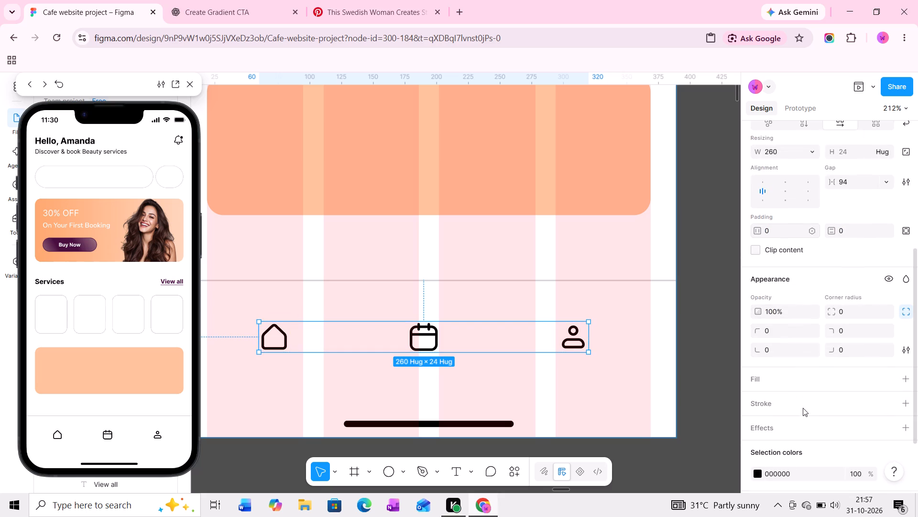
scroll(809, 401, "down", 3)
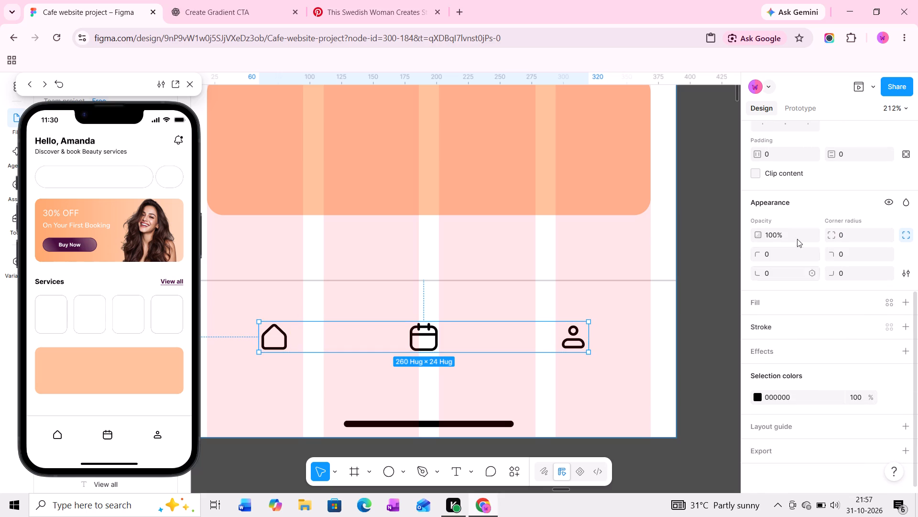
scroll(810, 247, "up", 2)
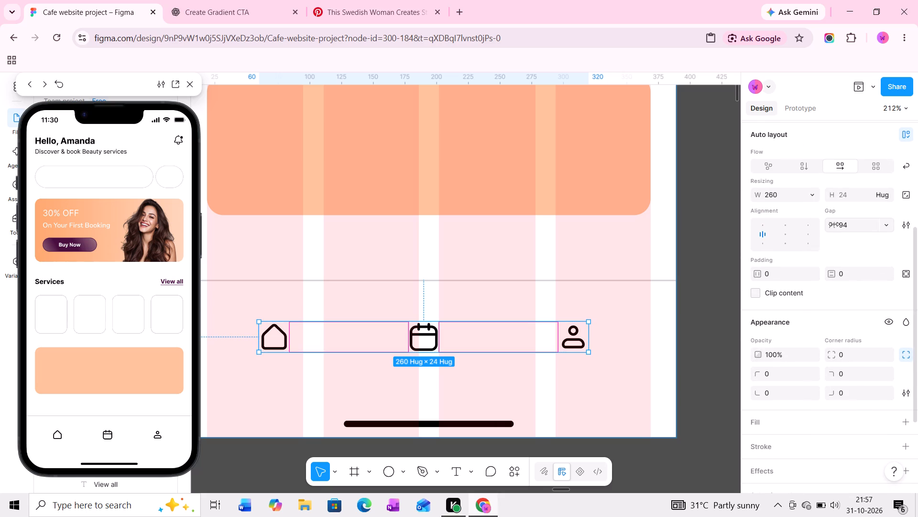
left_click_drag(834, 224, 537, 283)
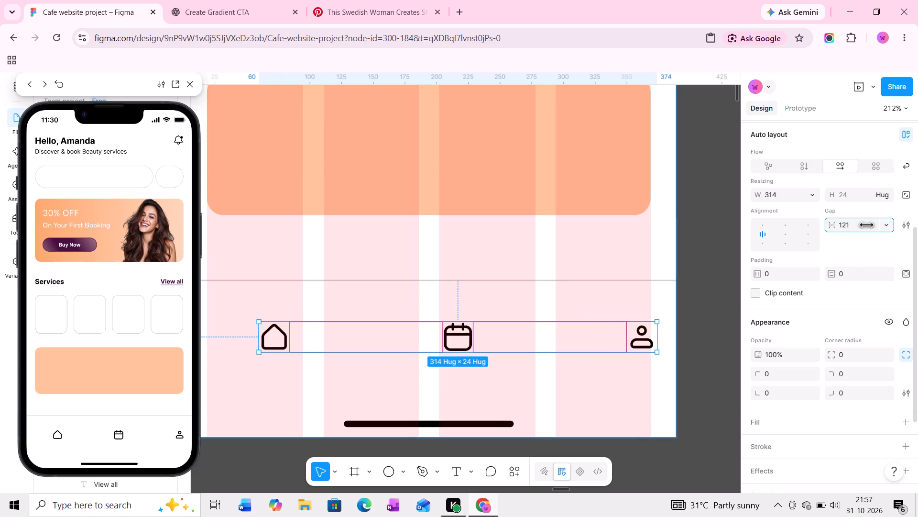
left_click_drag(537, 283, 540, 283)
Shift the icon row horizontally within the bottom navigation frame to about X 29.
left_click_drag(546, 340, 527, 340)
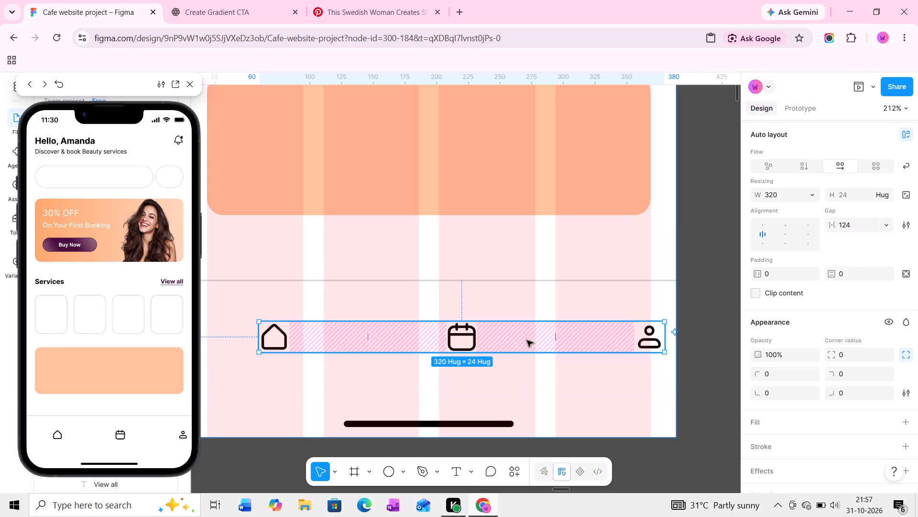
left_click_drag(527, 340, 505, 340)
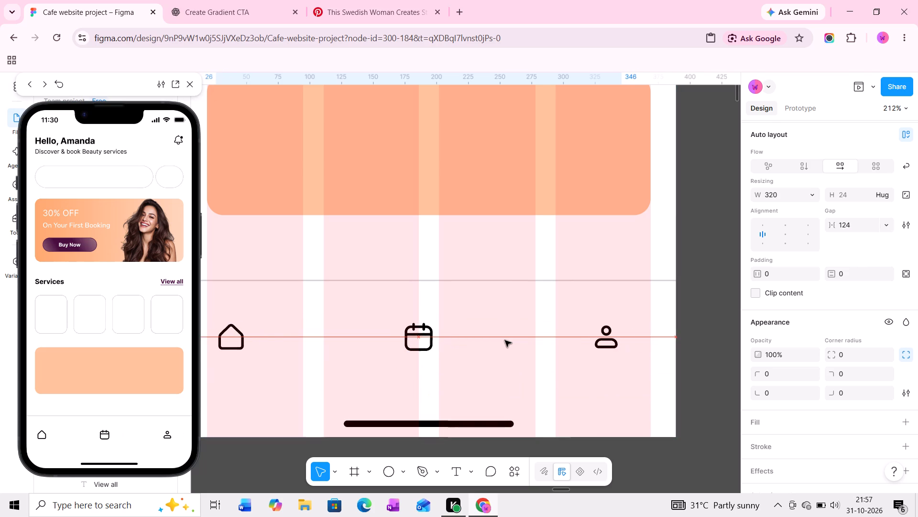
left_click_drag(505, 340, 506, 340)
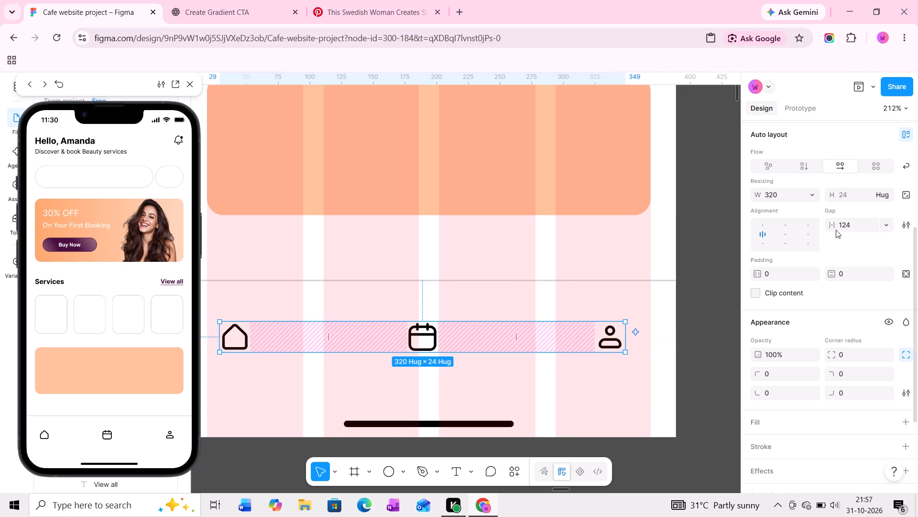
Reduce the icon row's auto layout gap to 112.
left_click_drag(817, 225, 782, 226)
left_click_drag(836, 225, 417, 283)
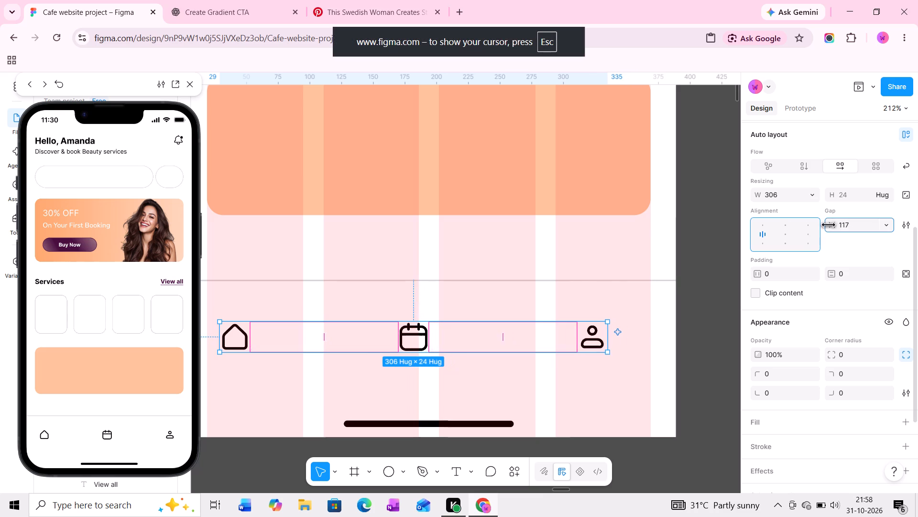
left_click_drag(417, 283, 422, 286)
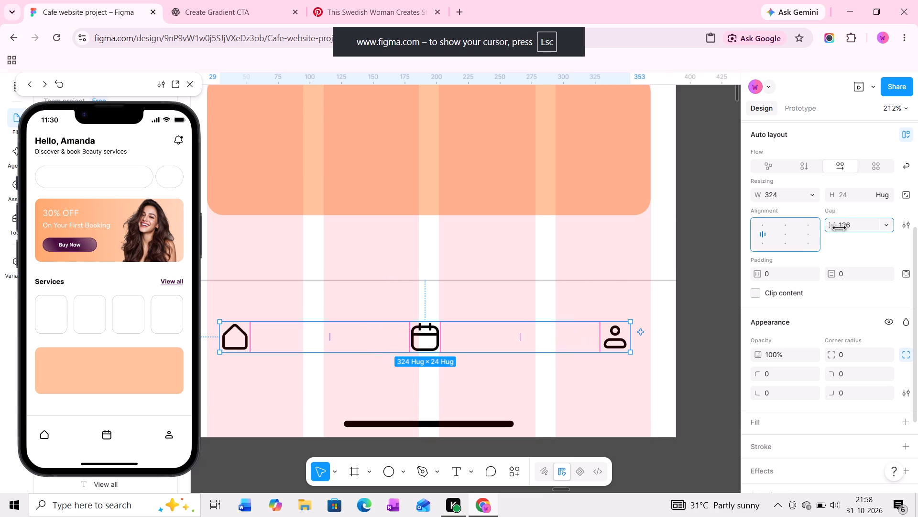
left_click_drag(422, 286, 418, 286)
Centre the icon row horizontally and vertically within the bottom navigation frame, at about X 47.
left_click_drag(520, 344, 524, 341)
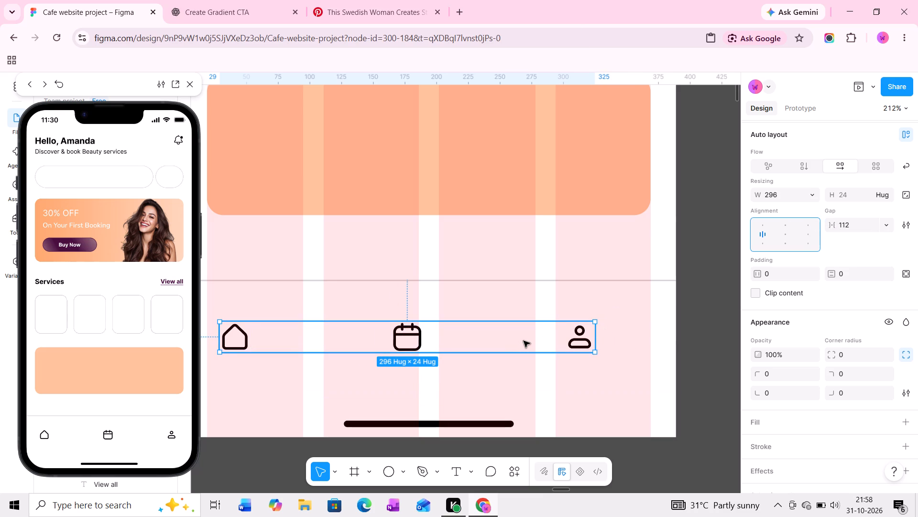
left_click_drag(524, 341, 529, 341)
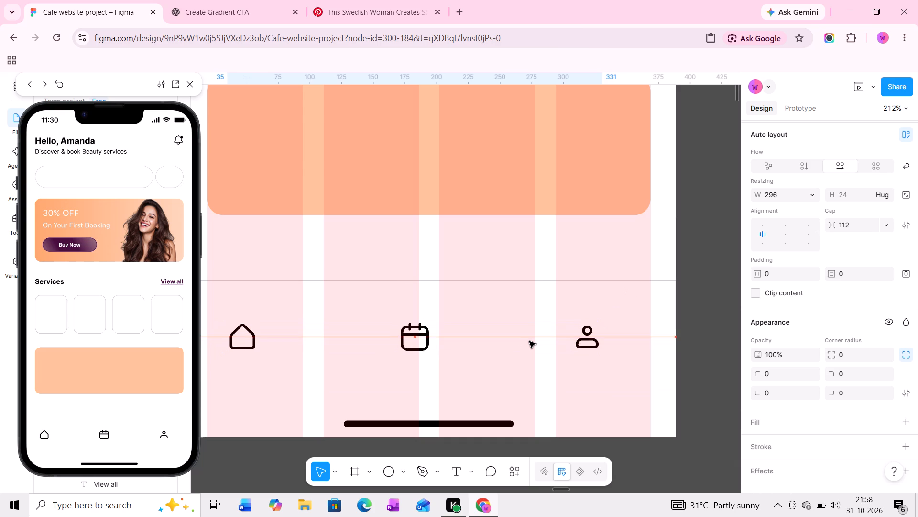
left_click_drag(529, 341, 534, 342)
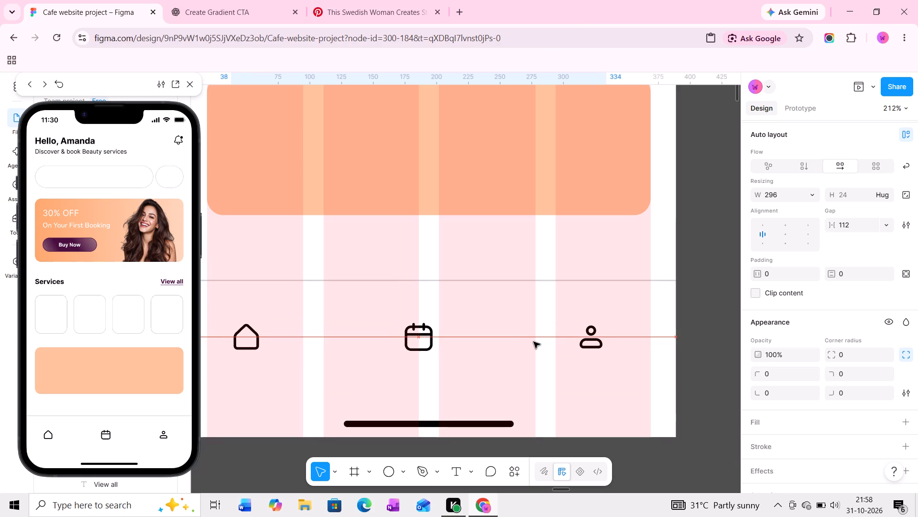
left_click_drag(534, 342, 544, 342)
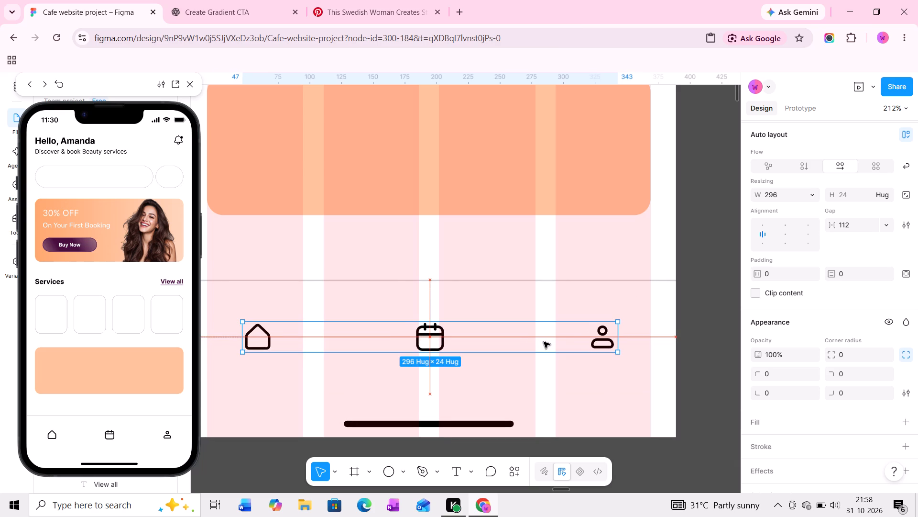
left_click_drag(544, 342, 545, 342)
Examine the calendar and profile icons in the bottom navigation row up close, comparing their size and alignment.
scroll(549, 341, "down", 2, "ctrl")
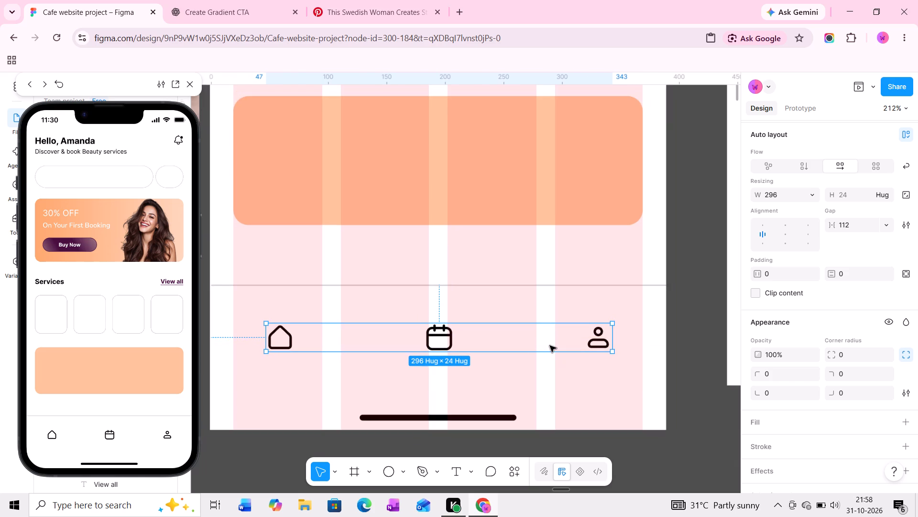
middle_click_drag(550, 346, 550, 290)
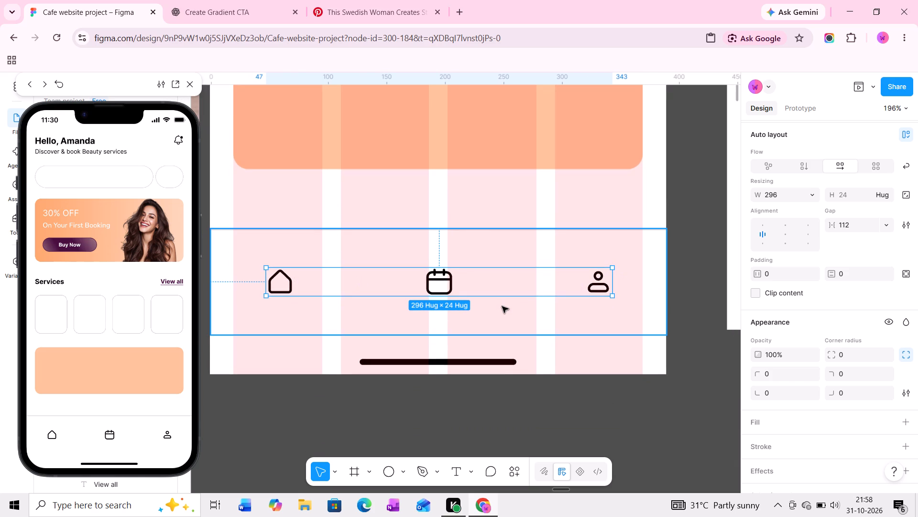
left_click(444, 280)
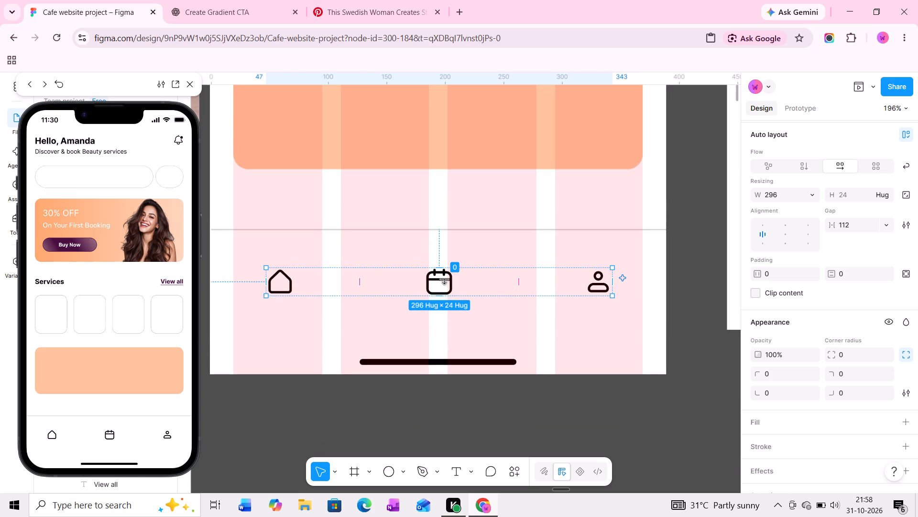
scroll(444, 278, "up", 5, "ctrl")
left_click(532, 417)
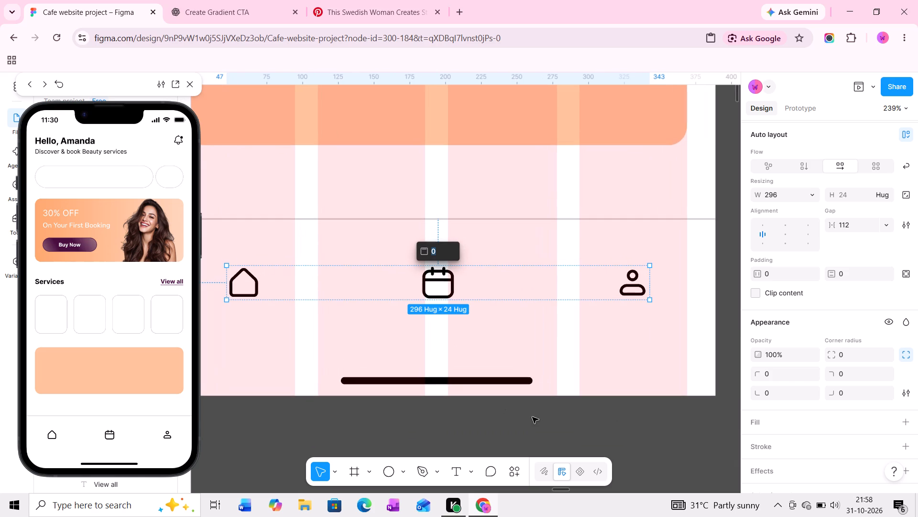
left_click(443, 272, "ctrl")
scroll(443, 272, "up", 2, "ctrl")
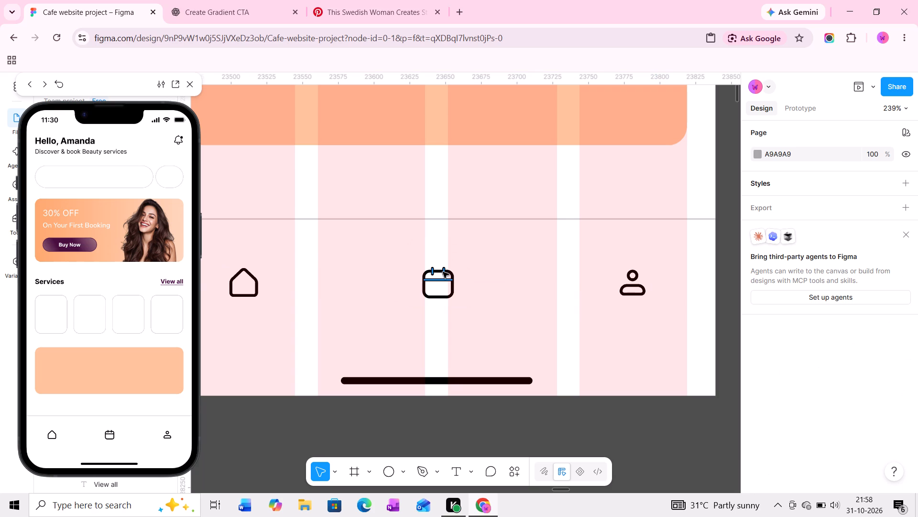
scroll(443, 272, "up", 2, "ctrl")
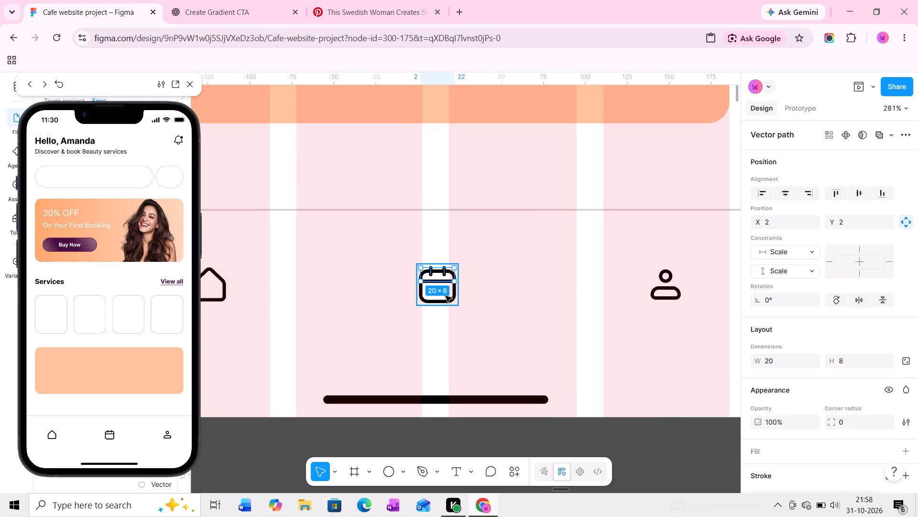
left_click(446, 296)
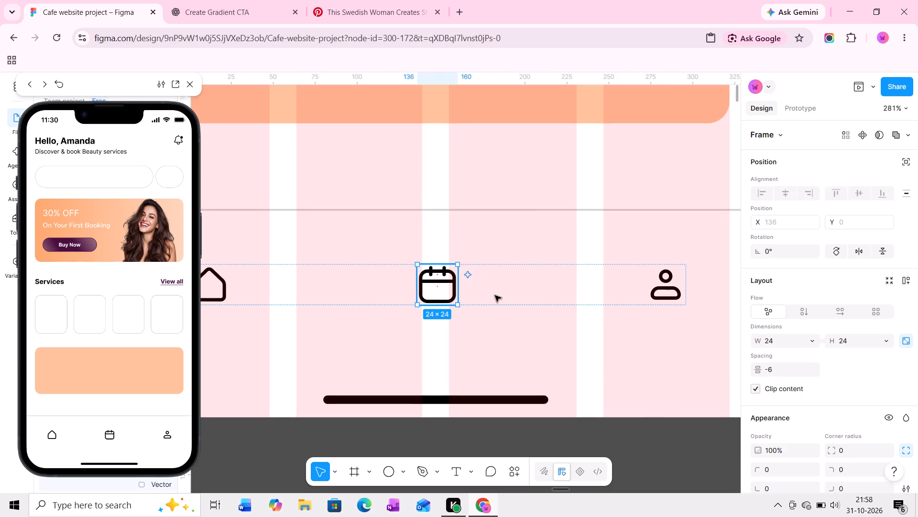
left_click(674, 281)
middle_click_drag(435, 311, 464, 311)
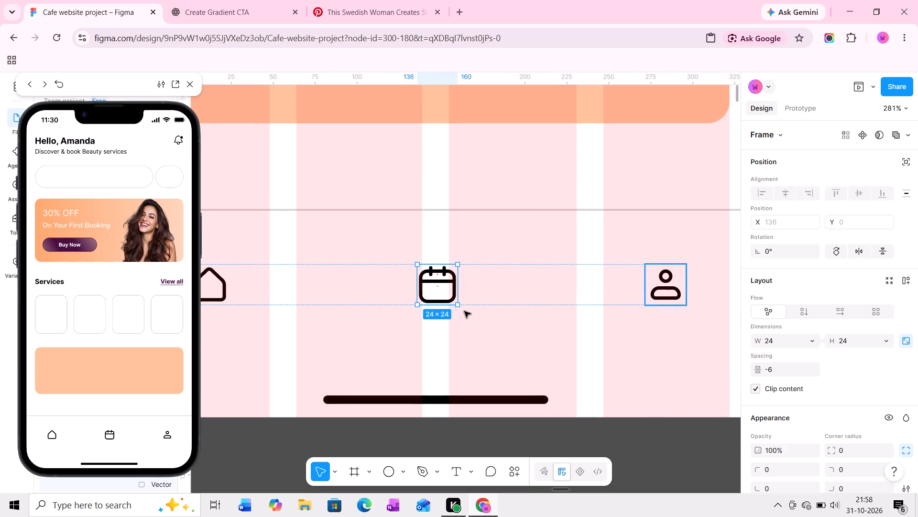
middle_click_drag(464, 311, 529, 311)
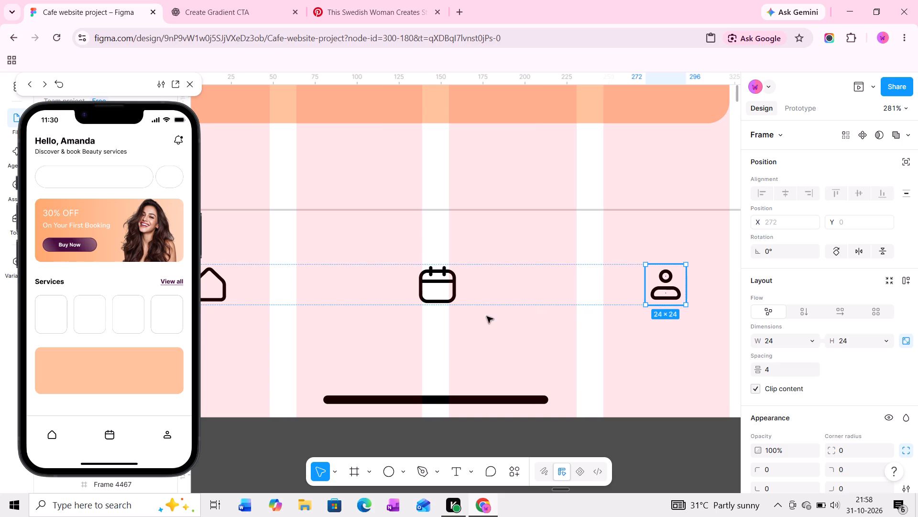
scroll(461, 319, "down", 1, "ctrl")
middle_click_drag(493, 322, 456, 322)
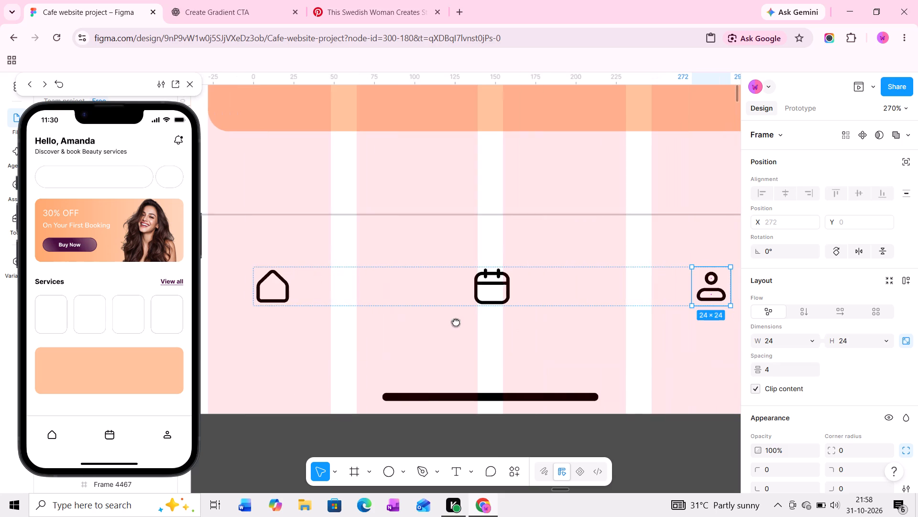
Resize the home icon in the bottom navigation row to 30 × 30.
left_click(550, 282)
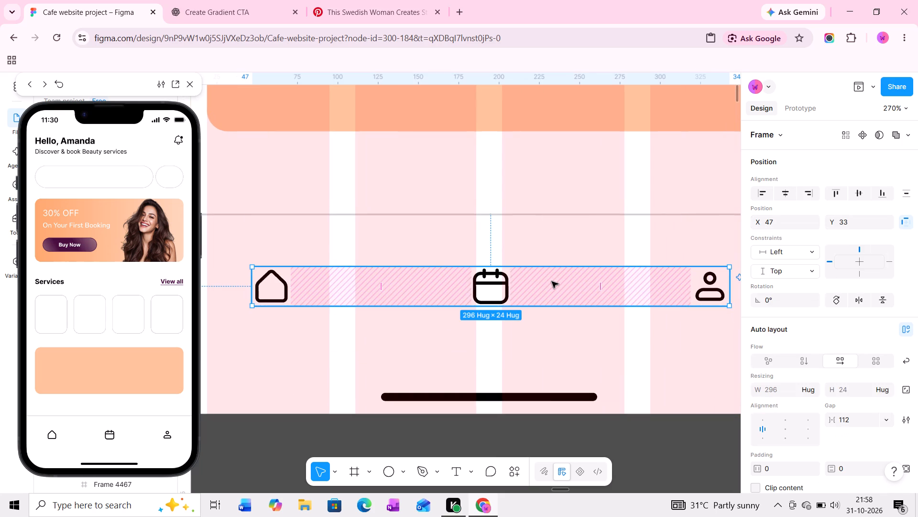
scroll(553, 284, "down", 3, "ctrl")
middle_click_drag(547, 291, 574, 291)
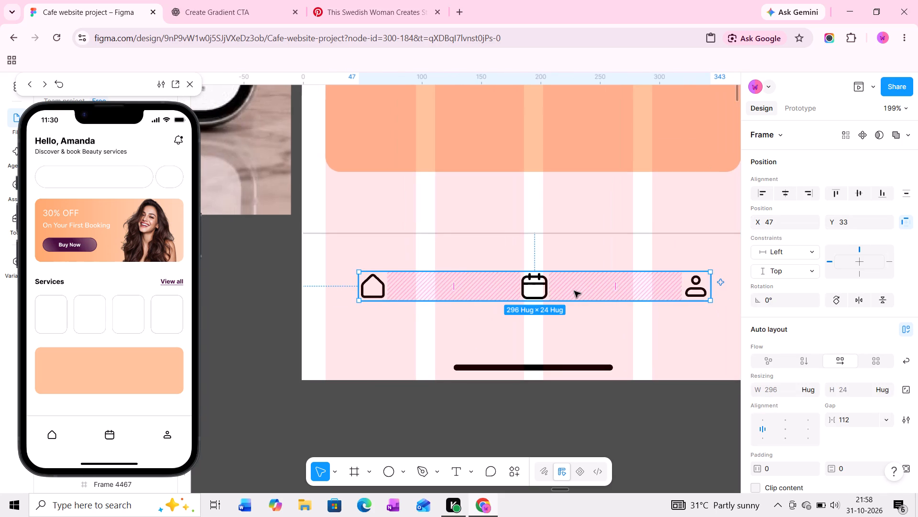
left_click(377, 282, "ctrl")
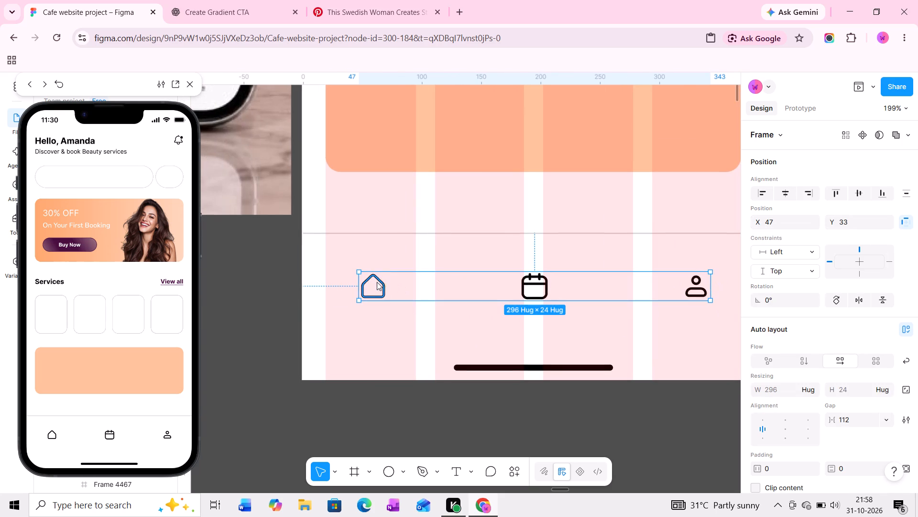
scroll(359, 282, "up", 15, "ctrl")
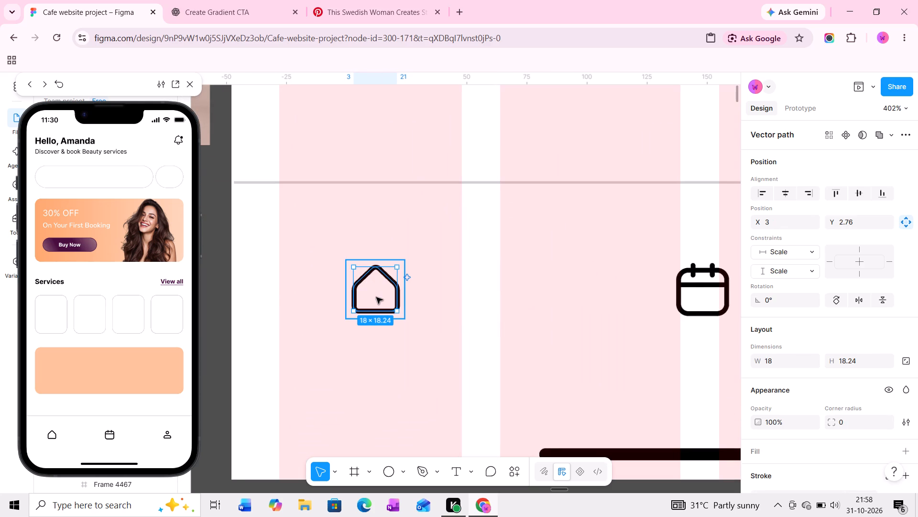
left_click(376, 297)
scroll(762, 312, "down", 2)
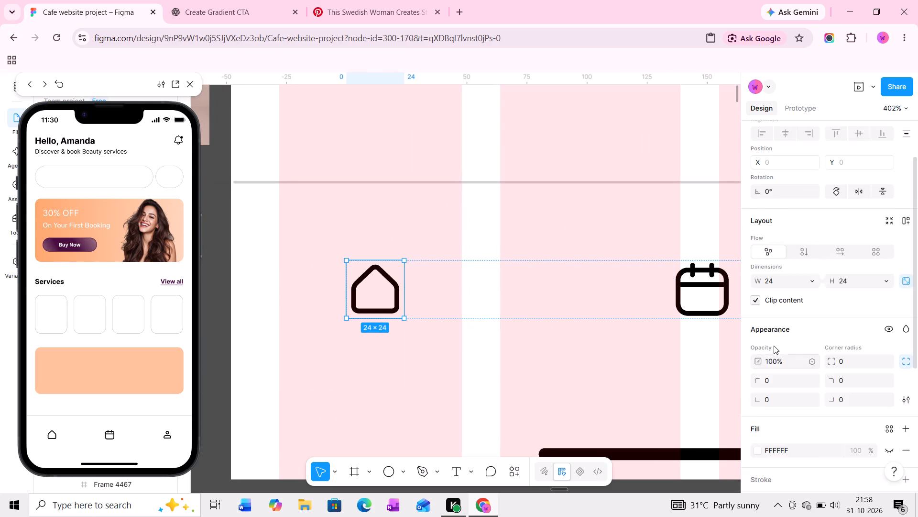
left_click(782, 217)
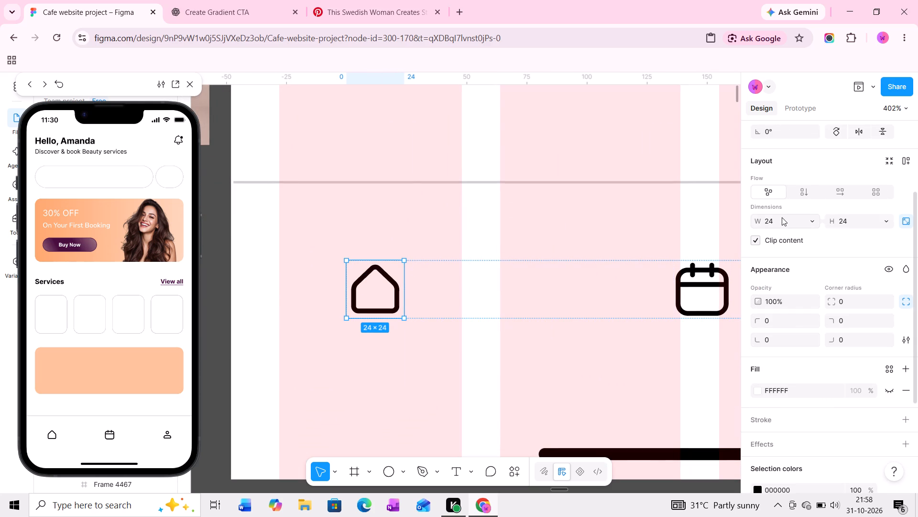
type("30")
key("Return")
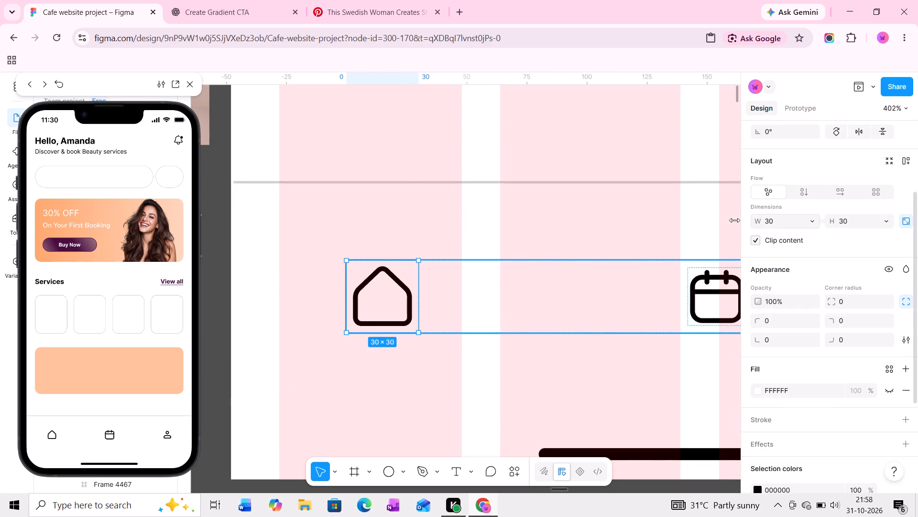
Add a "Home" text label below the home icon and set its font size to 12.
left_click(395, 302)
middle_click_drag(394, 302, 402, 240)
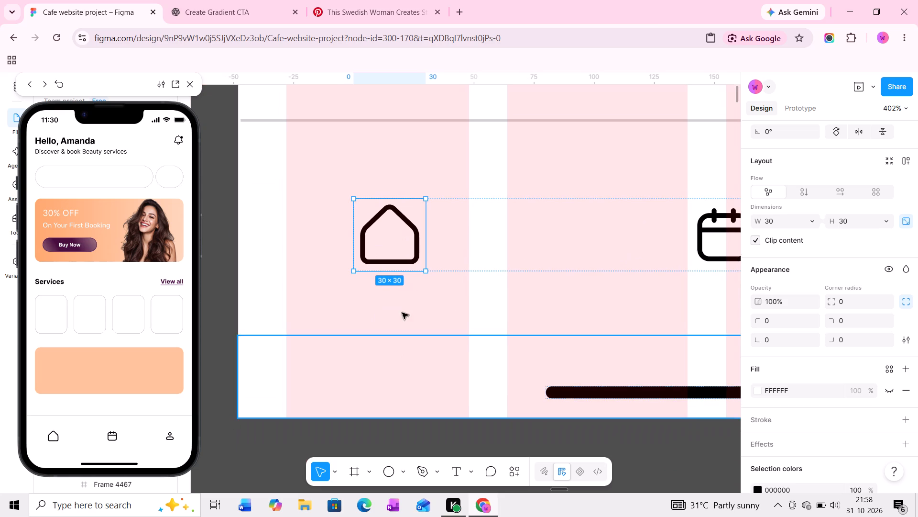
key("t")
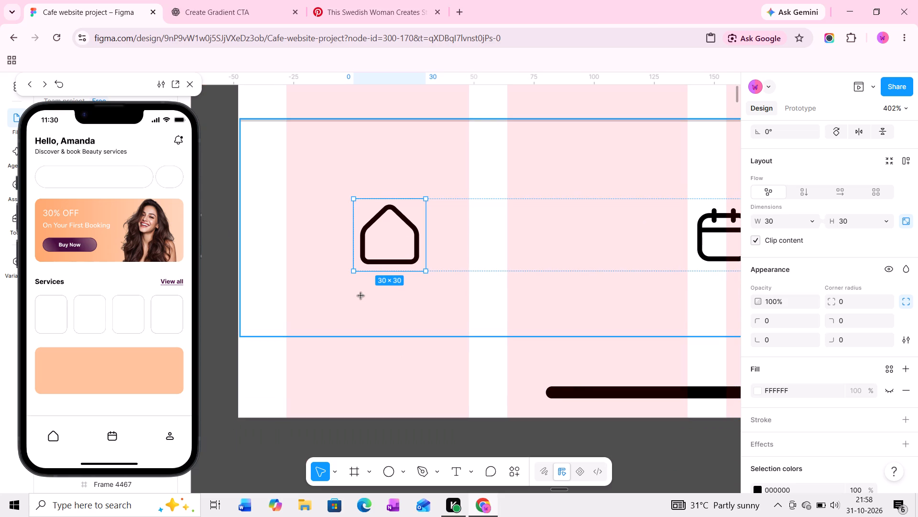
left_click(361, 292)
type("Home")
left_click(501, 296)
scroll(915, 300, "down", 2)
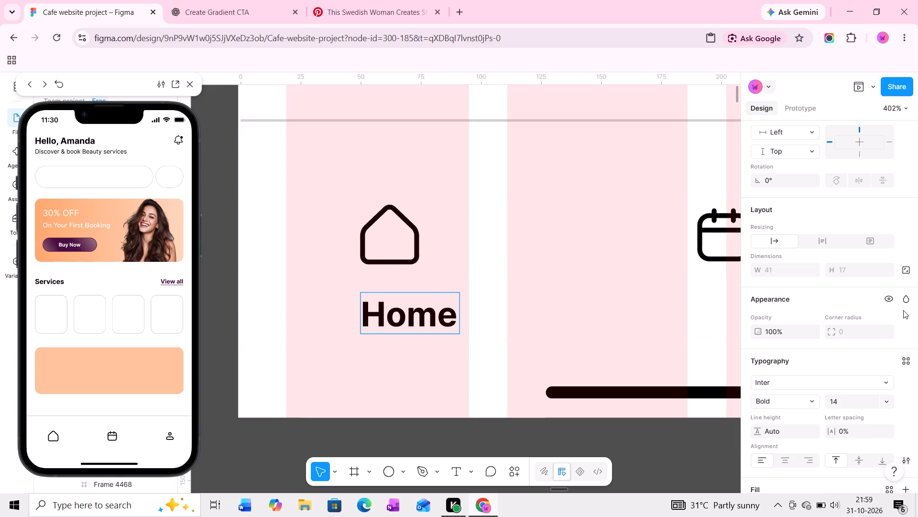
scroll(903, 310, "down", 1)
left_click(882, 269)
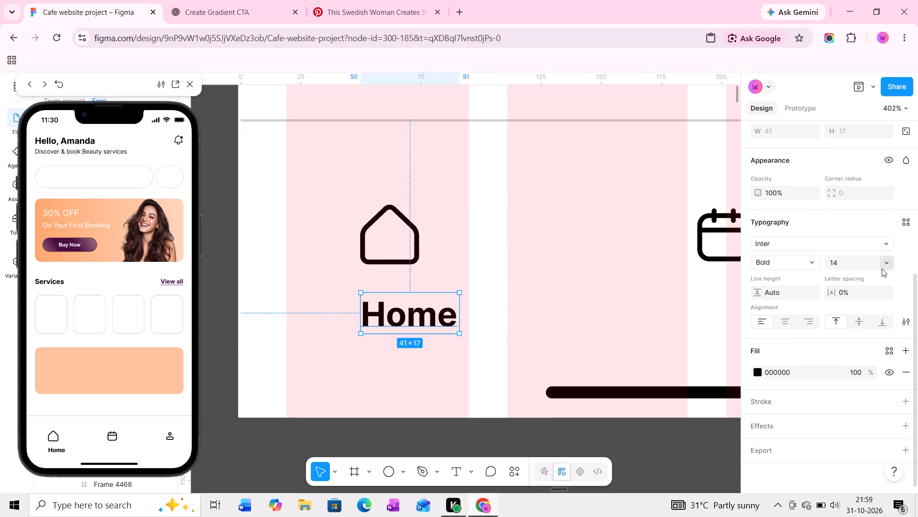
left_click(847, 235)
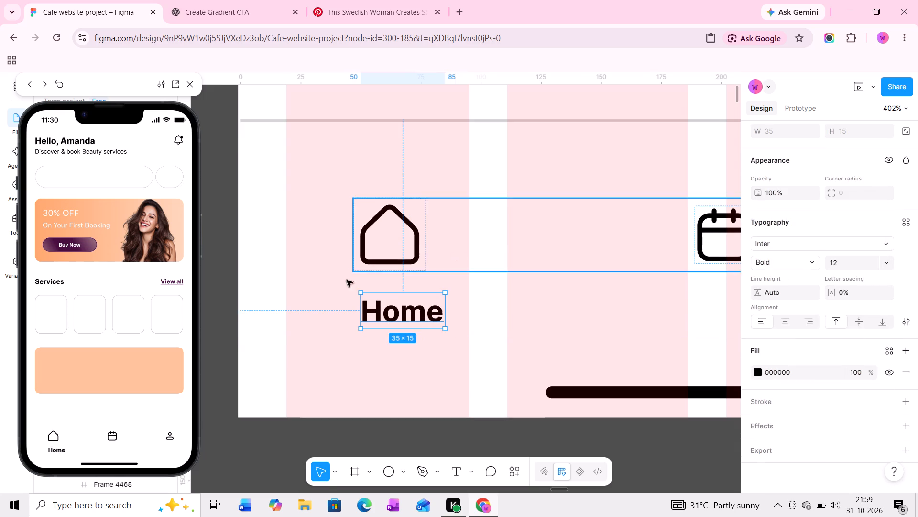
Move the Home label directly beneath the home icon and centre it on the icon, at about X 44.
left_click_drag(385, 312, 372, 283)
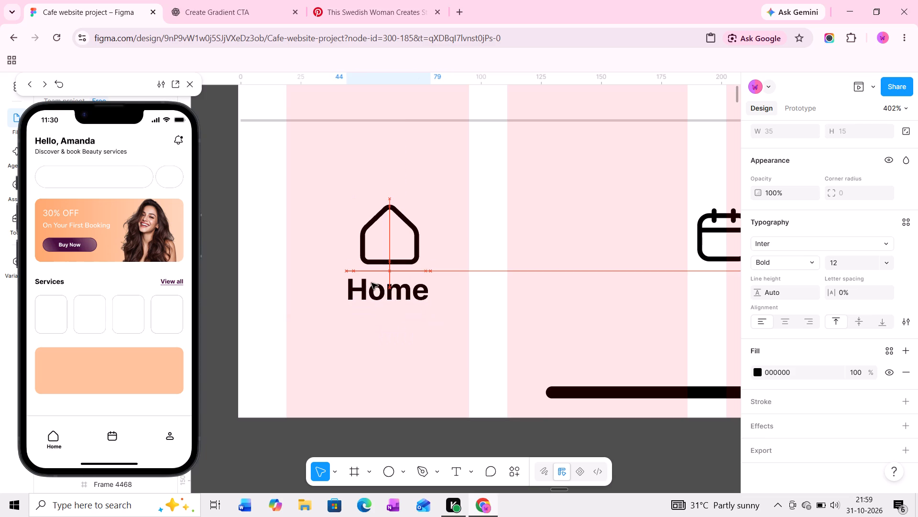
left_click_drag(372, 283, 371, 292)
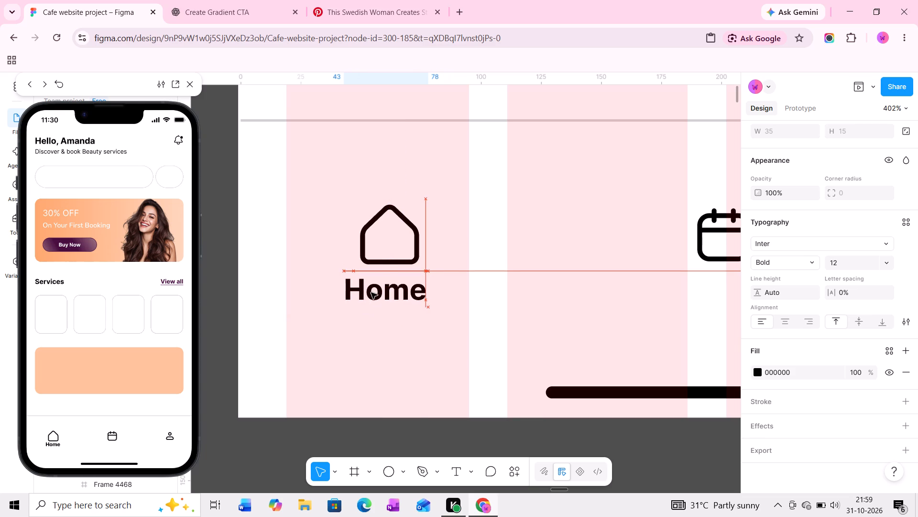
left_click_drag(371, 292, 373, 292)
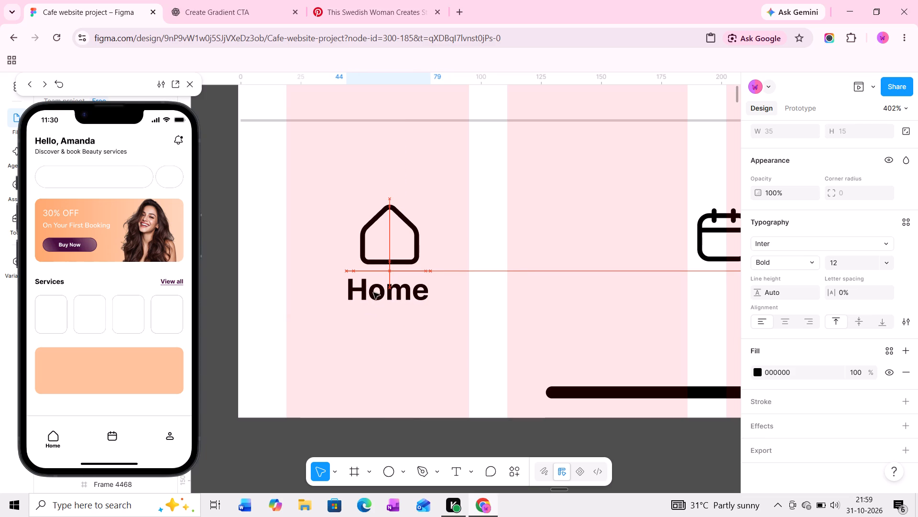
Duplicate the Home label and place the copy centred beneath the calendar icon, level with the original, at about X 183.
scroll(373, 292, "down", 4, "ctrl")
middle_click_drag(385, 298, 369, 298)
left_click_drag(368, 298, 614, 299, "alt")
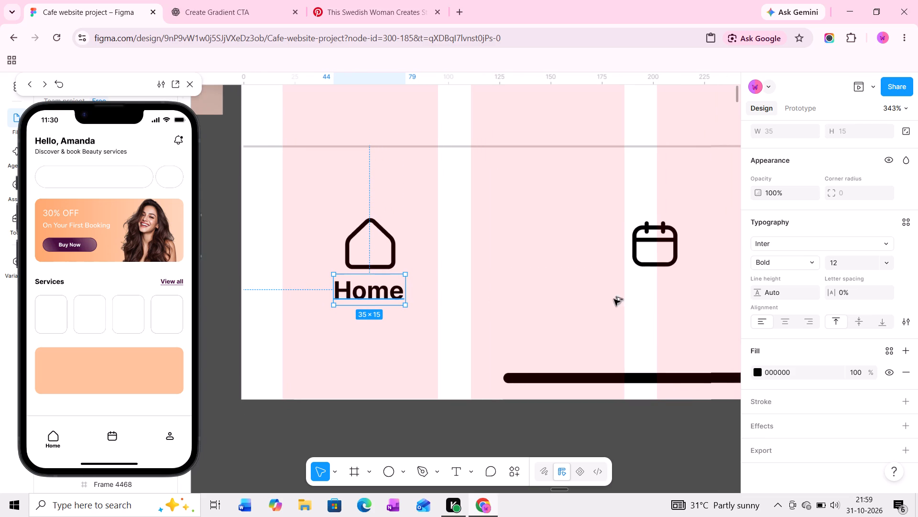
left_click_drag(614, 299, 661, 297, "alt")
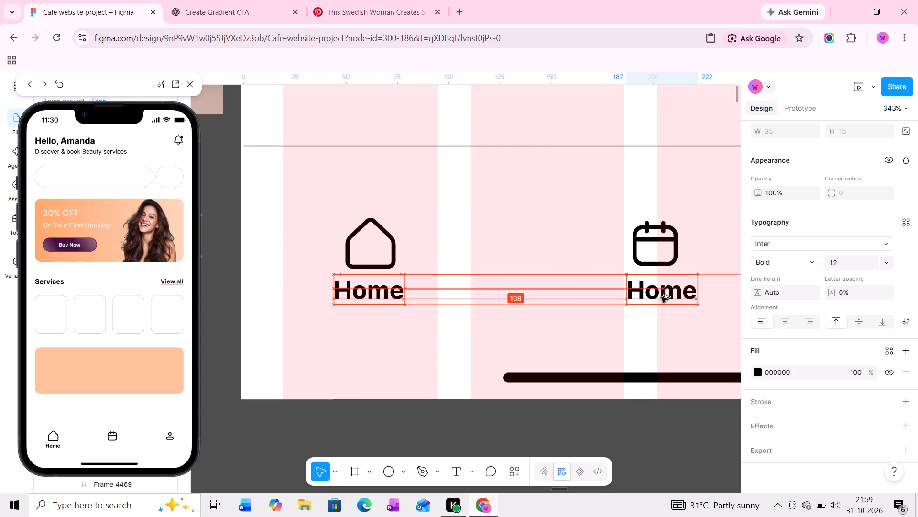
left_click_drag(661, 297, 661, 298, "alt")
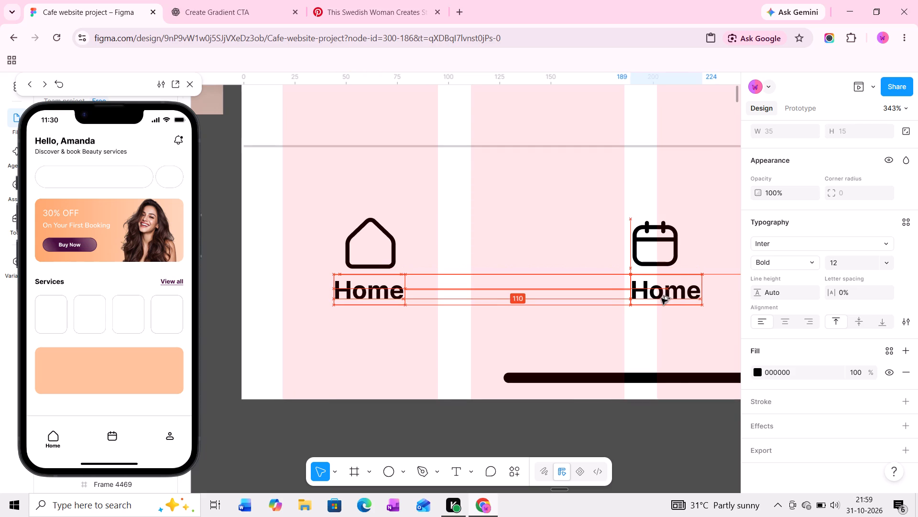
left_click_drag(661, 298, 655, 298, "alt")
Change the label beneath the calendar icon to "Booking" and recentre it on the icon, at about X 177.
double_click(655, 298)
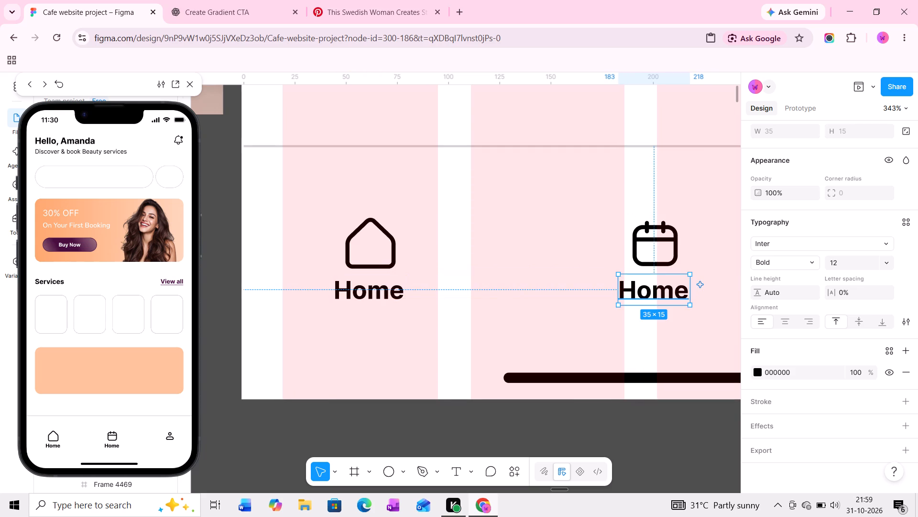
middle_click_drag(667, 298, 521, 297)
middle_click_drag(593, 276, 520, 272)
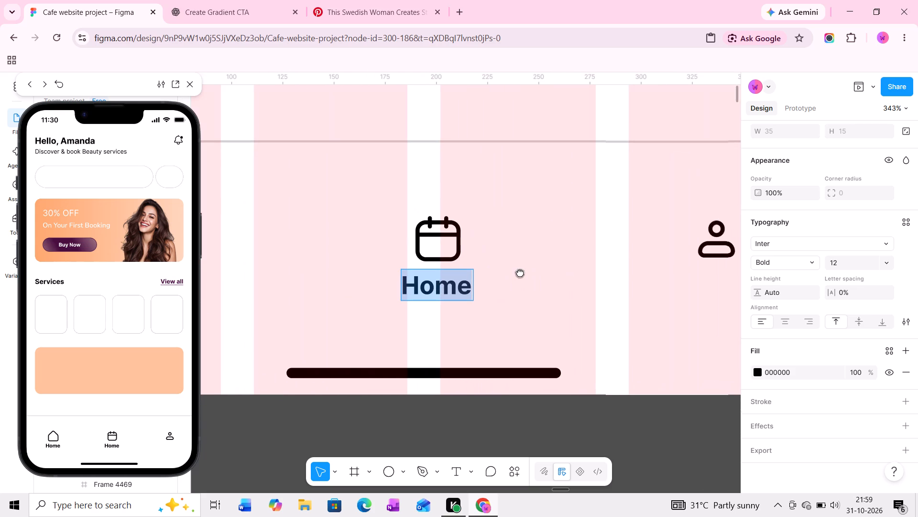
type("Bookimg")
key("BackSpace")
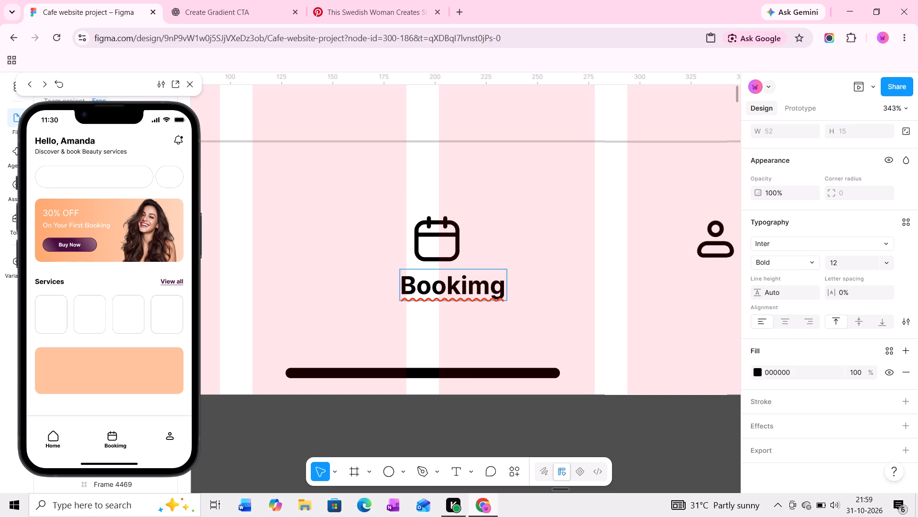
key("BackSpace")
type("ng")
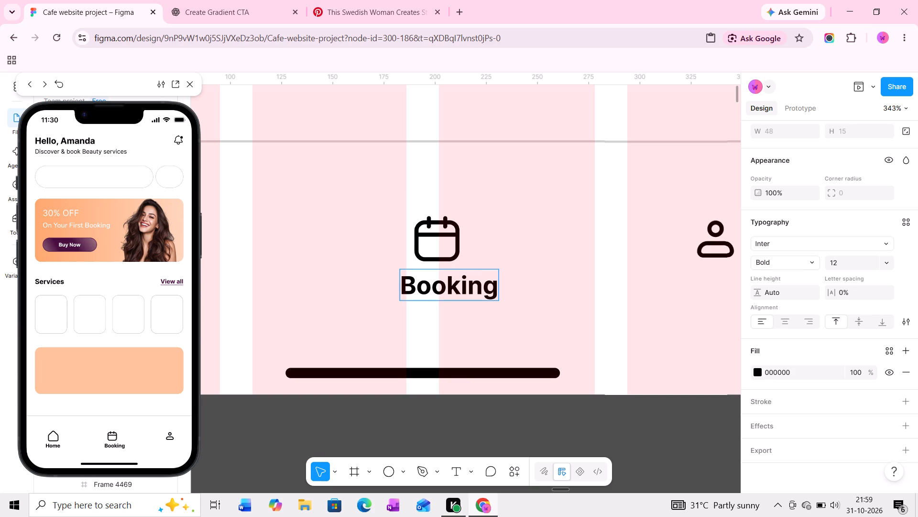
left_click(549, 305)
scroll(448, 287, "up", 3, "ctrl")
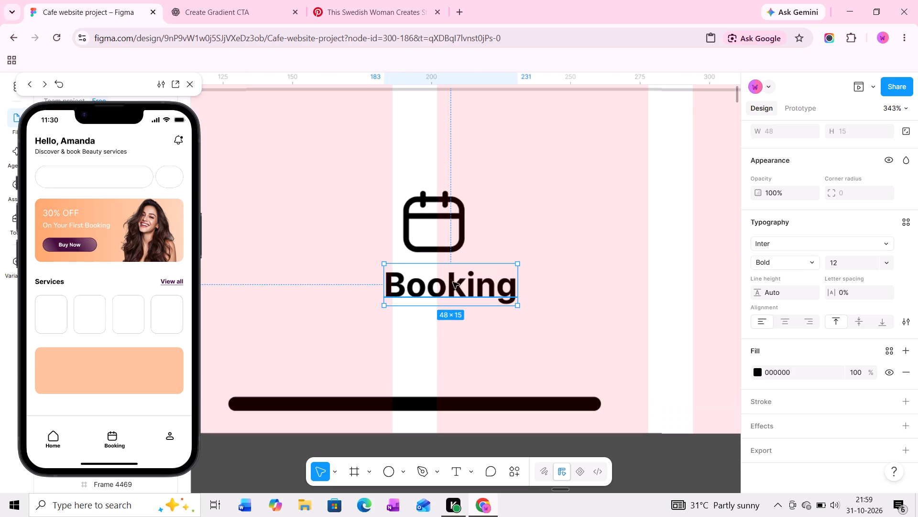
left_click_drag(453, 284, 435, 284)
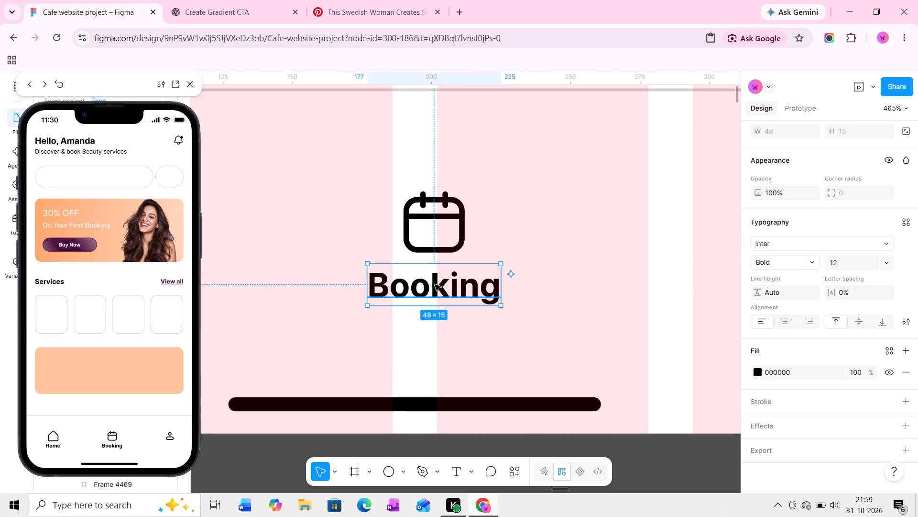
Duplicate the Booking label and place the copy centred beneath the profile icon, at about X 313.
left_click_drag(435, 284, 726, 287, "alt")
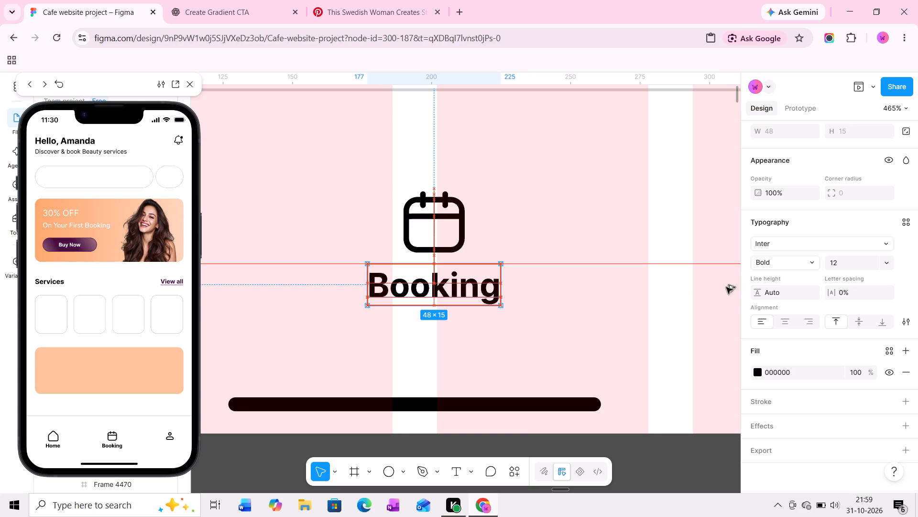
left_click_drag(726, 287, 734, 287, "alt")
middle_click_drag(728, 288, 501, 297)
left_click_drag(500, 297, 548, 298)
Change the label beneath the profile icon to "Profile" and recentre it on the icon, at about X 317.
double_click(548, 298)
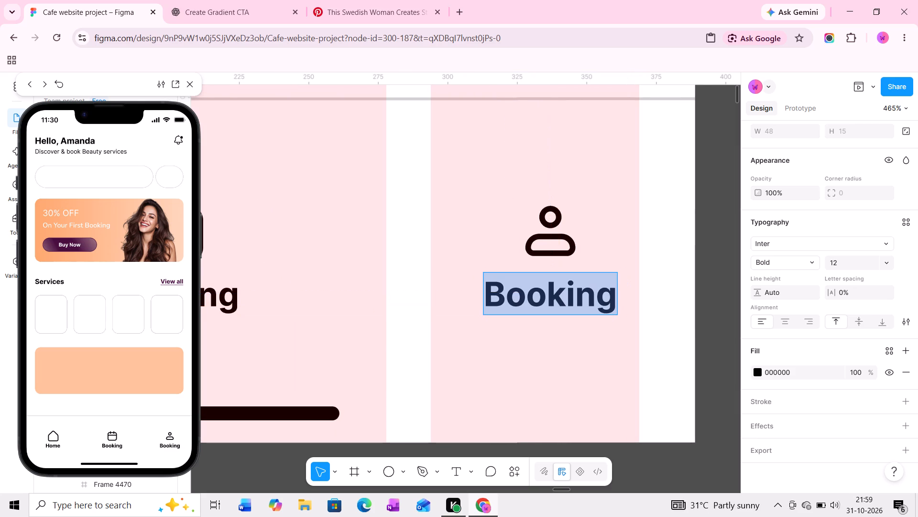
type("Pro")
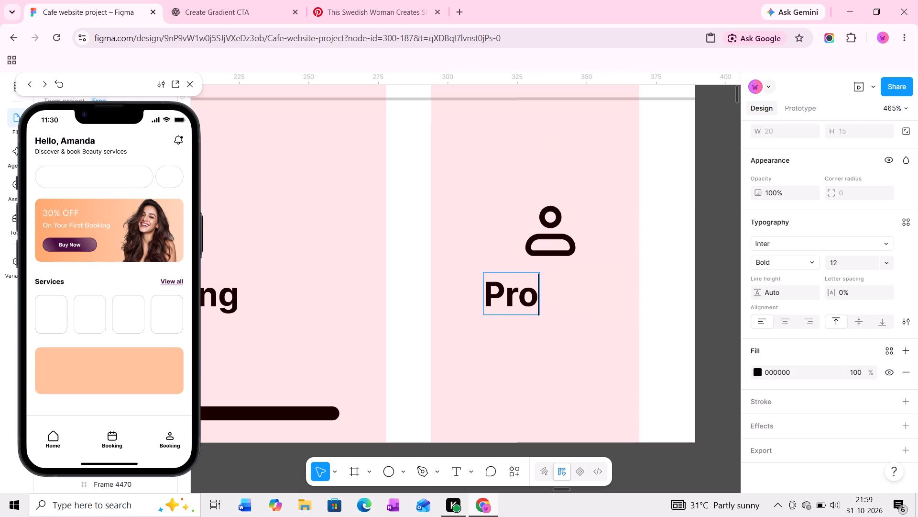
type("file")
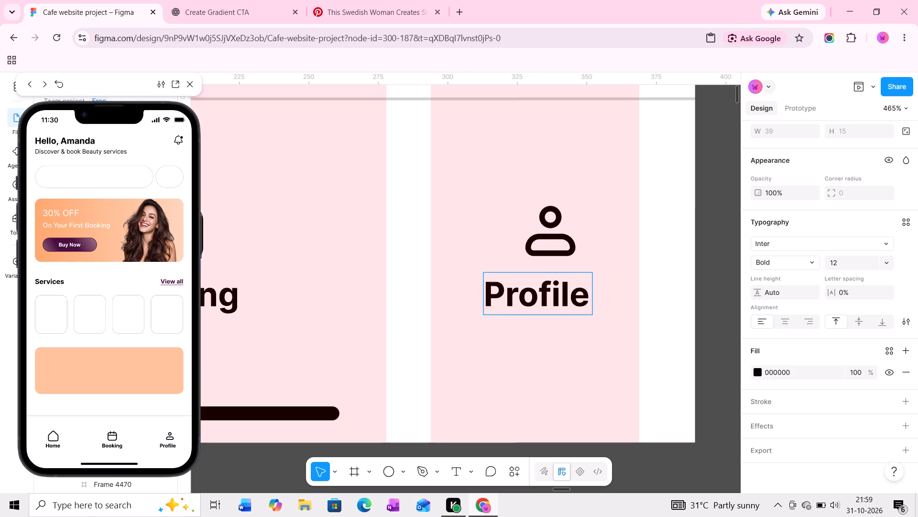
left_click(581, 344)
left_click_drag(557, 303, 568, 302)
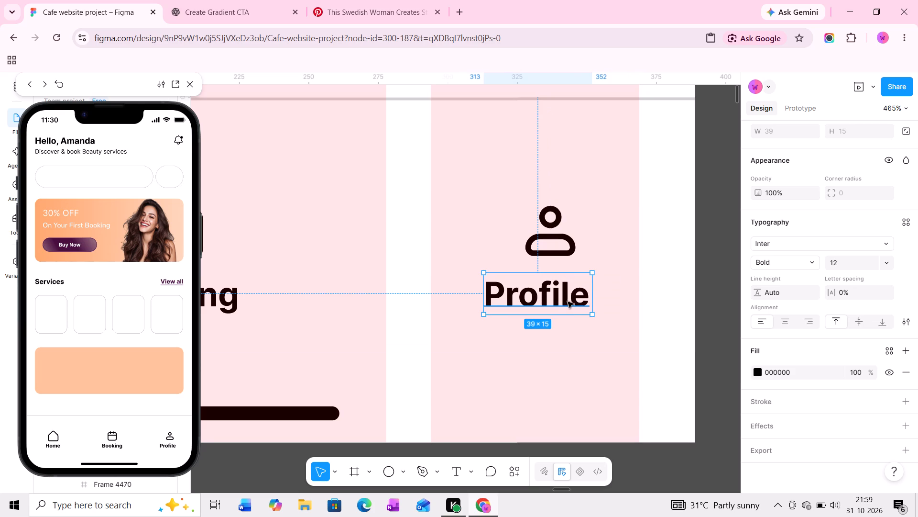
left_click_drag(568, 302, 570, 302)
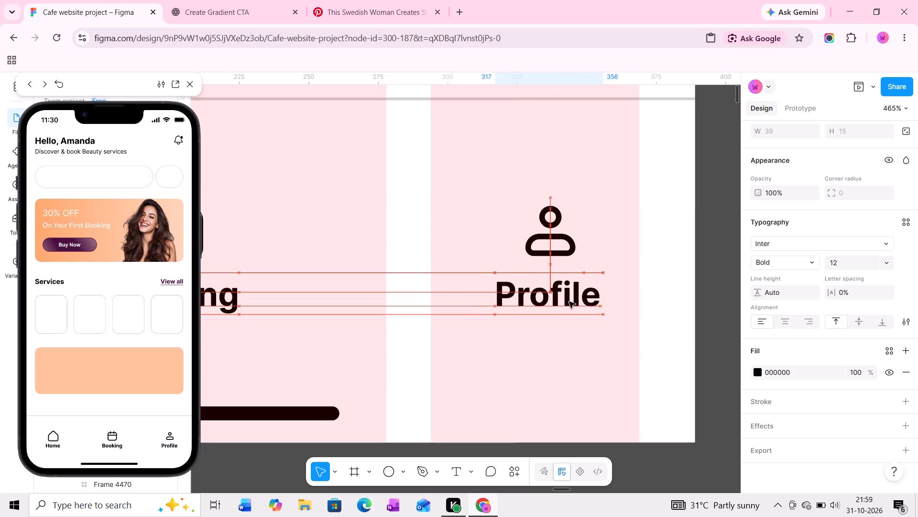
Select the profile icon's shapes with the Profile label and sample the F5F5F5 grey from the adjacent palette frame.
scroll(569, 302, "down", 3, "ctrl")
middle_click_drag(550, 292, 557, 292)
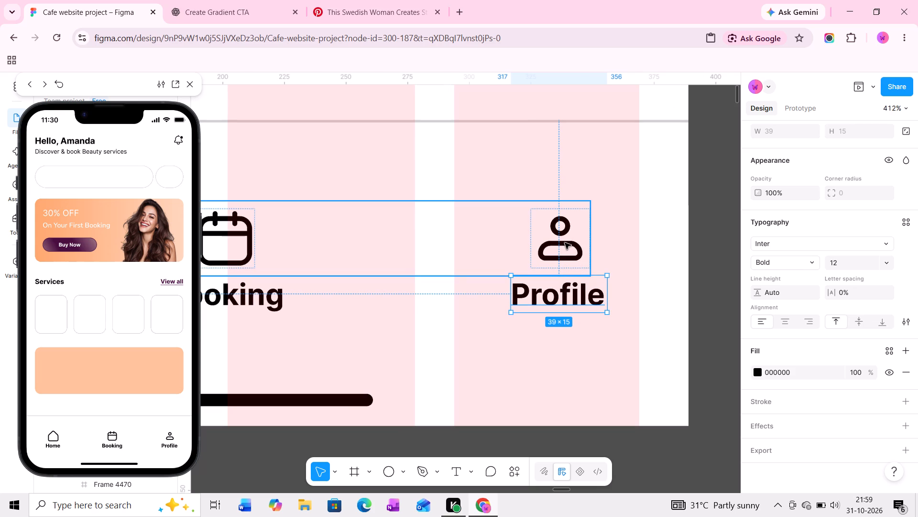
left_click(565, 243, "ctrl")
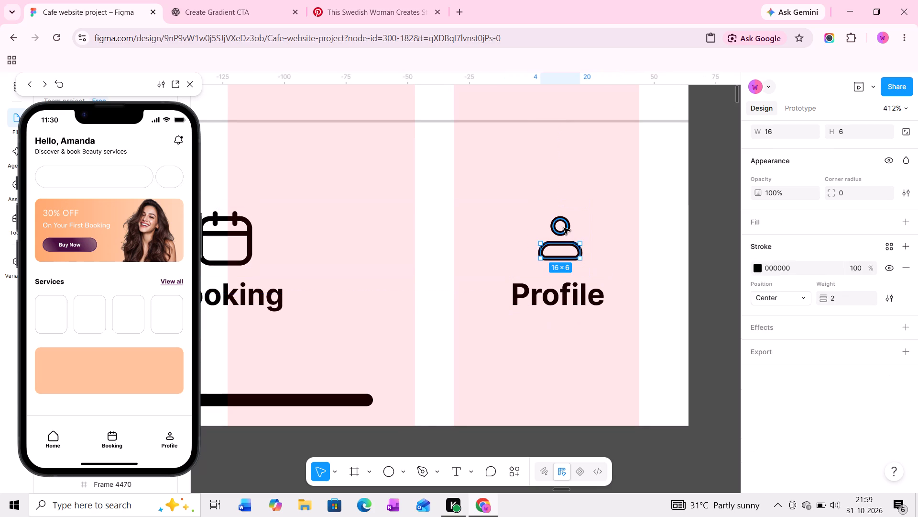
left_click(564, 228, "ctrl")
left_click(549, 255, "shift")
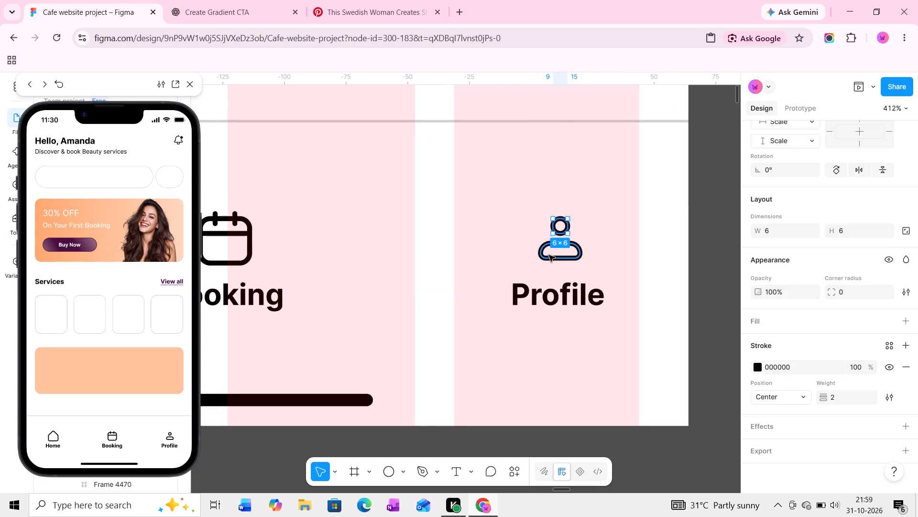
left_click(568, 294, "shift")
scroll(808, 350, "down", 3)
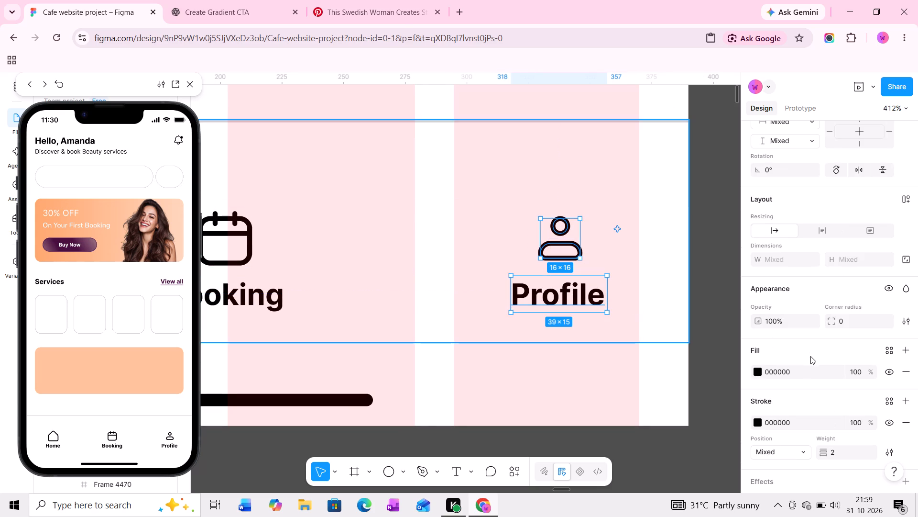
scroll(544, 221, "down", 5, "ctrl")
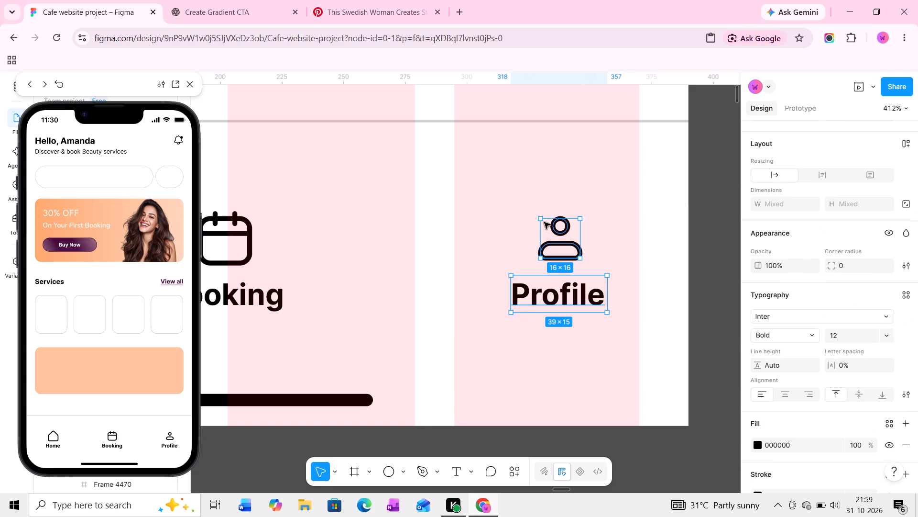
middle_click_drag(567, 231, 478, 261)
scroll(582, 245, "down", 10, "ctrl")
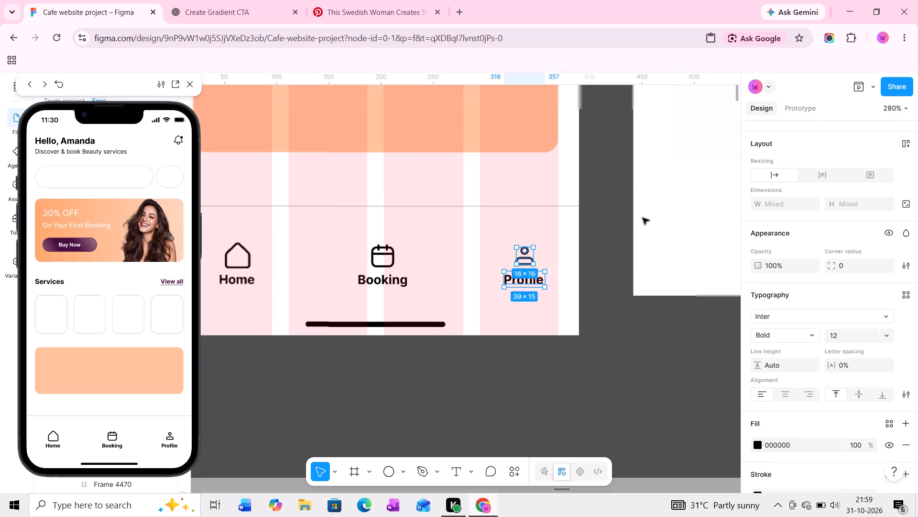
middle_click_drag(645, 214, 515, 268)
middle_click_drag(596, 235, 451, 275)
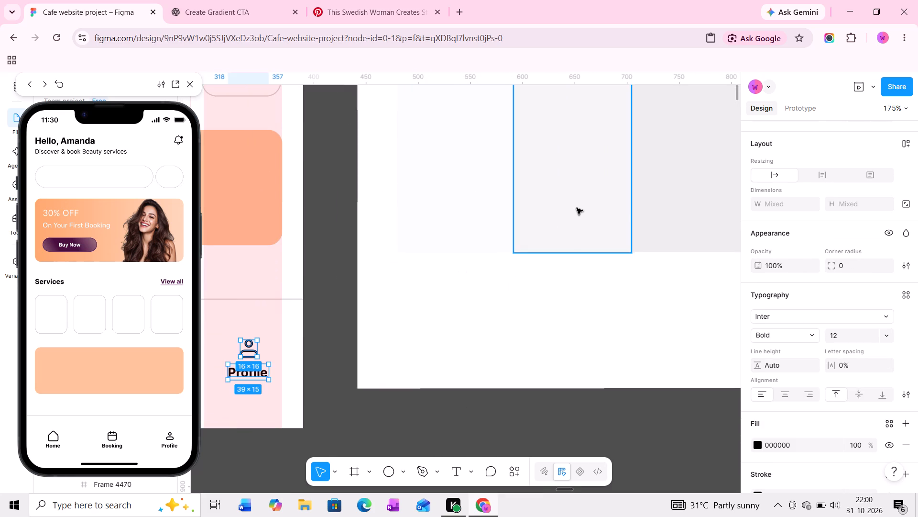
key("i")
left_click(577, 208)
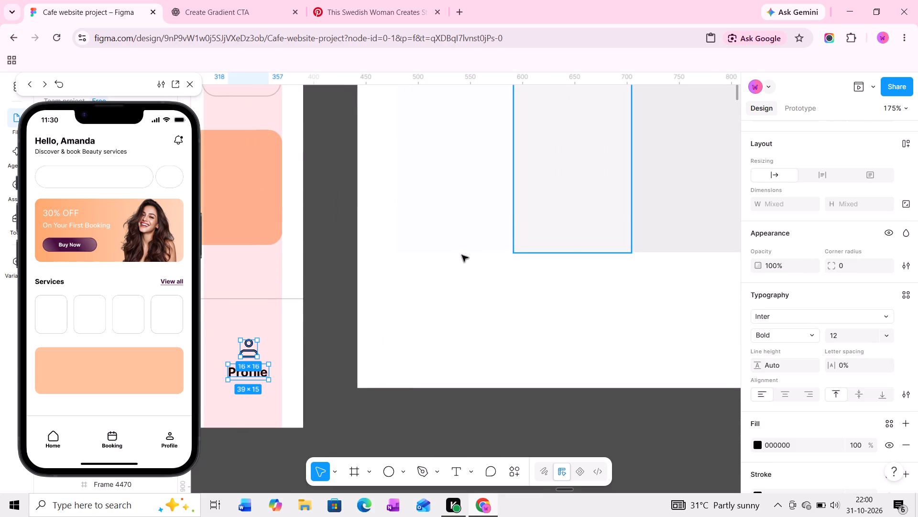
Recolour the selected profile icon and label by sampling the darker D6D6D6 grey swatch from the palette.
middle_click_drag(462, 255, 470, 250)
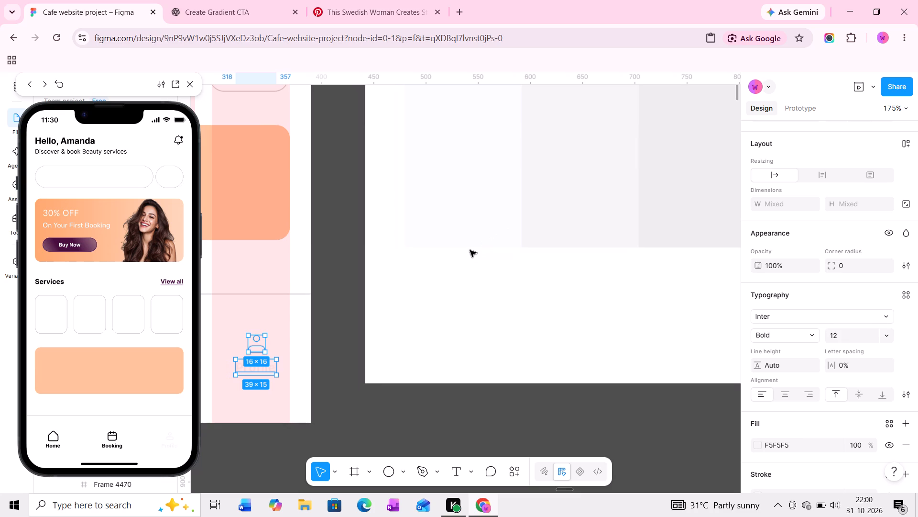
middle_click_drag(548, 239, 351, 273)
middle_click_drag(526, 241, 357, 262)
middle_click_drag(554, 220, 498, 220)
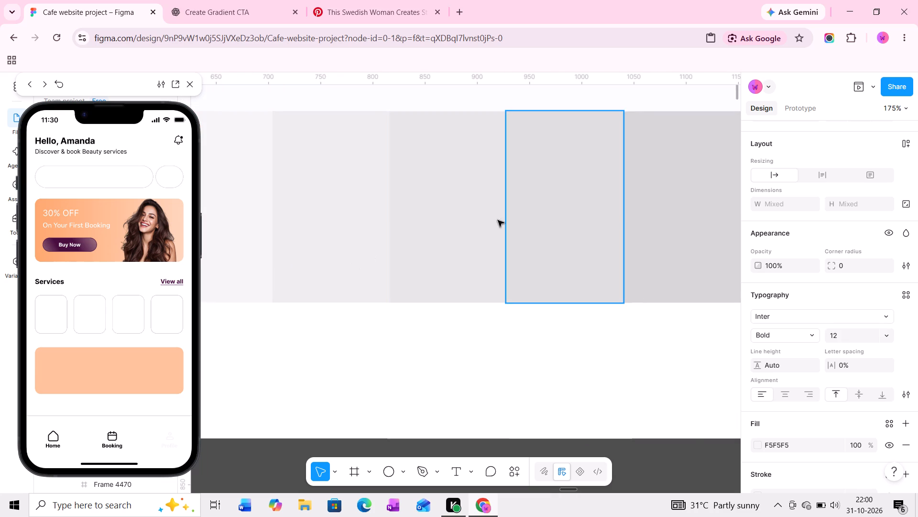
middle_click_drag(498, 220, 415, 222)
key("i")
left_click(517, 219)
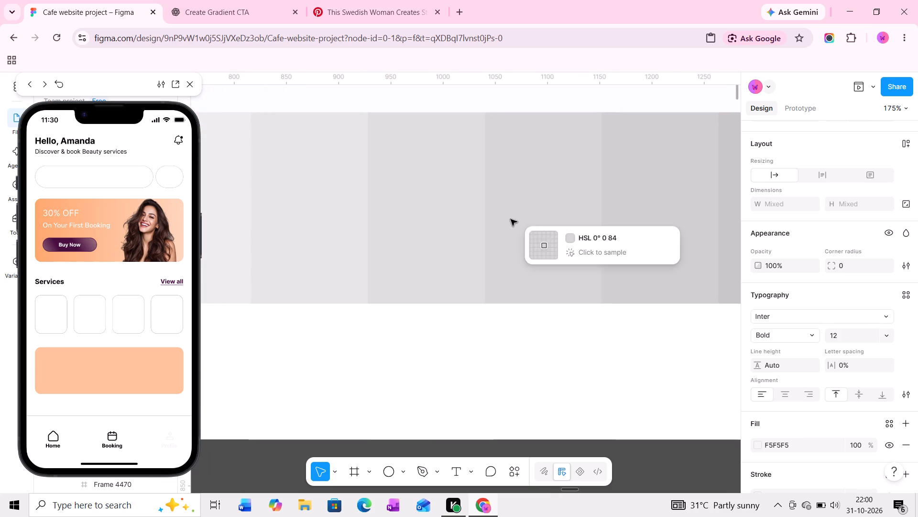
Recolour the profile icon and its label by sampling the C7C7C7 grey swatch at the dark end of the palette.
middle_click_drag(432, 231, 506, 217)
middle_click_drag(490, 218, 312, 222)
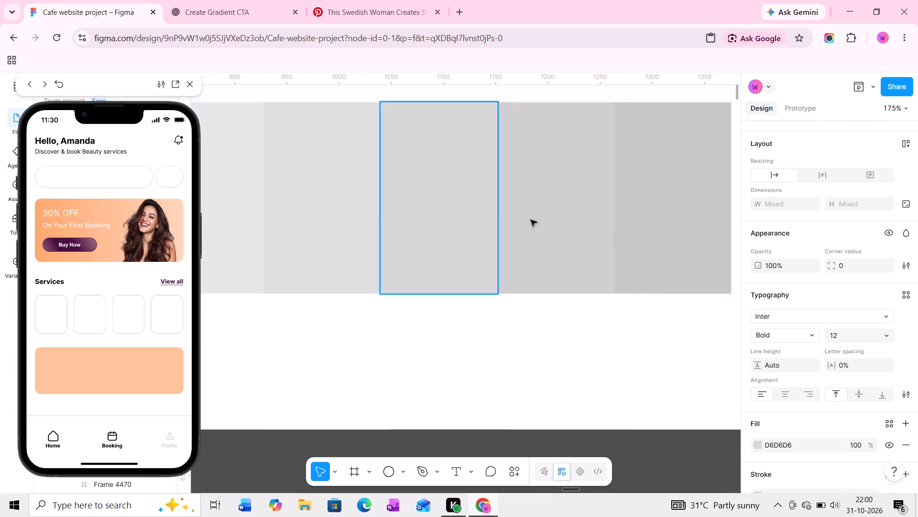
middle_click_drag(533, 219, 369, 215)
scroll(369, 215, "up", 1)
key("i")
left_click(502, 211)
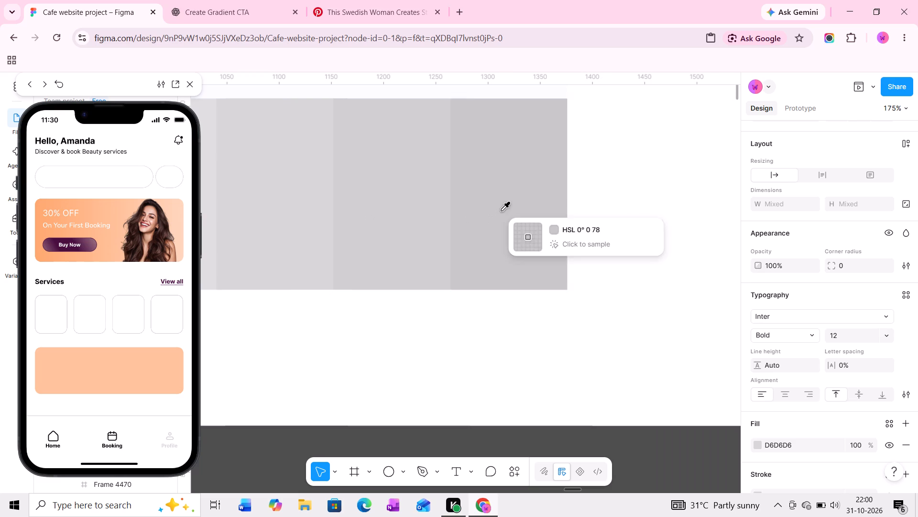
Set the Profile label's font weight to Regular in the bottom navigation.
middle_click_drag(379, 214, 535, 210)
middle_click_drag(409, 215, 608, 190)
scroll(592, 194, "down", 1)
middle_click_drag(409, 232, 618, 194)
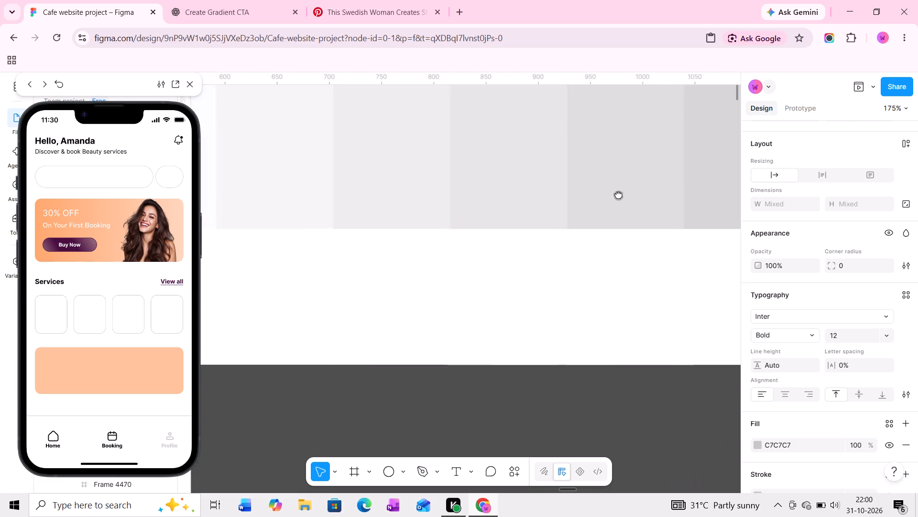
middle_click_drag(618, 194, 630, 193)
scroll(630, 193, "up", 1)
middle_click_drag(461, 221, 670, 191)
middle_click_drag(463, 220, 675, 182)
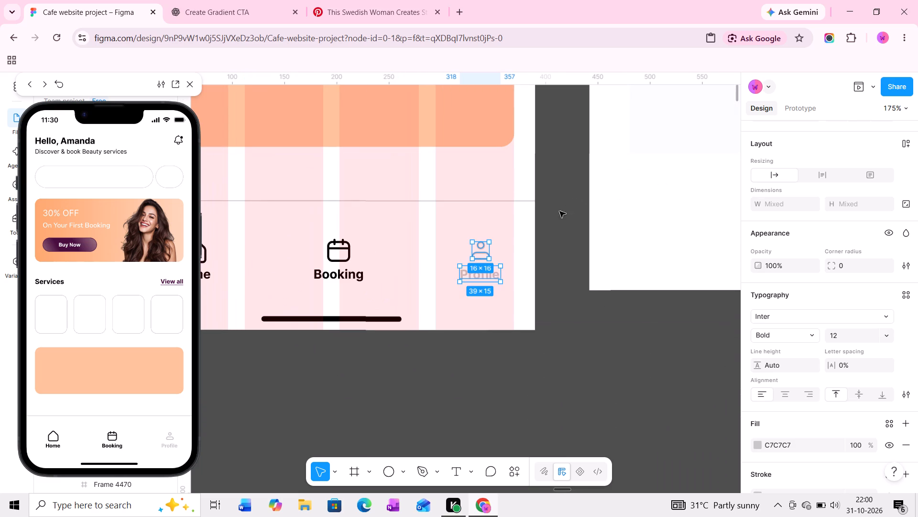
scroll(475, 254, "up", 5, "ctrl")
middle_click_drag(498, 271, 580, 196)
scroll(574, 206, "up", 2, "ctrl")
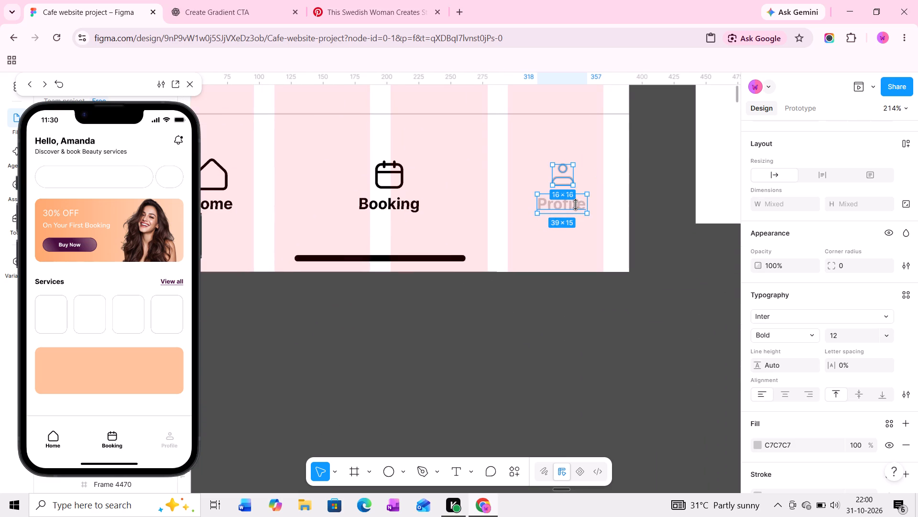
scroll(575, 204, "up", 9, "ctrl")
left_click(582, 199, "ctrl")
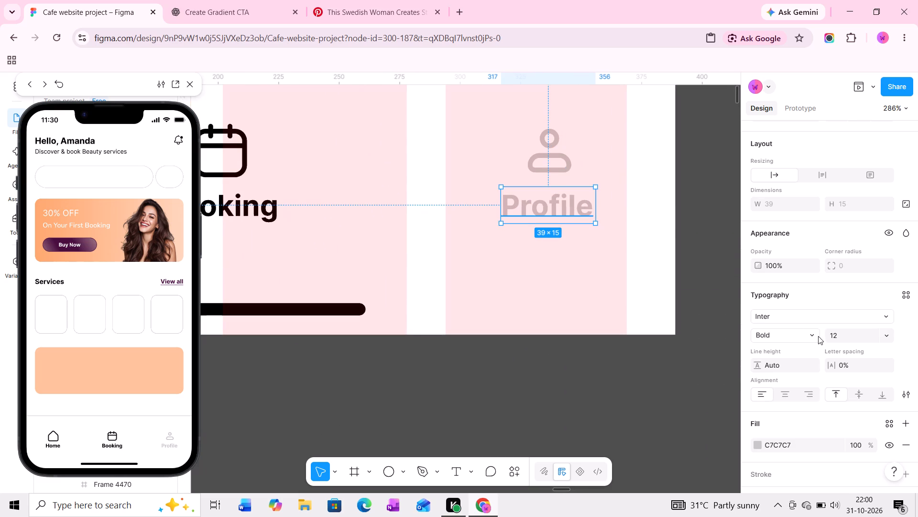
left_click(816, 337)
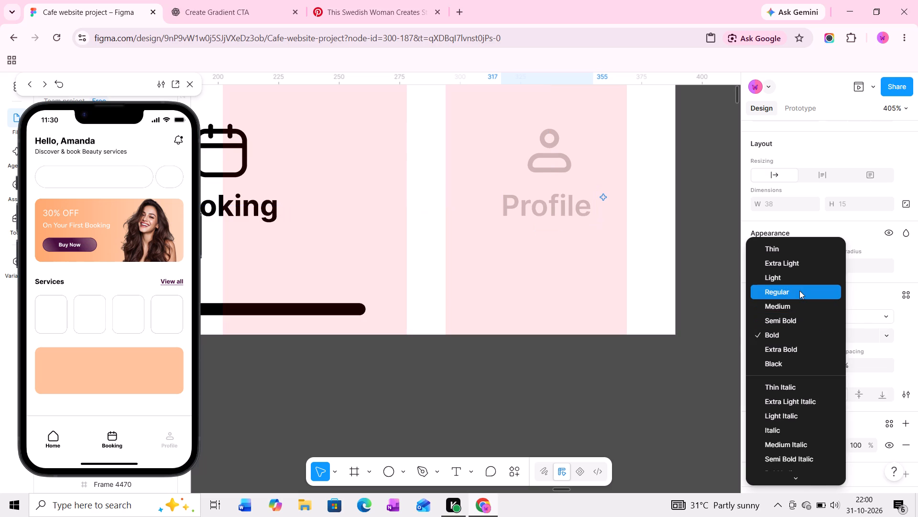
left_click(799, 291)
middle_click_drag(379, 266, 502, 265)
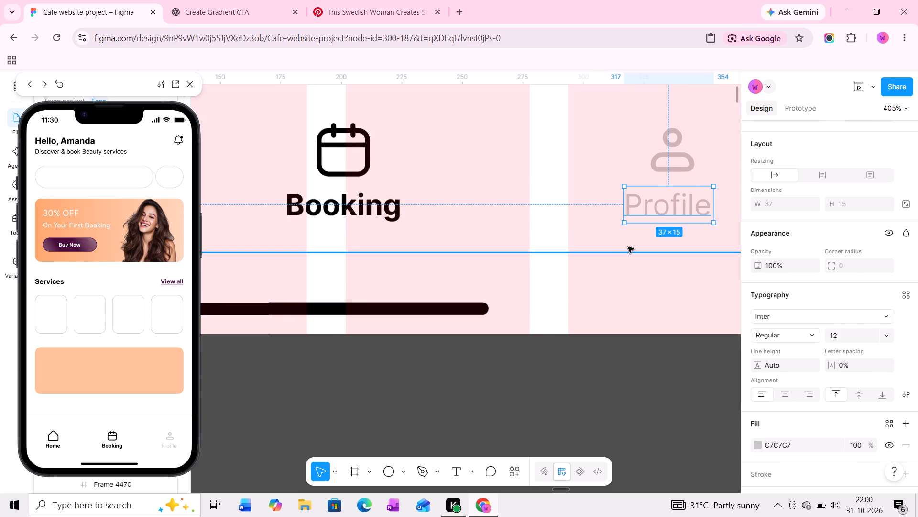
left_click(812, 334)
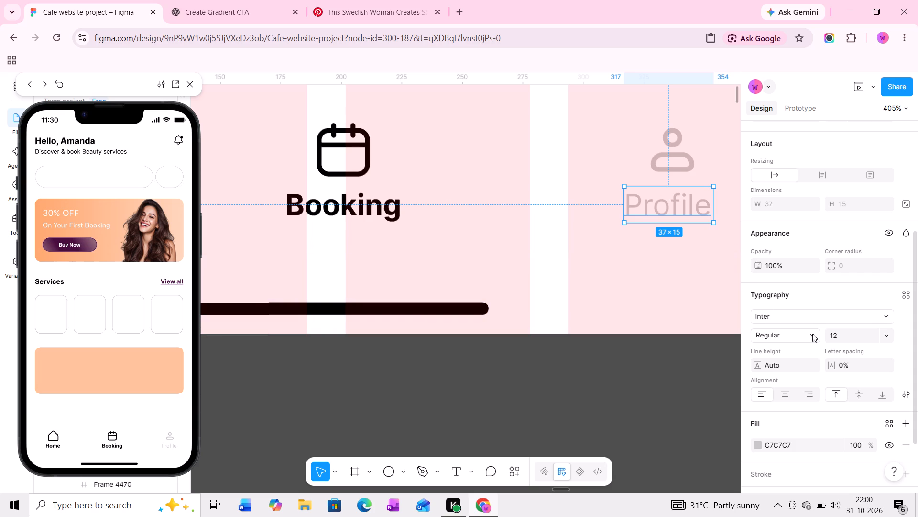
left_click(812, 334)
Darken the Profile label's fill to the mid grey 7B7B7B.
scroll(788, 402, "down", 3)
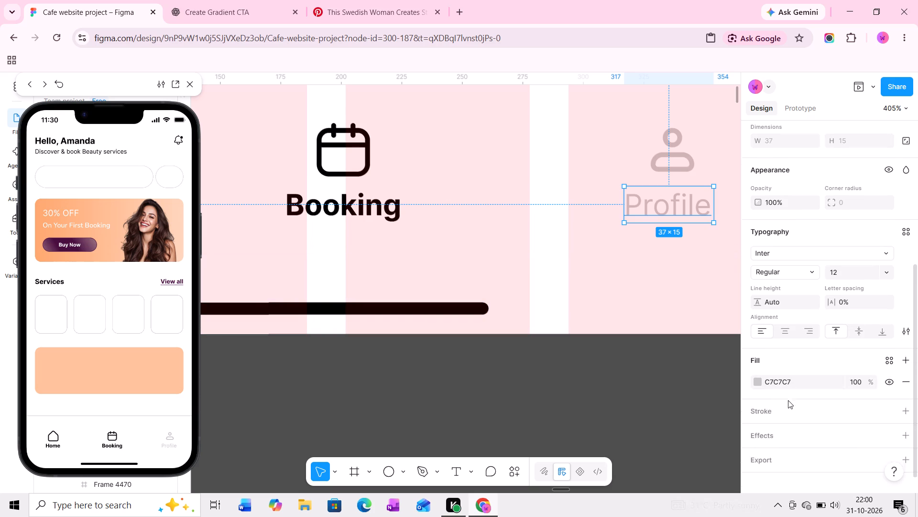
left_click(757, 372)
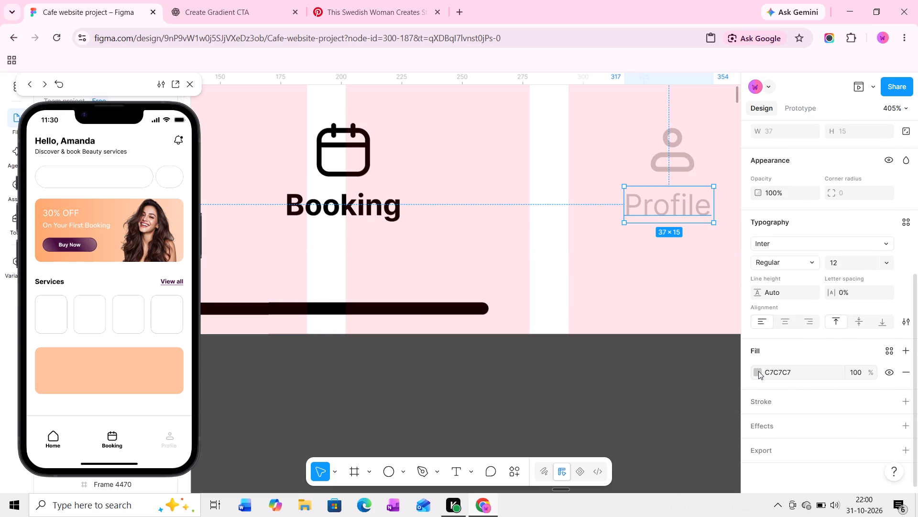
left_click_drag(607, 249, 606, 254)
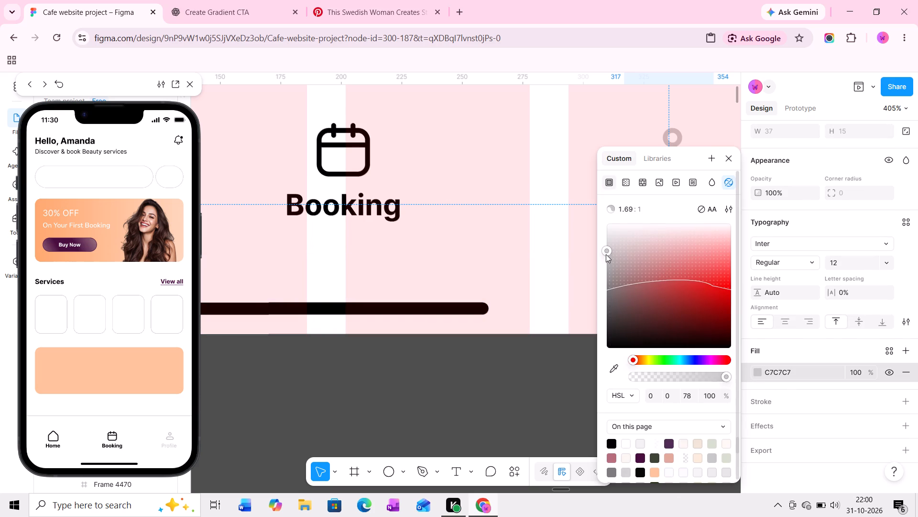
left_click_drag(606, 254, 595, 288)
Set the Booking label to Regular weight with a 7B7B7B fill, matching the Profile label.
middle_click_drag(479, 310, 533, 295)
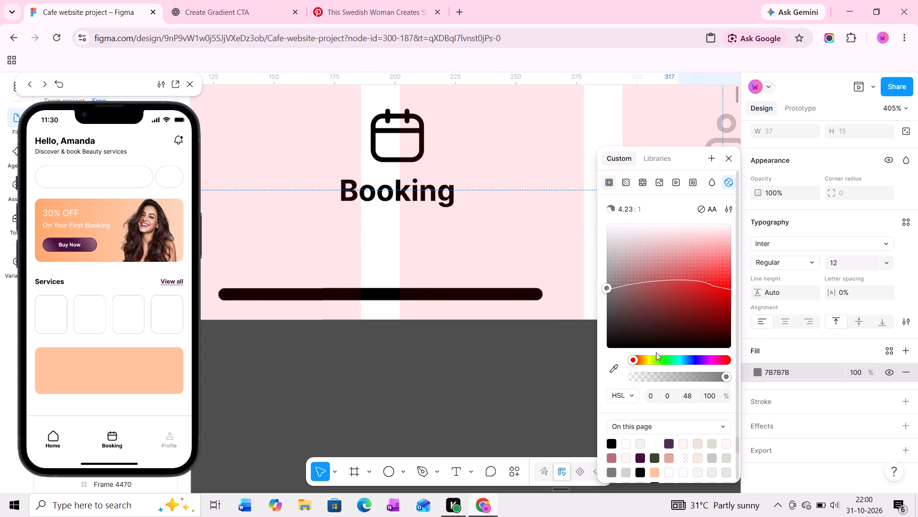
left_click(445, 205, "ctrl")
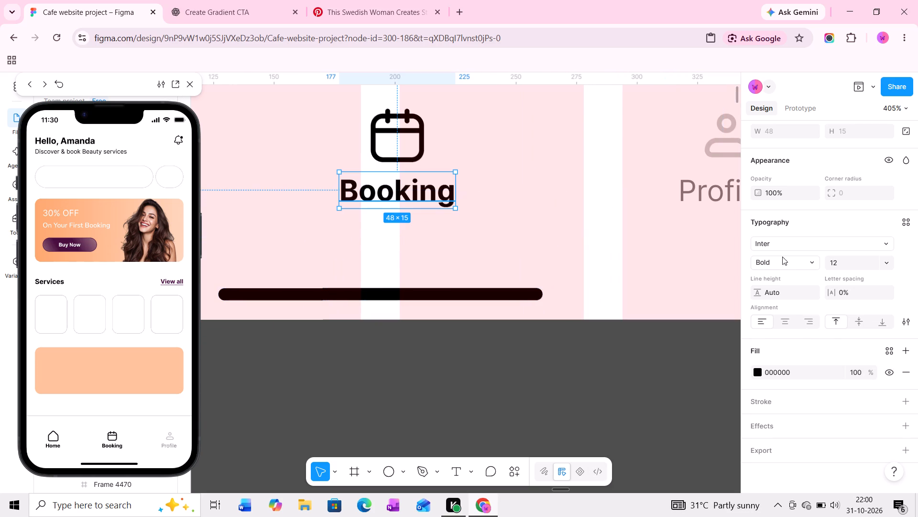
left_click(813, 261)
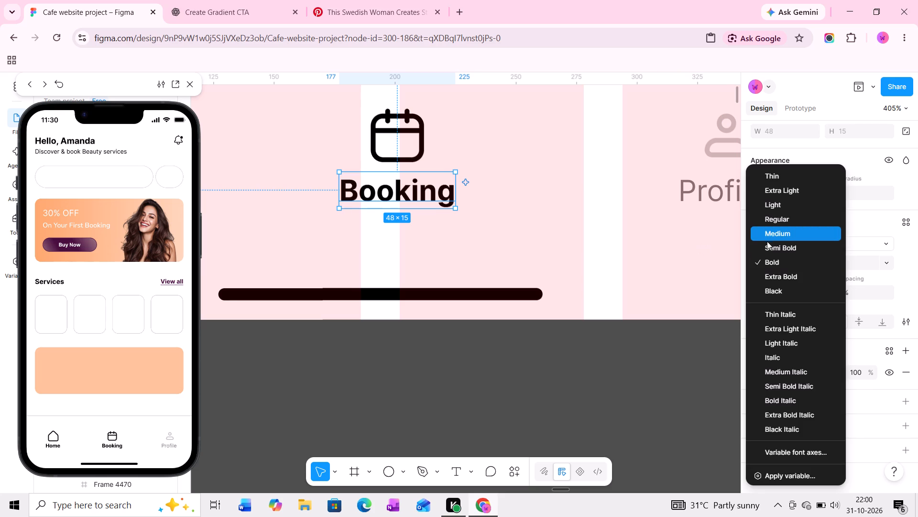
left_click(785, 216)
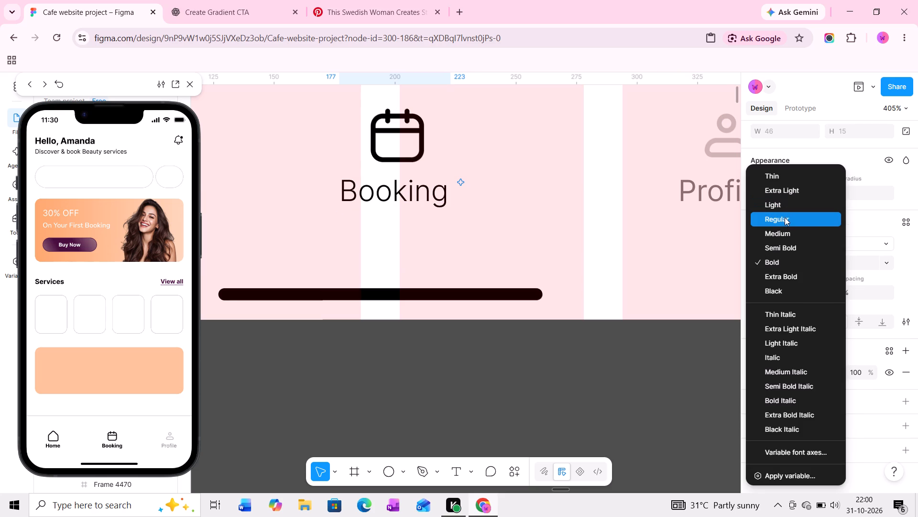
left_click(802, 369)
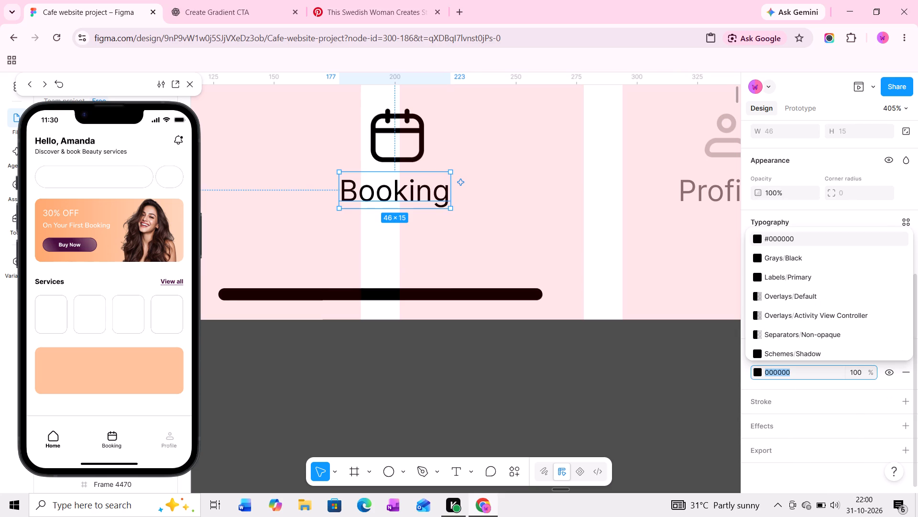
key("7")
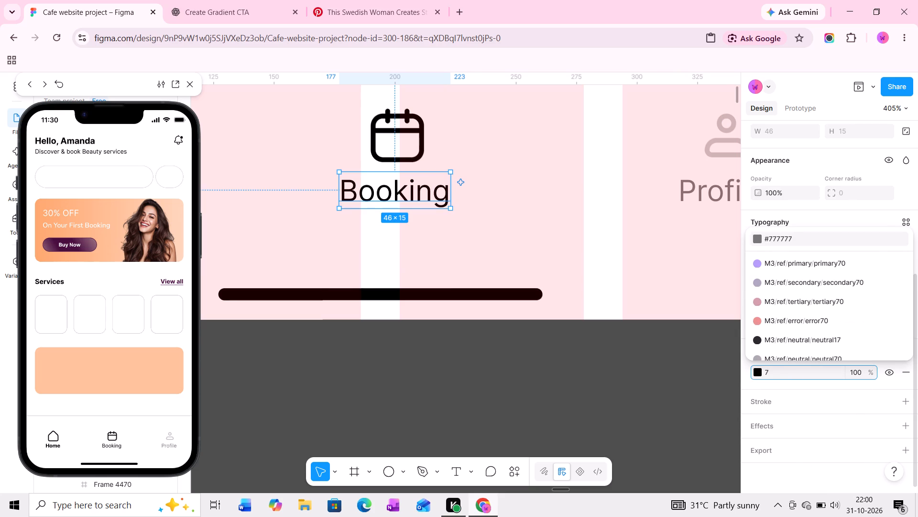
key("b")
key("Return")
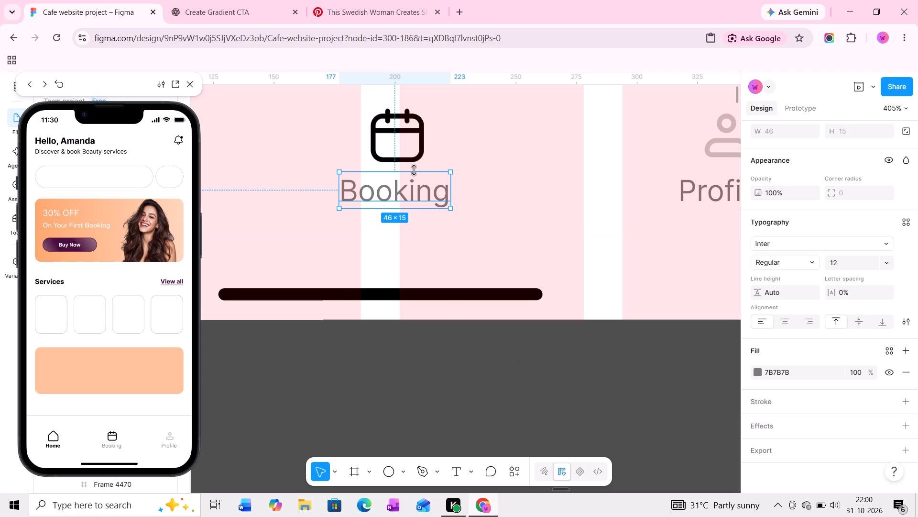
Set the stroke colour of both calendar icon shapes above the Booking label to 7B7B7B.
left_click(390, 132, "ctrl")
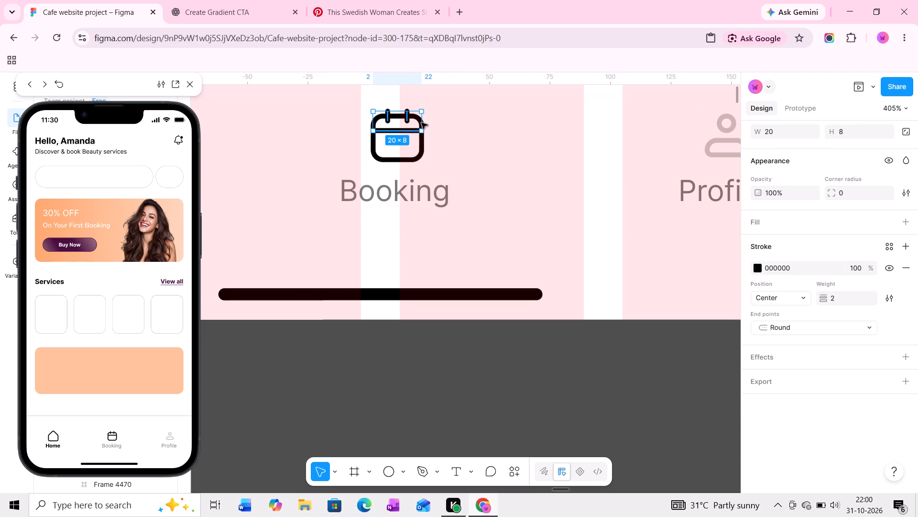
left_click(419, 146, "shift")
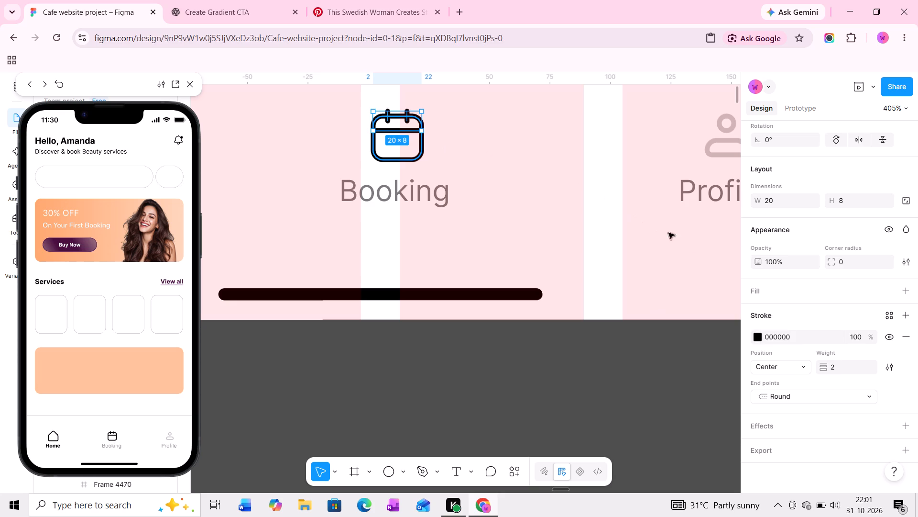
left_click(810, 367)
key("7")
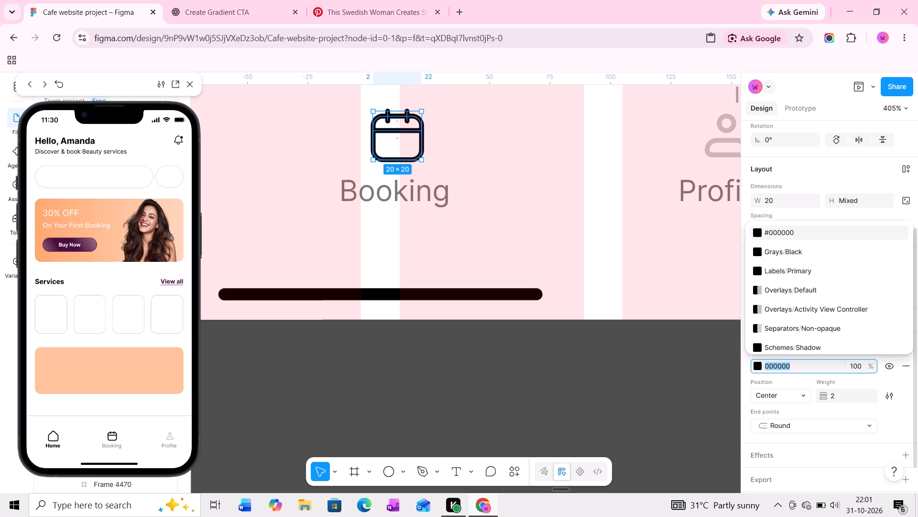
key("b")
key("Return")
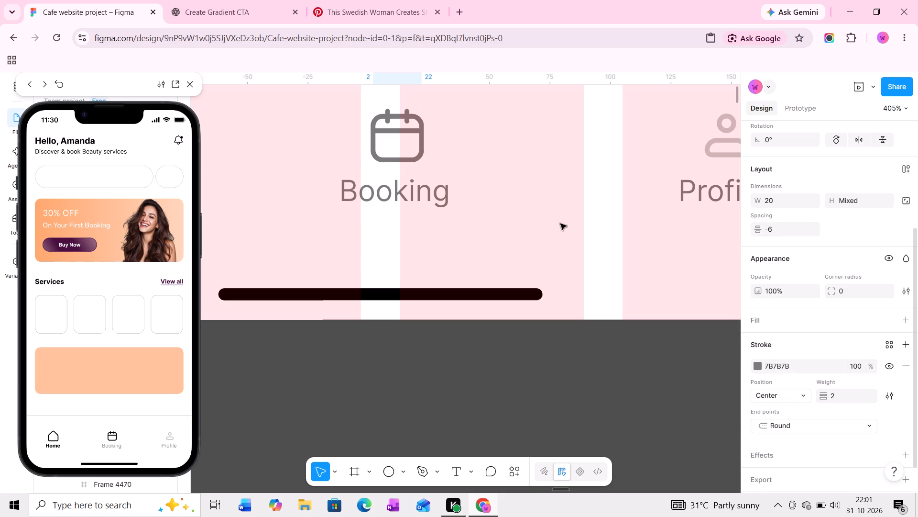
middle_click_drag(557, 186, 485, 186)
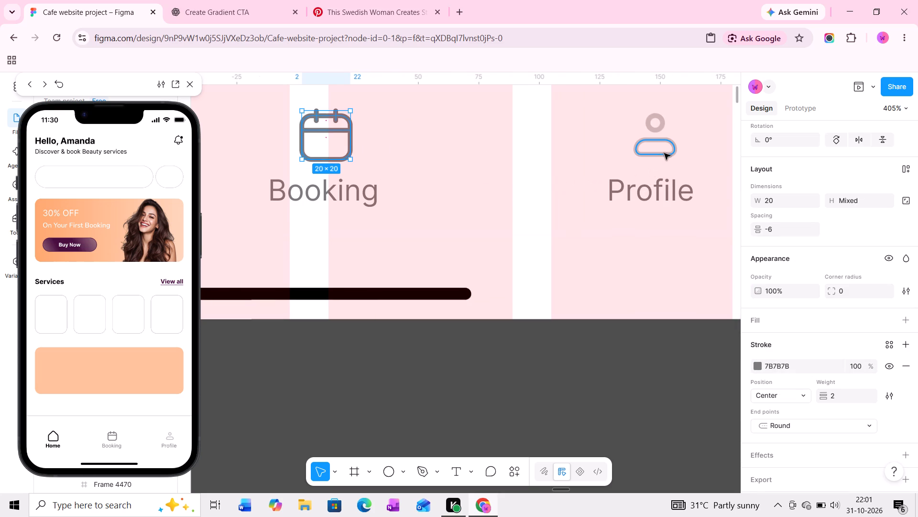
Set the stroke colour of both person icon shapes above the Profile label to 7B7B7B.
left_click(664, 153, "ctrl")
left_click(660, 125, "shift")
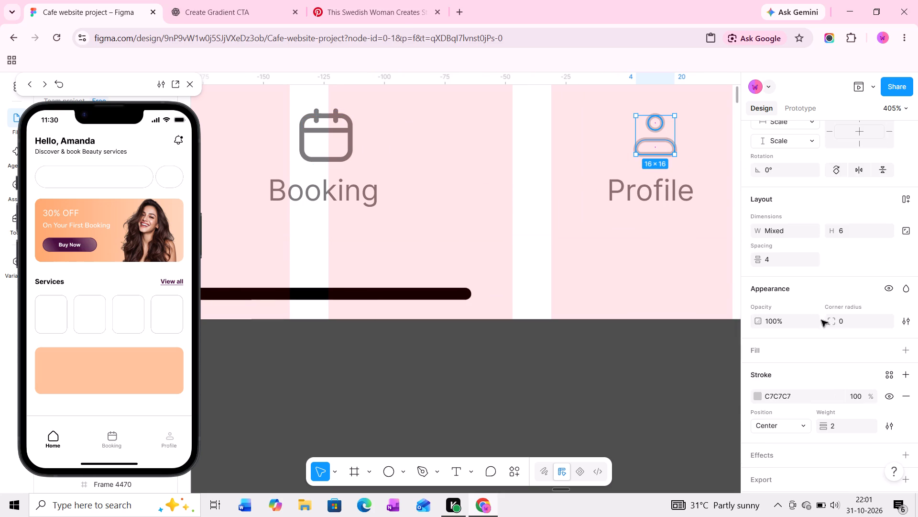
left_click(802, 398)
key("7")
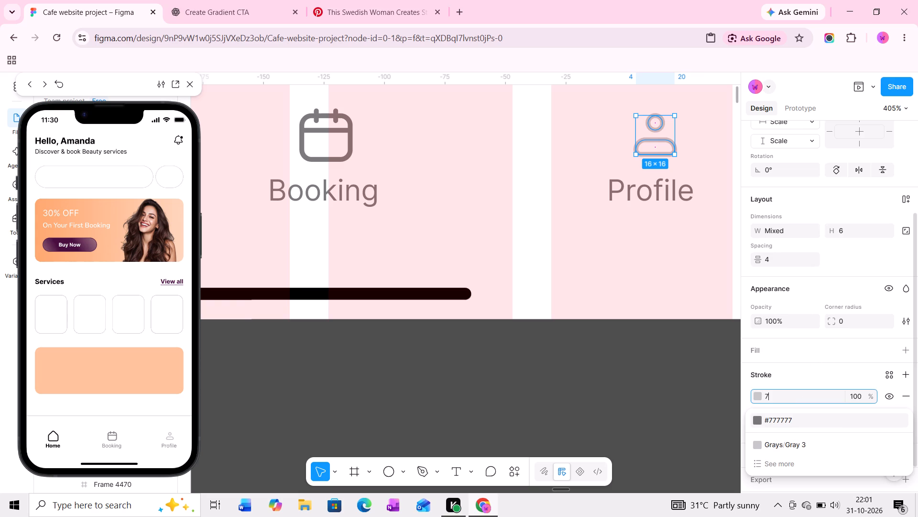
key("b")
key("Return")
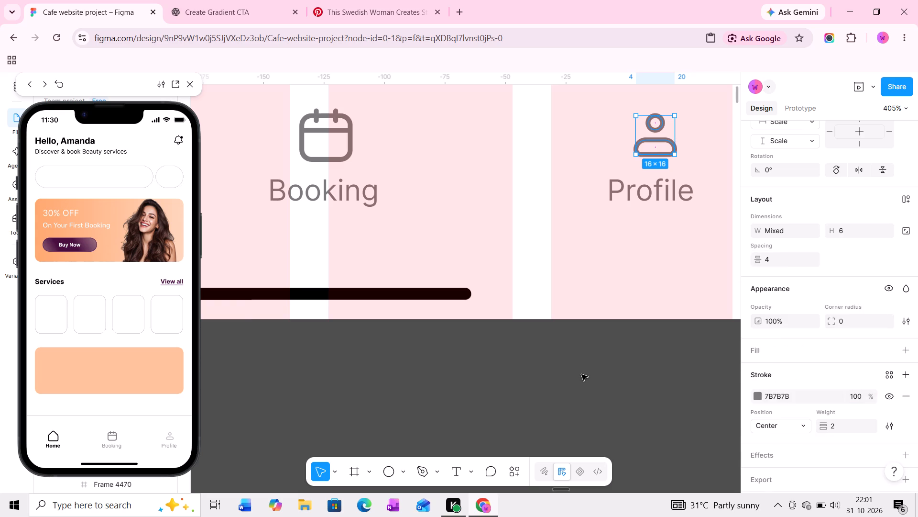
left_click(581, 374)
Lighten the 7B7B7B grey shared by the Booking and Profile icons and labels to B0B0B0 across the bottom navigation frame.
scroll(561, 351, "down", 2, "ctrl")
middle_click_drag(512, 318, 553, 305)
scroll(553, 305, "down", 6, "ctrl")
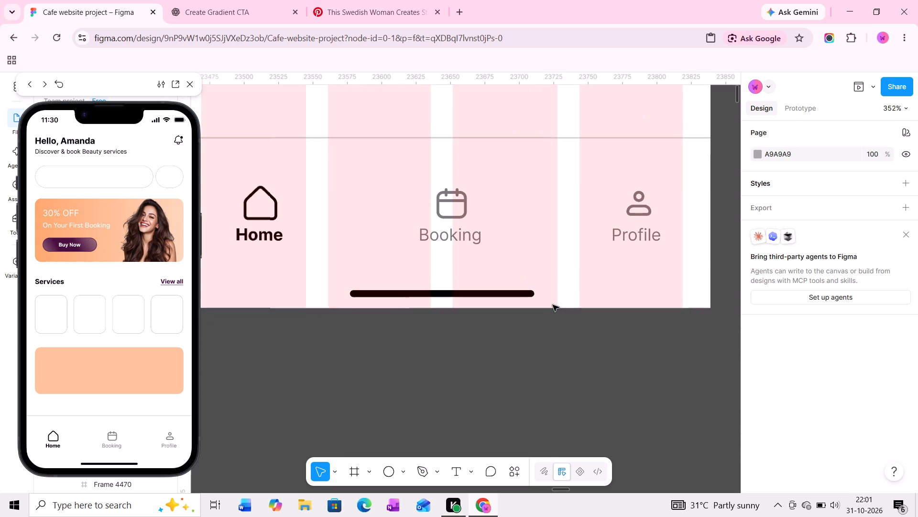
middle_click_drag(564, 296, 539, 308)
scroll(539, 308, "down", 1, "ctrl")
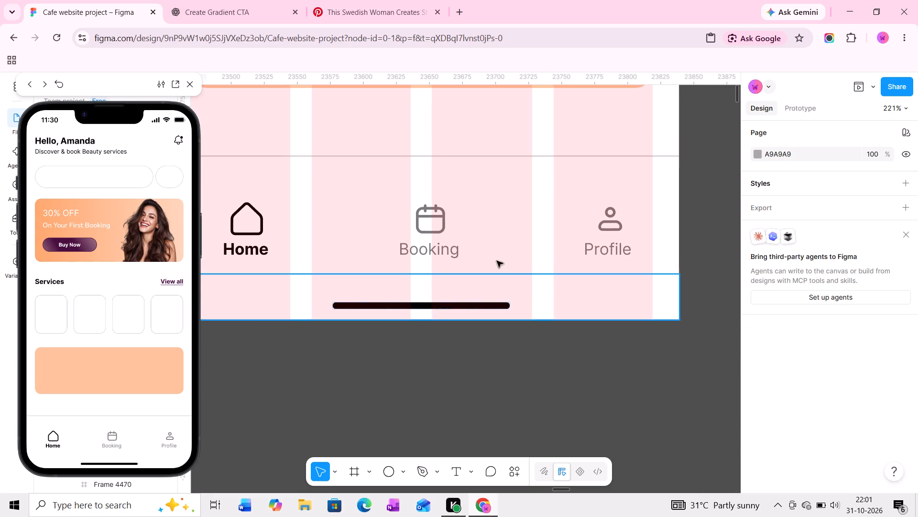
left_click(428, 214, "ctrl")
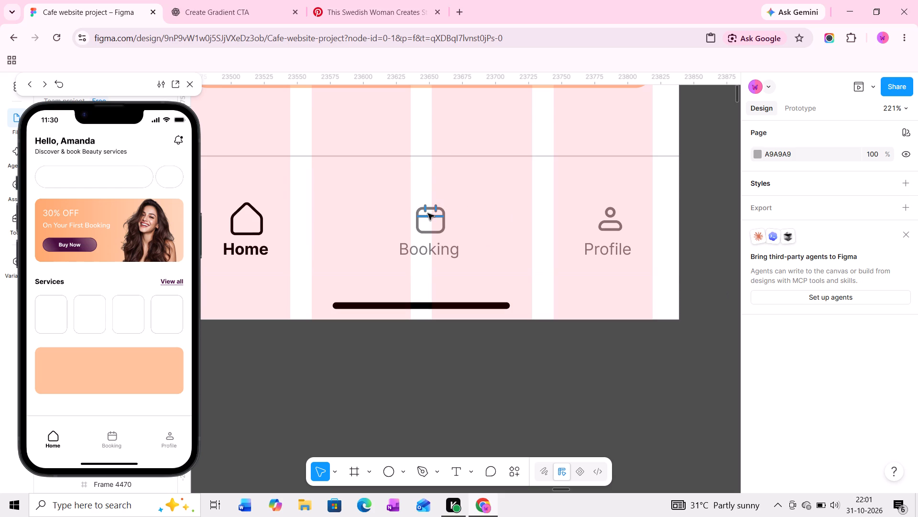
scroll(445, 209, "up", 4, "ctrl")
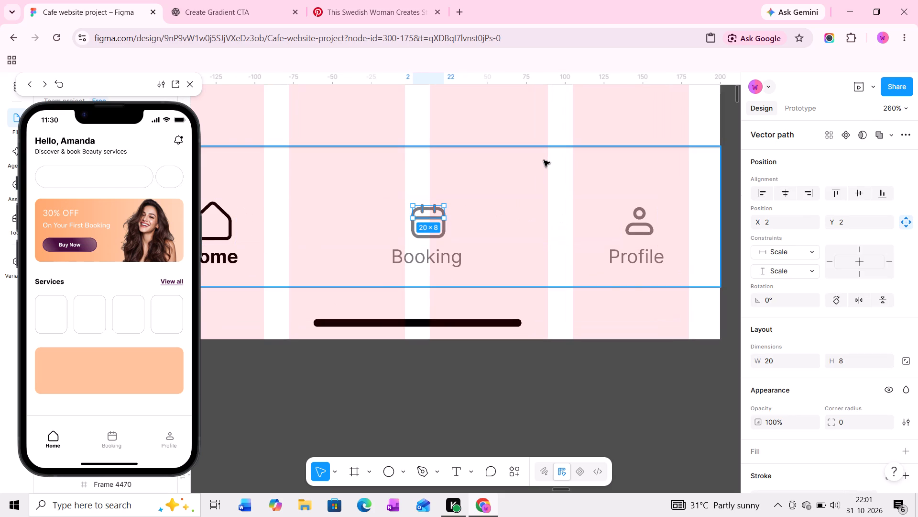
left_click(545, 175)
scroll(801, 254, "down", 3)
scroll(832, 308, "down", 5)
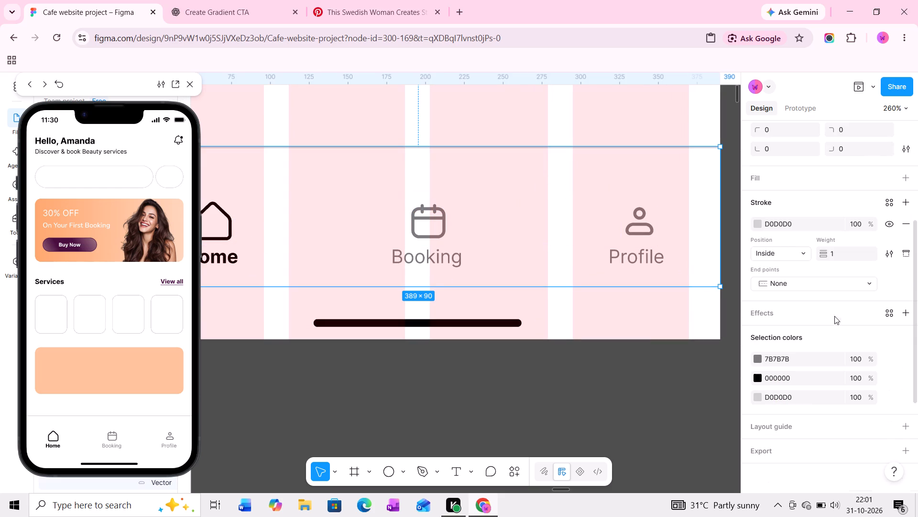
left_click(759, 358)
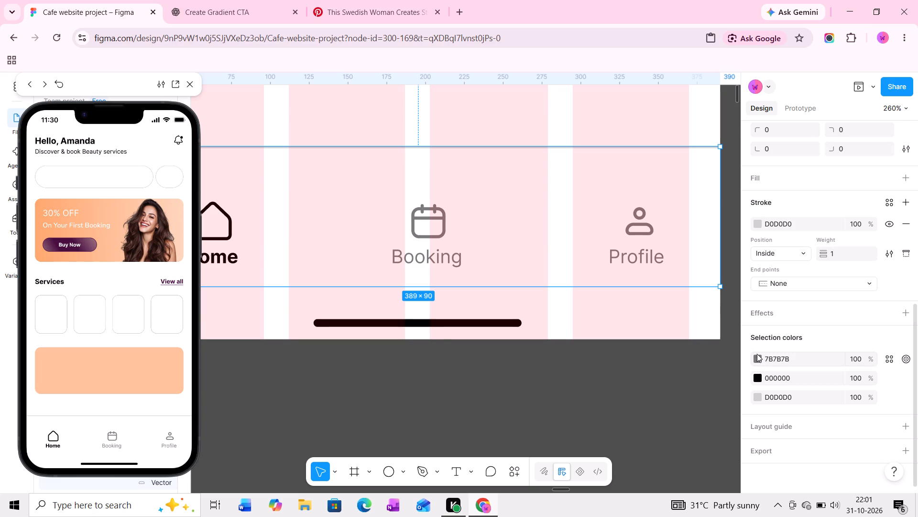
left_click_drag(604, 286, 602, 262)
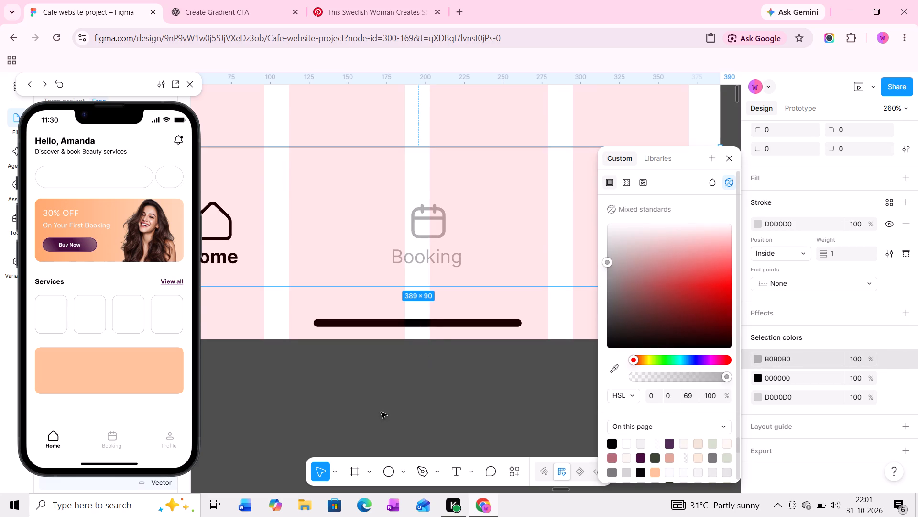
left_click(381, 412)
scroll(393, 400, "down", 11, "ctrl")
middle_click_drag(403, 381, 428, 346)
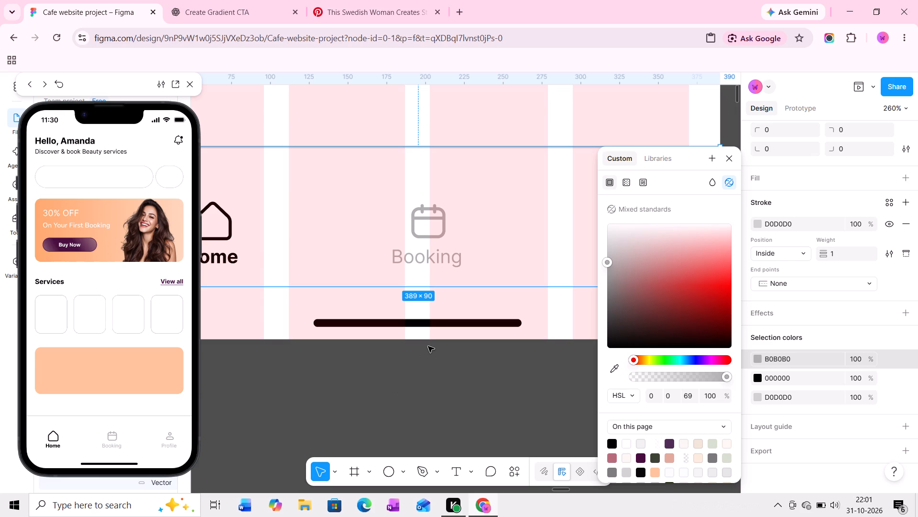
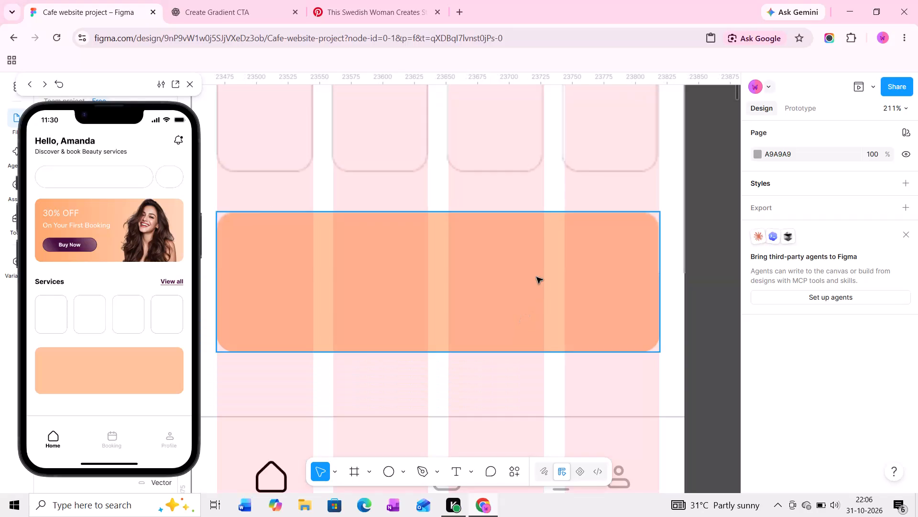
Hide the 4-column layout guide on the iPhone 13 & 14 - 318 frame.
middle_click_drag(539, 285, 547, 386)
middle_click_drag(541, 307, 545, 387)
middle_click_drag(544, 268, 542, 366)
middle_click_drag(550, 227, 546, 323)
middle_click_drag(550, 201, 553, 297)
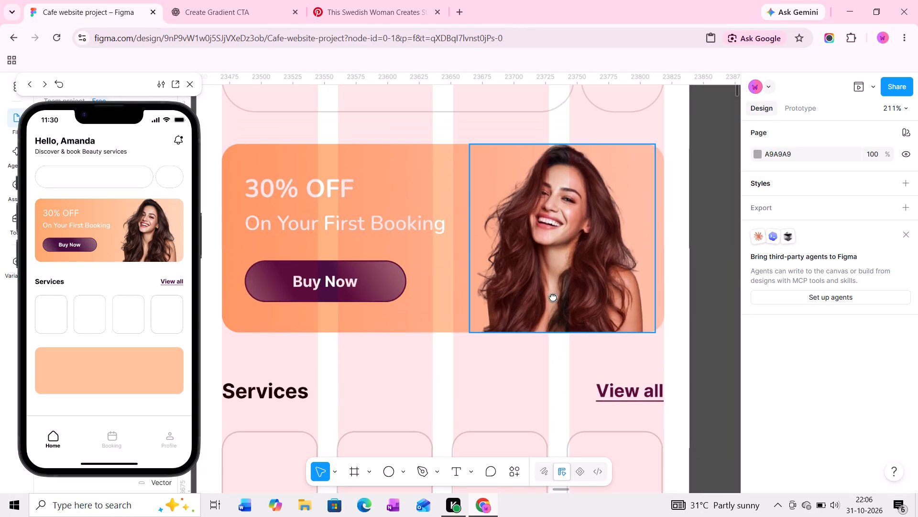
middle_click_drag(553, 297, 555, 327)
middle_click_drag(572, 243, 581, 355)
middle_click_drag(600, 275, 603, 326)
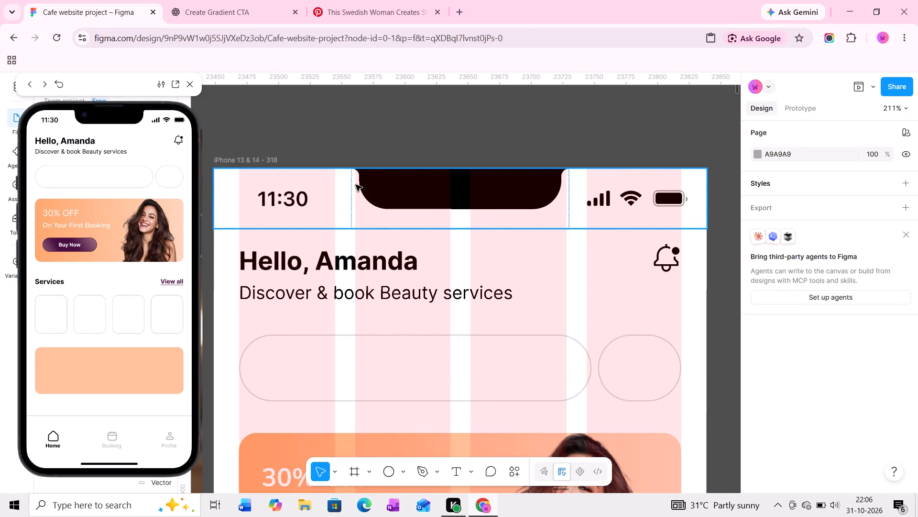
left_click(269, 160)
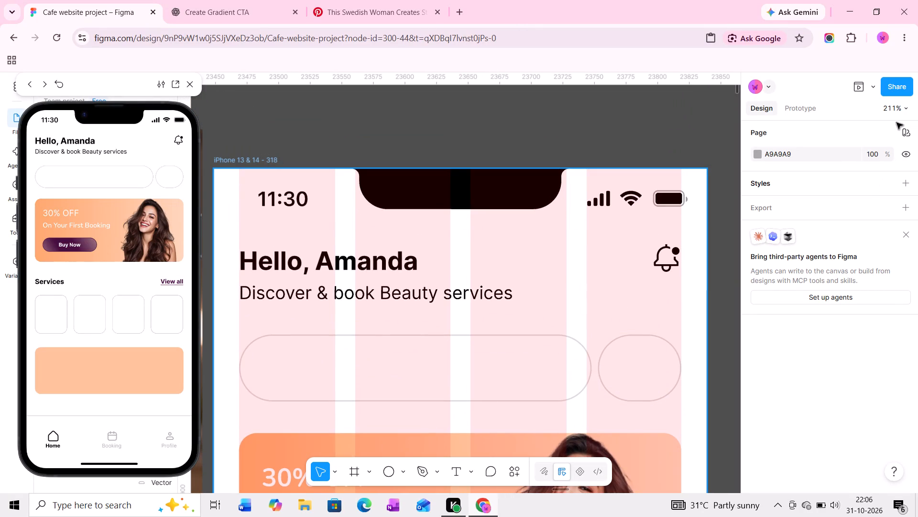
scroll(897, 345, "down", 3)
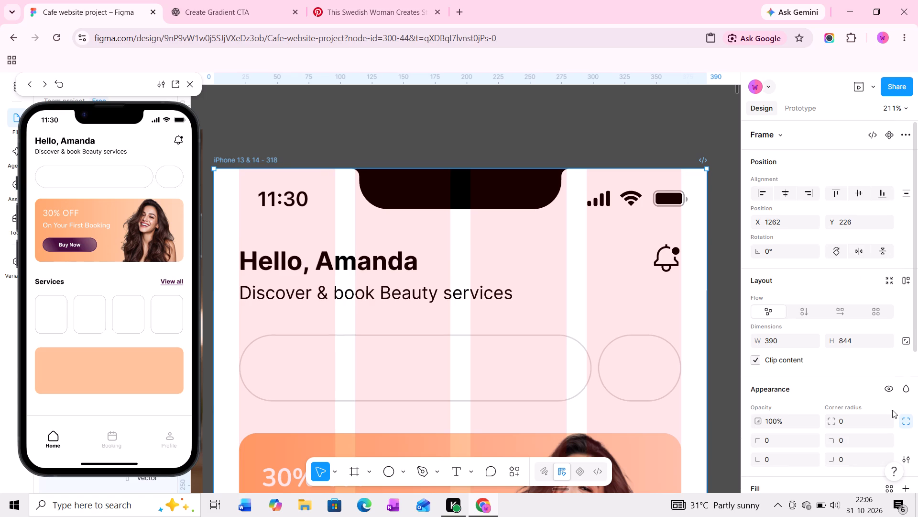
scroll(891, 420, "down", 7)
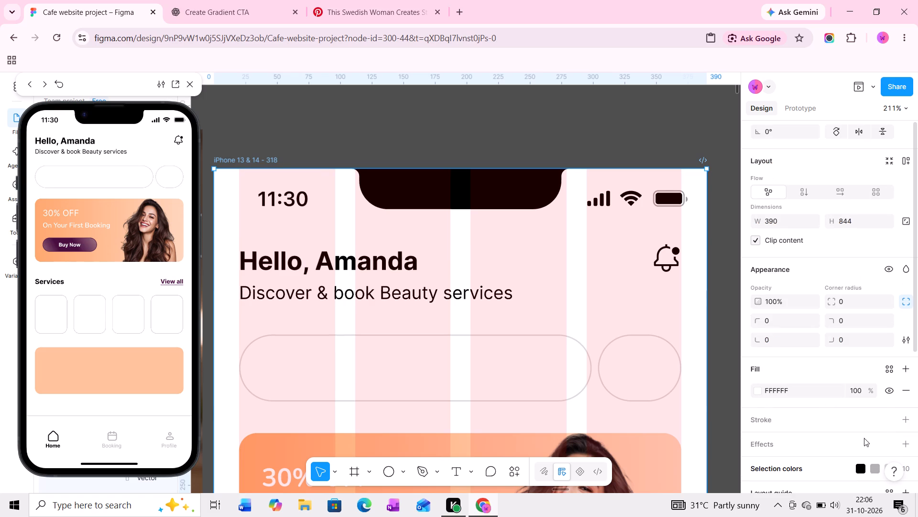
left_click(891, 416)
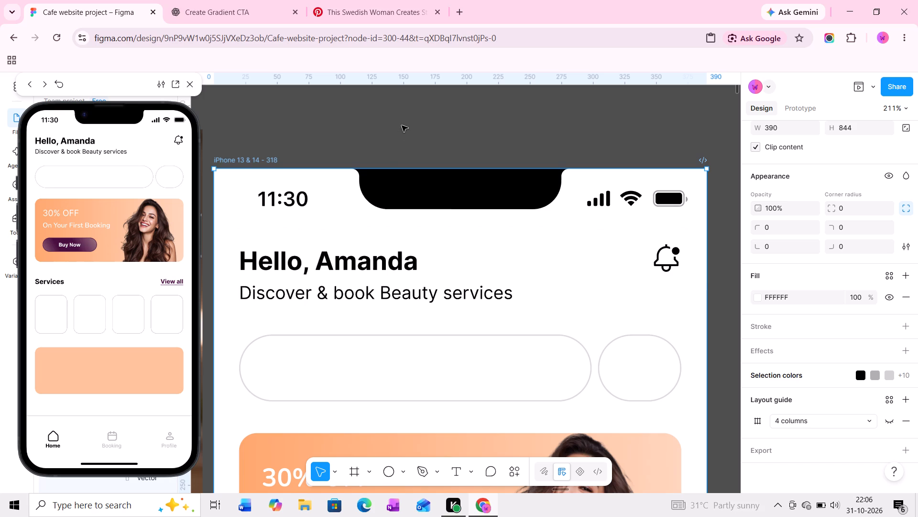
Review the home screen without its layout guide, from the greeting header to the bottom navigation bar.
scroll(432, 344, "down", 11)
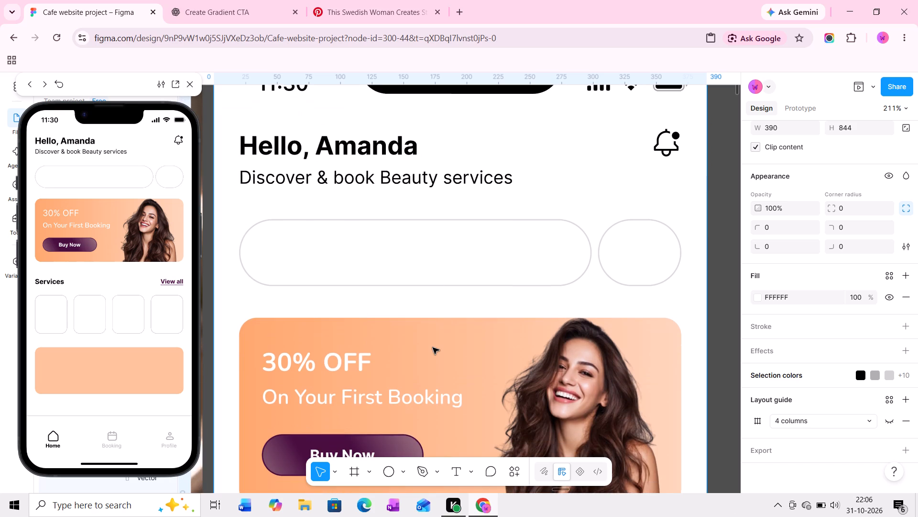
scroll(433, 348, "down", 17)
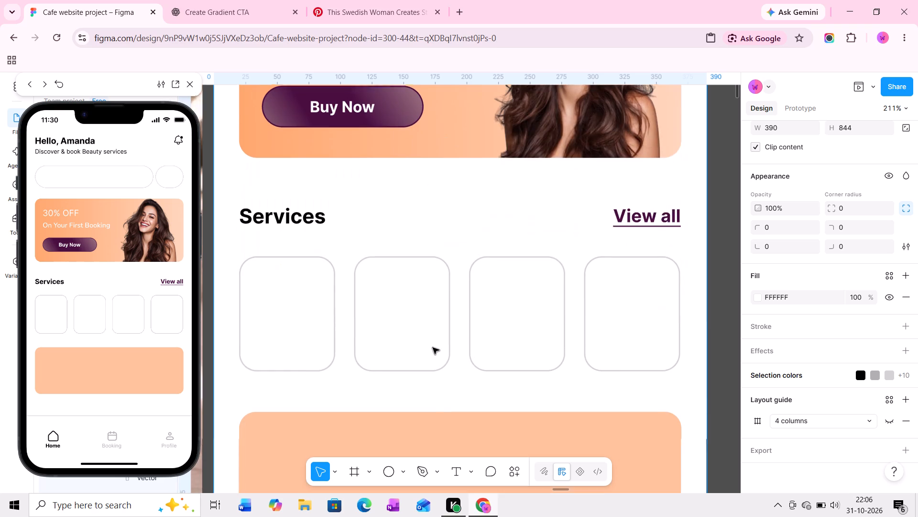
scroll(433, 348, "down", 11)
scroll(470, 225, "up", 4)
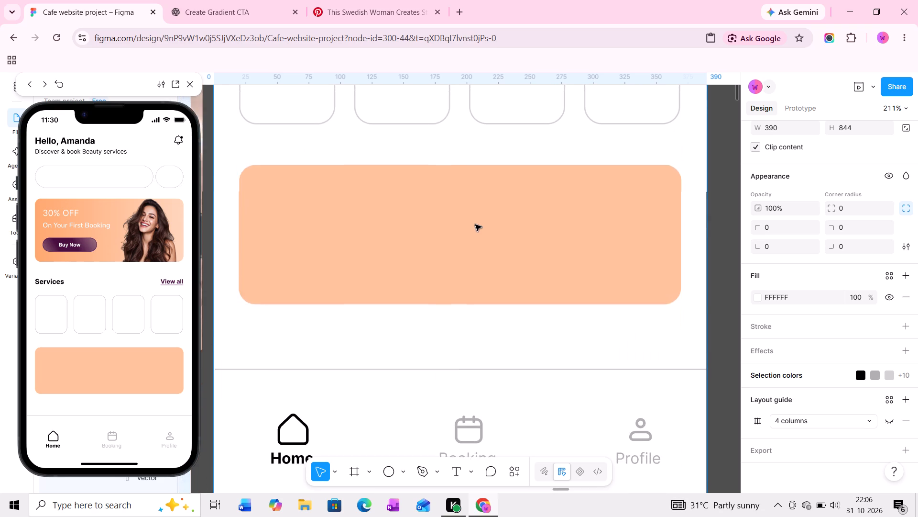
scroll(475, 225, "up", 1)
scroll(482, 227, "down", 13)
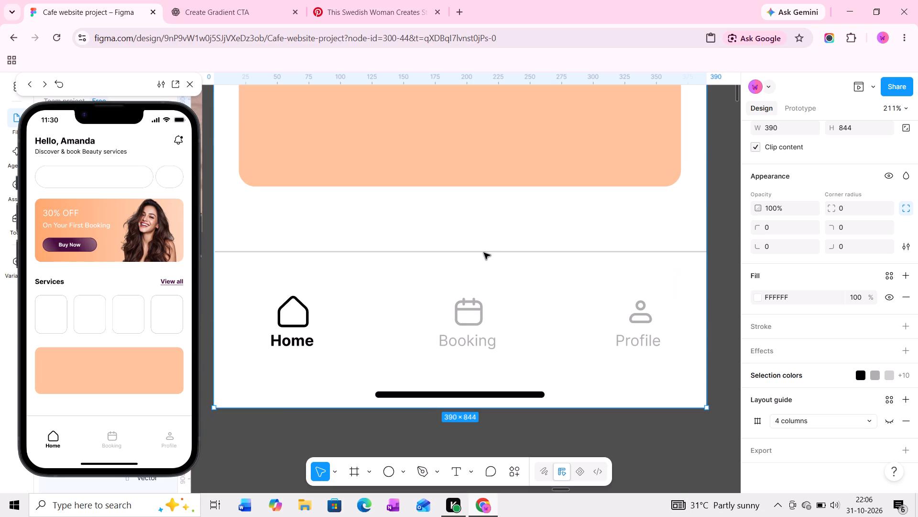
scroll(484, 253, "down", 3)
middle_click_drag(483, 233, 483, 254)
middle_click_drag(475, 226, 476, 257)
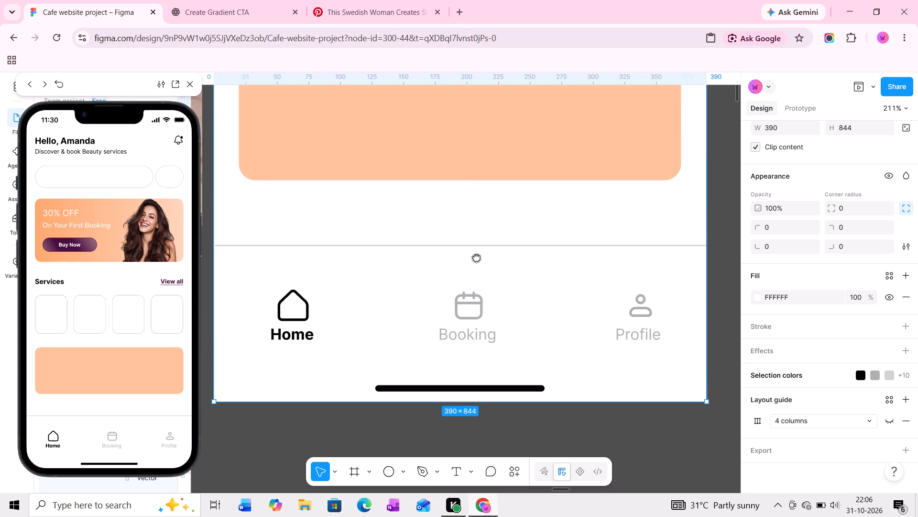
middle_click_drag(476, 257, 478, 277)
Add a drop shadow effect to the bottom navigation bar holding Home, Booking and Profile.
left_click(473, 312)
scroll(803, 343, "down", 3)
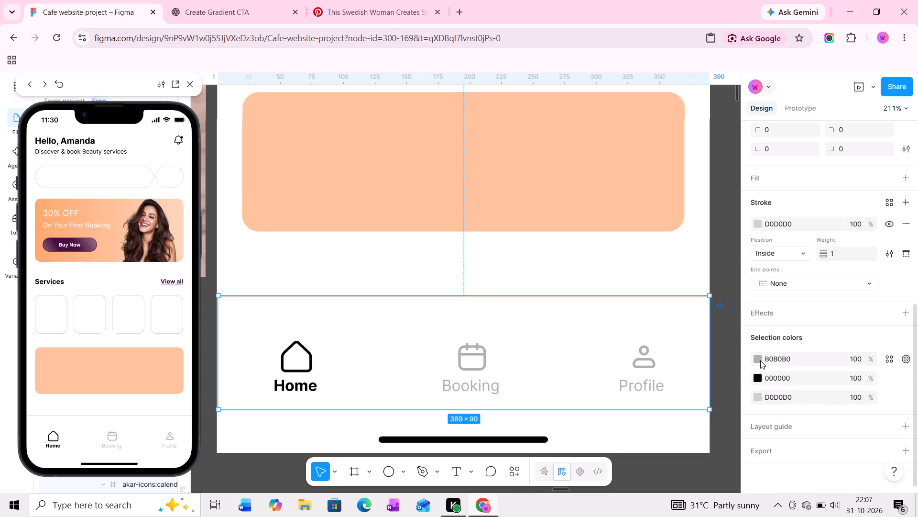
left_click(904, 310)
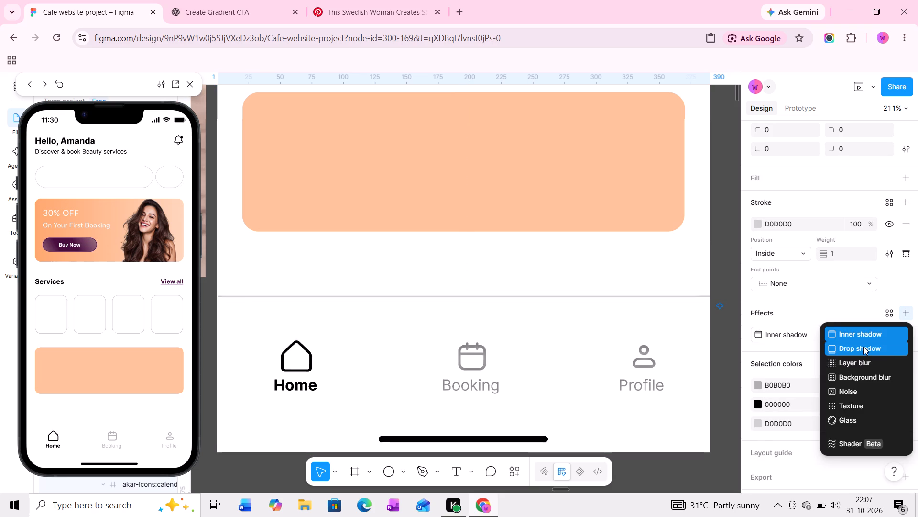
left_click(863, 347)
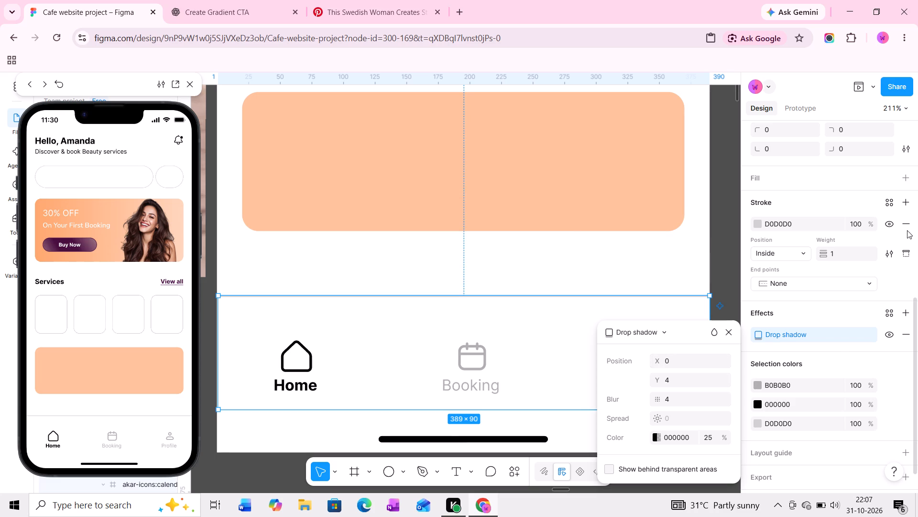
Add a white FFFFFF fill at 100% to the bottom navigation bar.
left_click(907, 178)
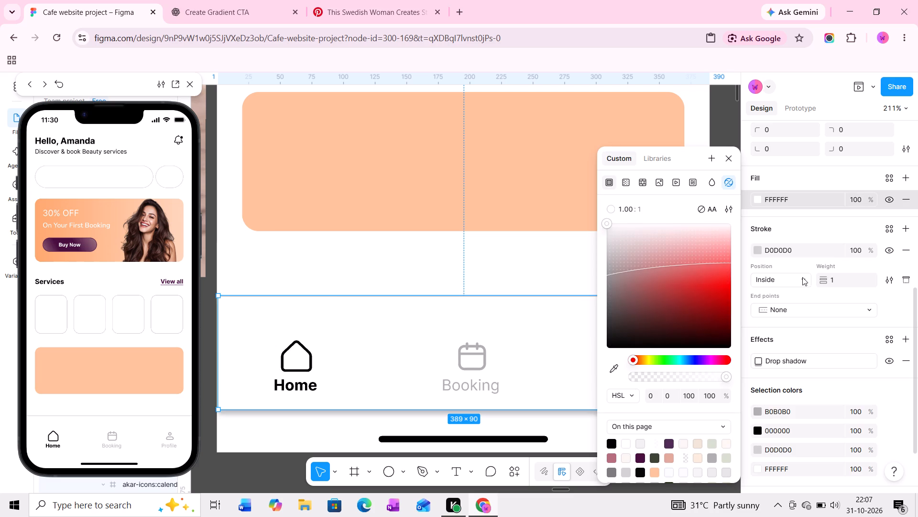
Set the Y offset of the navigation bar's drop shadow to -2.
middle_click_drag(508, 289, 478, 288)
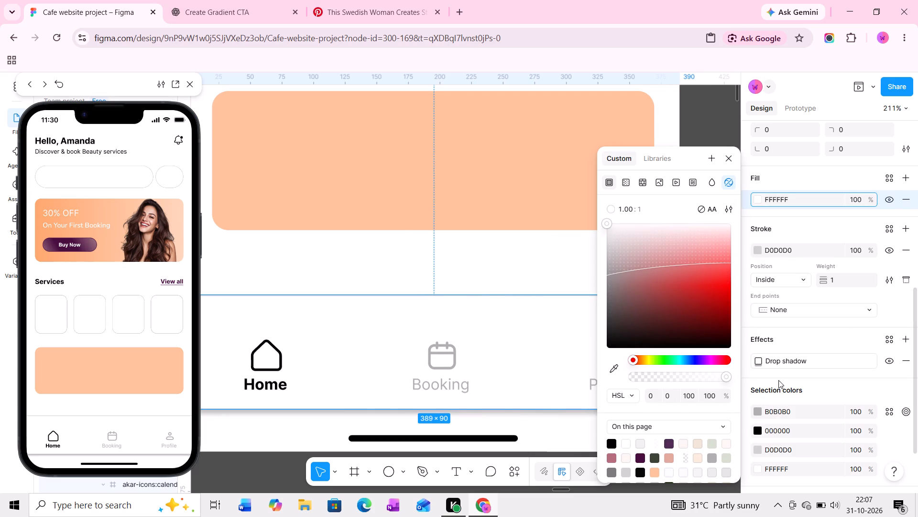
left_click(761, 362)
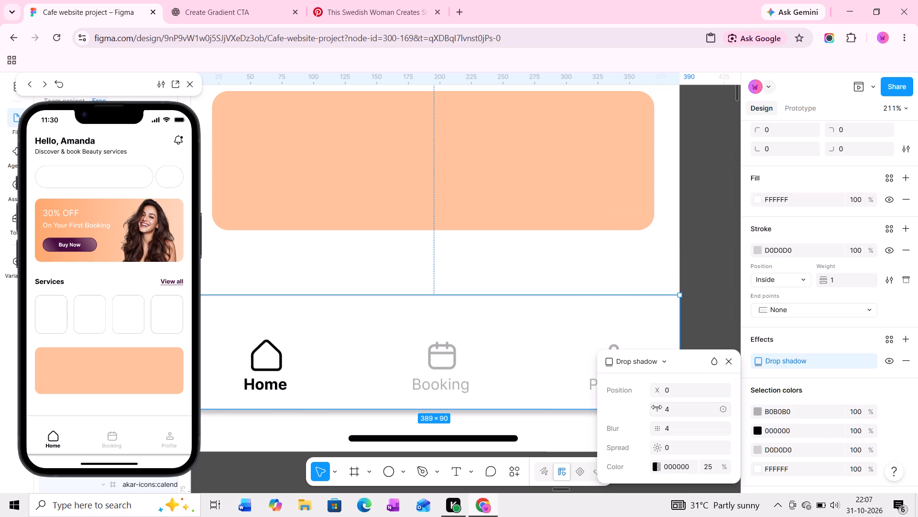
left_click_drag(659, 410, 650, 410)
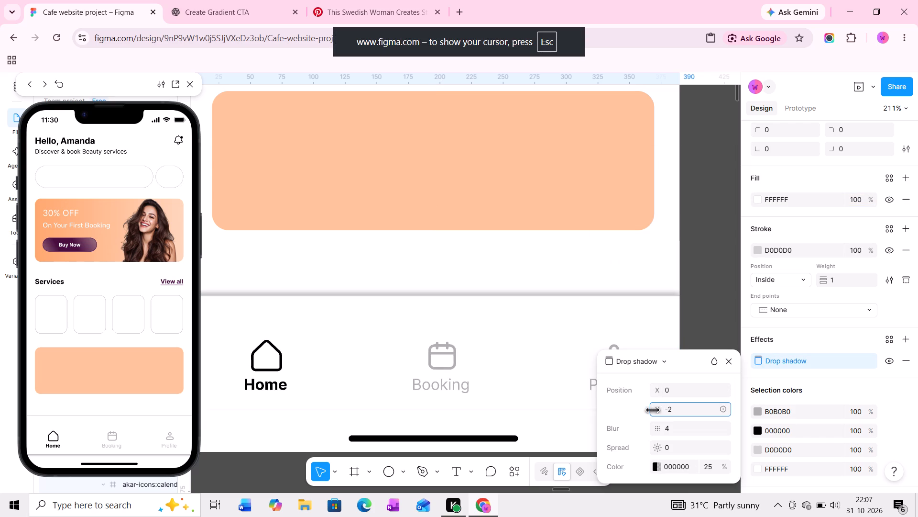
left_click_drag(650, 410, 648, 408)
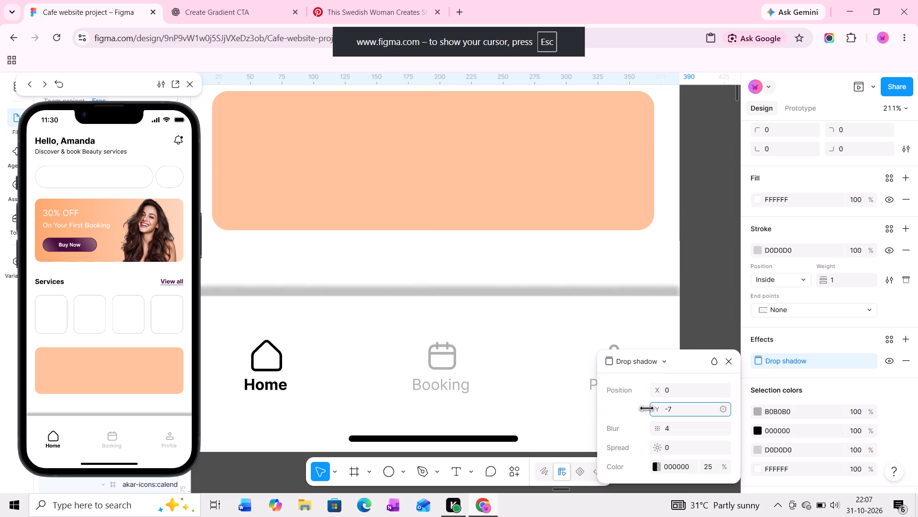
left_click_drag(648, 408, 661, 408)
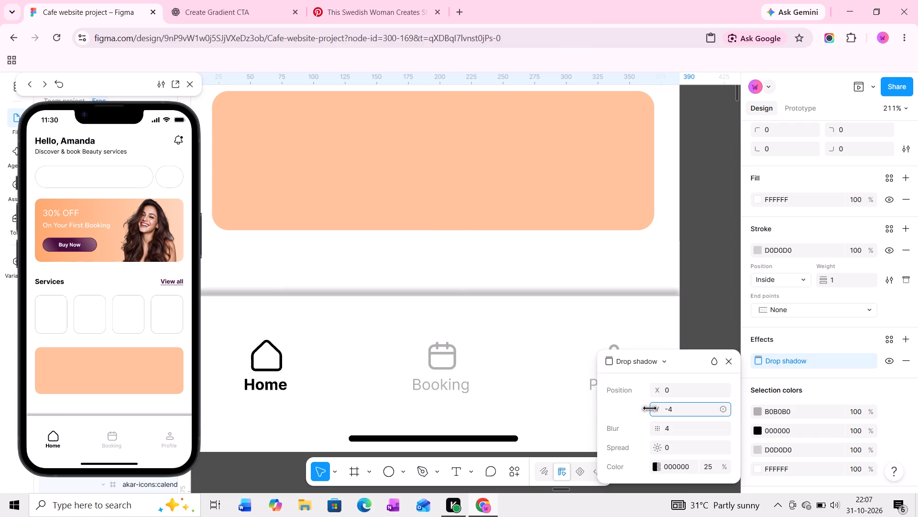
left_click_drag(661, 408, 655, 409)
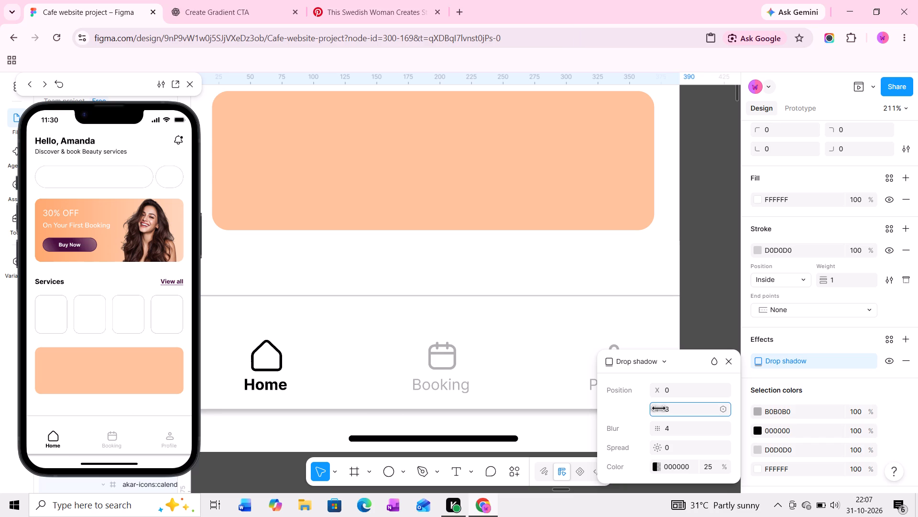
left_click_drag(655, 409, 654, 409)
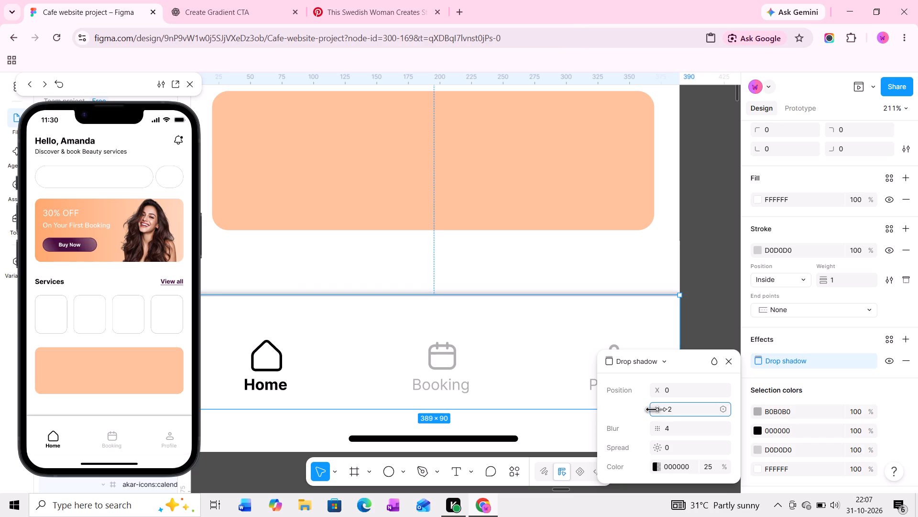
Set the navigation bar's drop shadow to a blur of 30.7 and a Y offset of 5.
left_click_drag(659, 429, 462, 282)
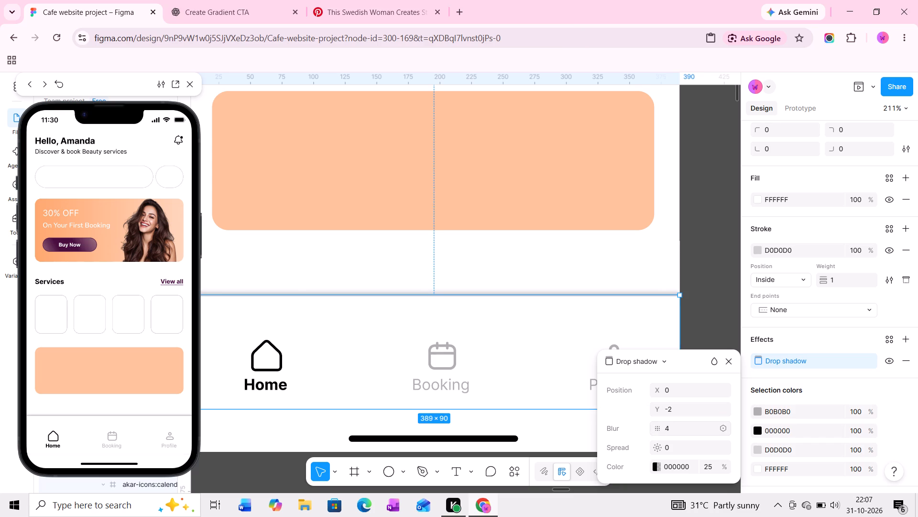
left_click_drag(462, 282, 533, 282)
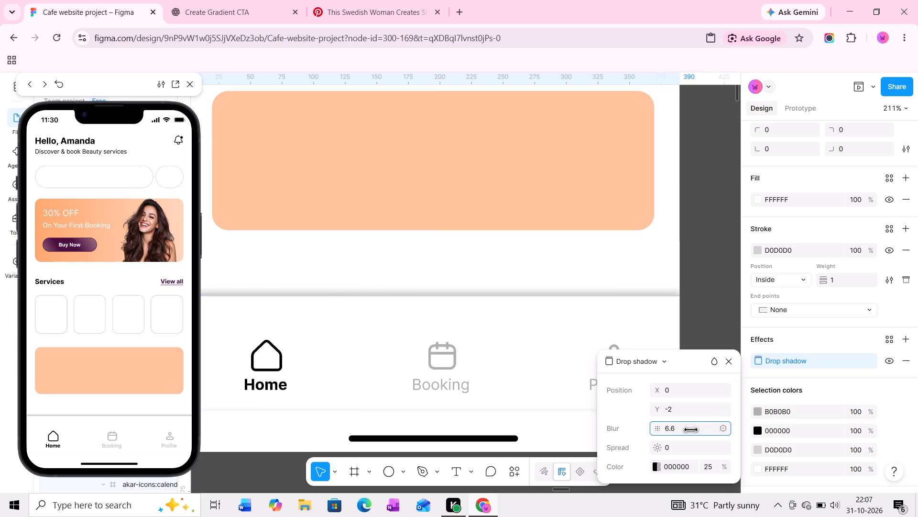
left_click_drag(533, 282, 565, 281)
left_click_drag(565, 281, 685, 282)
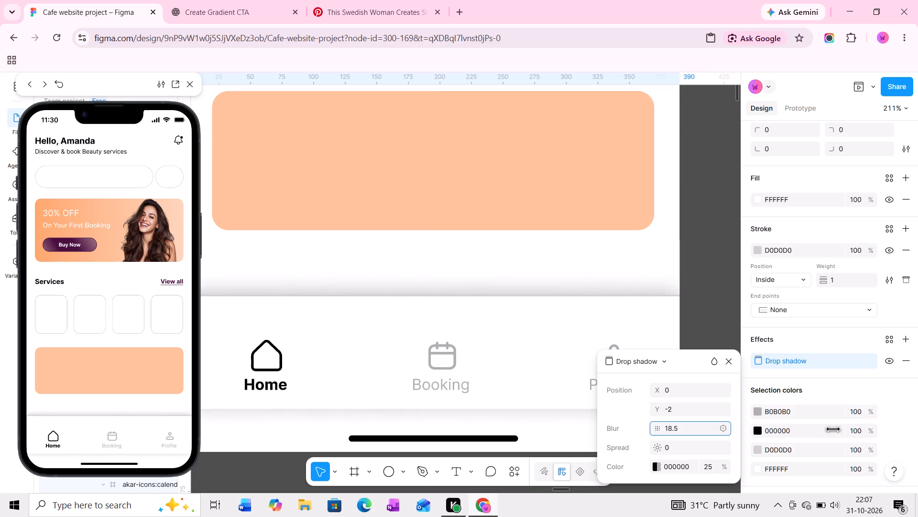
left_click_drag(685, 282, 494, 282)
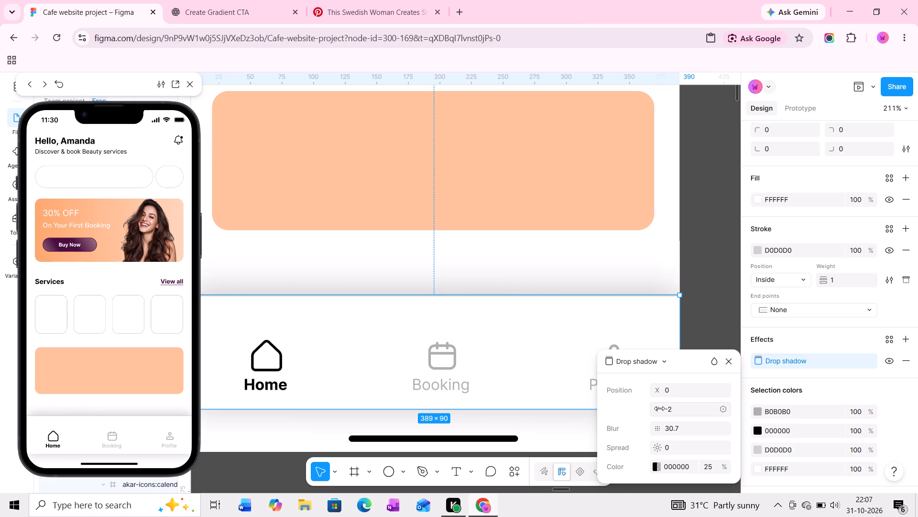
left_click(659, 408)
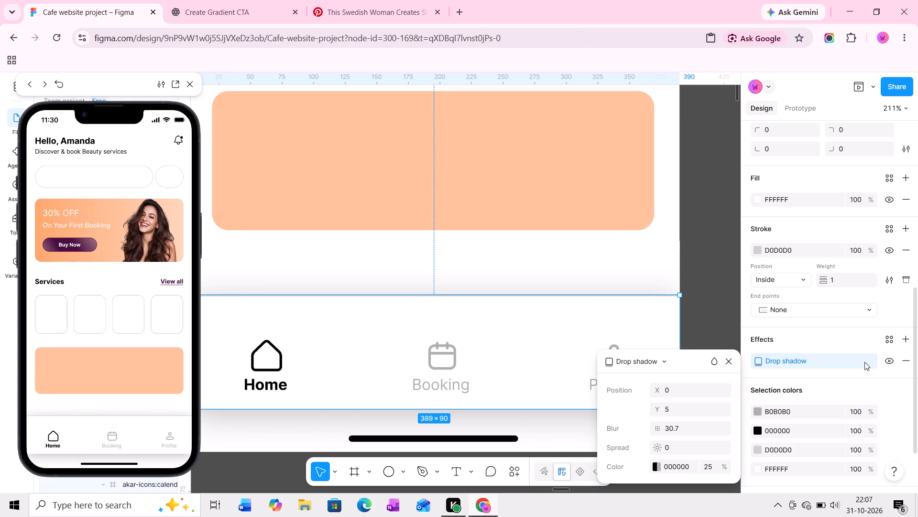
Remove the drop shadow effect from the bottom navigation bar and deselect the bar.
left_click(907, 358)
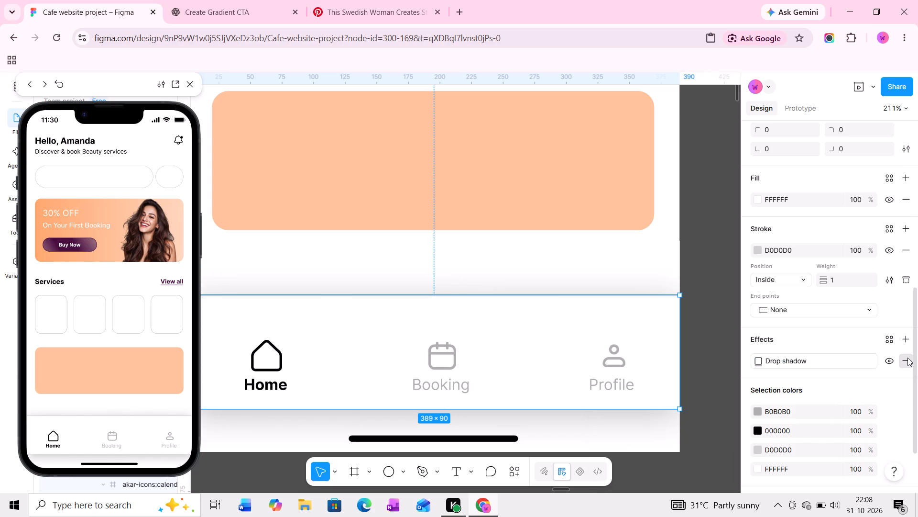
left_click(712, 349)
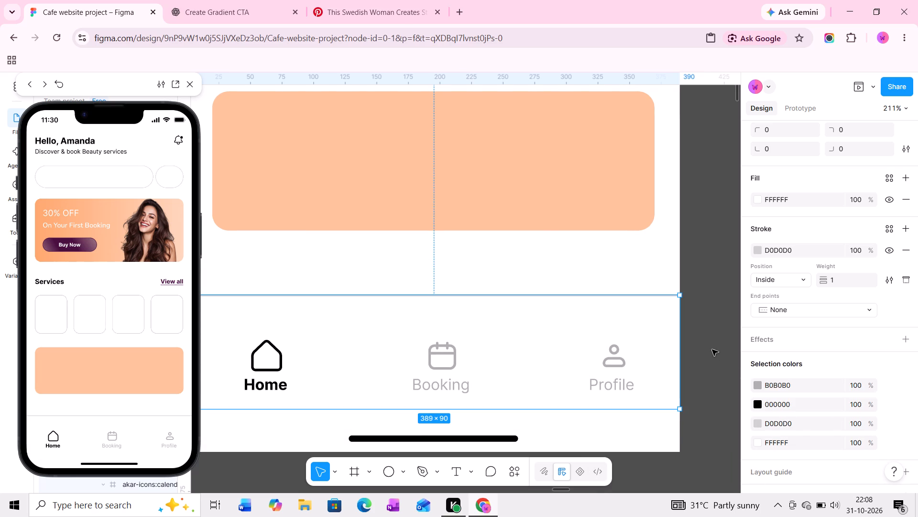
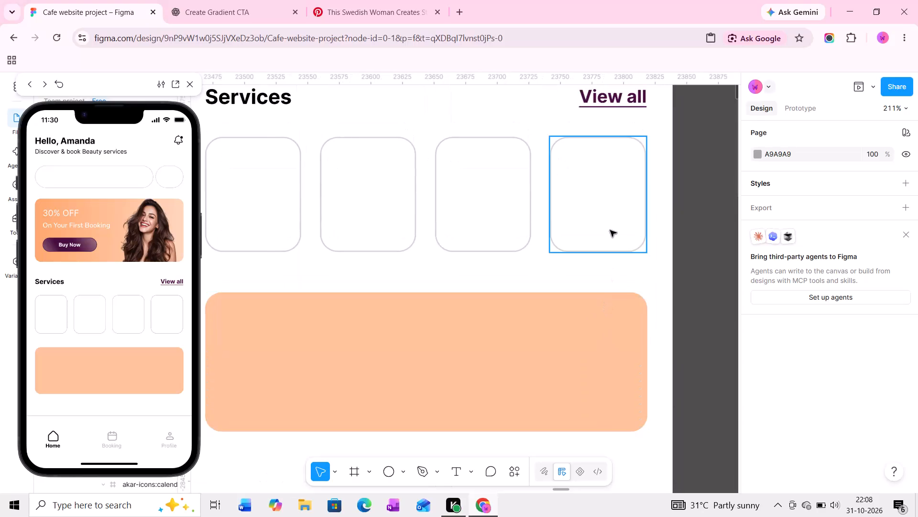
Review the home screen design from the services section up through the promo banner, search row and header.
middle_click_drag(611, 230, 605, 347)
middle_click_drag(605, 347, 605, 352)
middle_click_drag(611, 206, 609, 309)
middle_click_drag(611, 193, 601, 285)
middle_click_drag(596, 177, 596, 262)
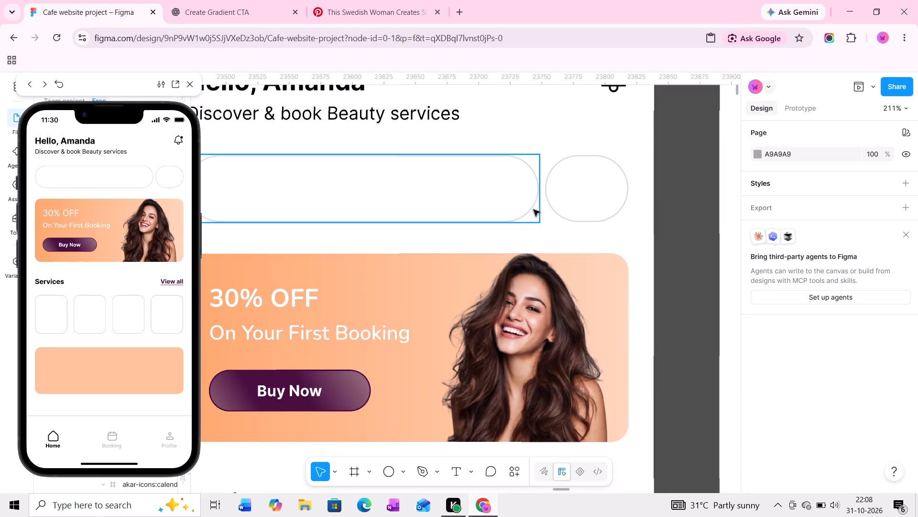
middle_click_drag(534, 210, 647, 214)
middle_click_drag(624, 194, 578, 309)
middle_click_drag(566, 207, 553, 284)
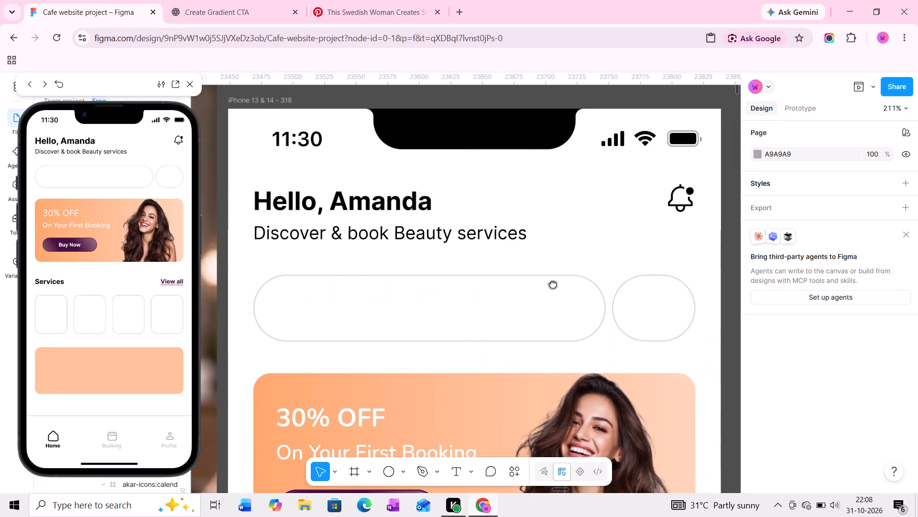
middle_click_drag(553, 284, 553, 285)
middle_click_drag(550, 242, 447, 232)
middle_click_drag(554, 219, 472, 214)
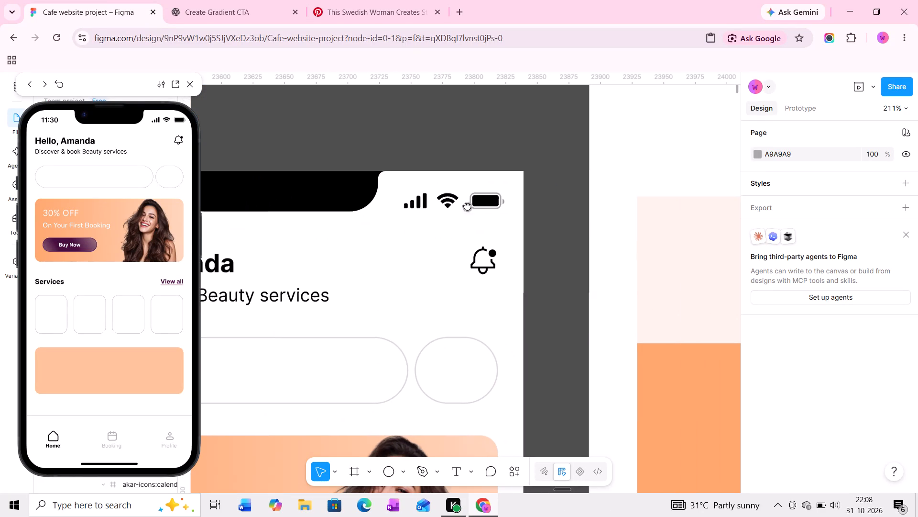
Close the floating prototype preview of the home screen.
left_click(195, 89)
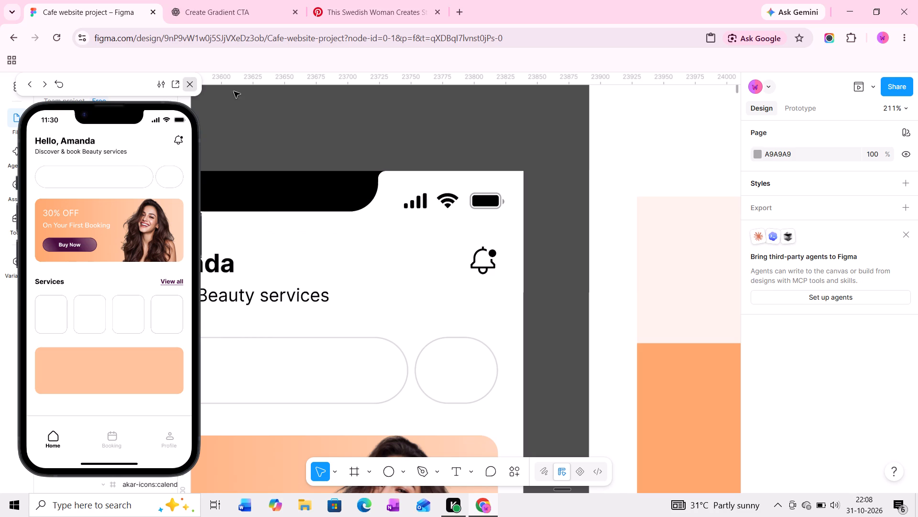
Examine the pale pink and orange colour swatches in the MacBook Pro 14" - 6 frame beside the home screen.
middle_click_drag(536, 151, 470, 196)
middle_click_drag(527, 189, 493, 190)
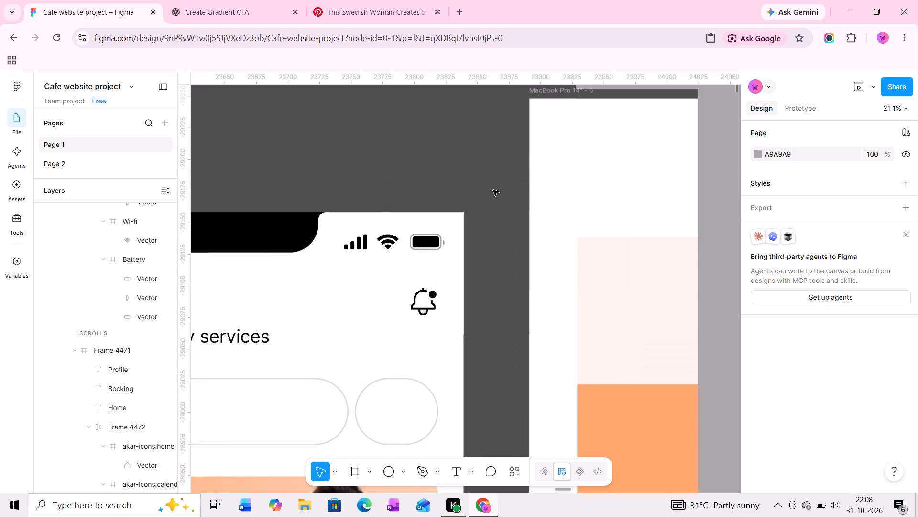
middle_click_drag(493, 190, 484, 190)
middle_click_drag(576, 181, 407, 176)
middle_click_drag(525, 184, 477, 179)
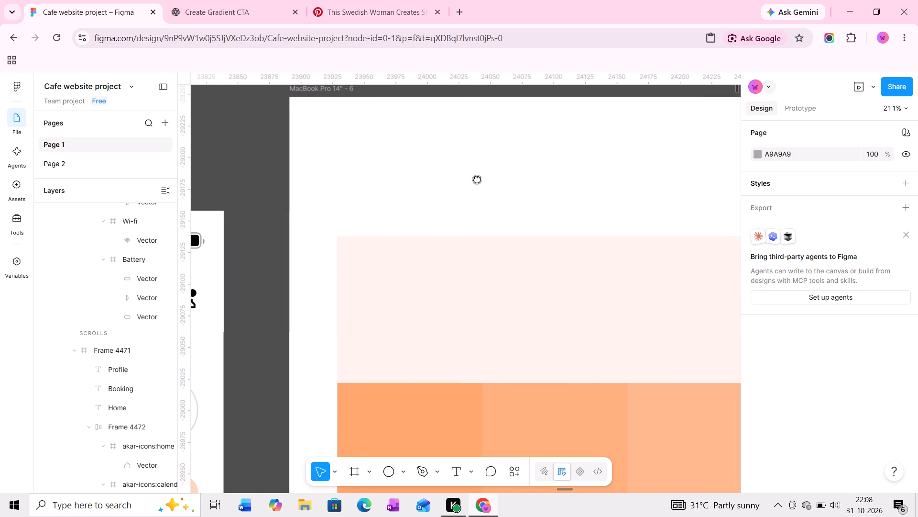
middle_click_drag(477, 179, 476, 179)
scroll(473, 179, "down", 4)
scroll(499, 211, "down", 14)
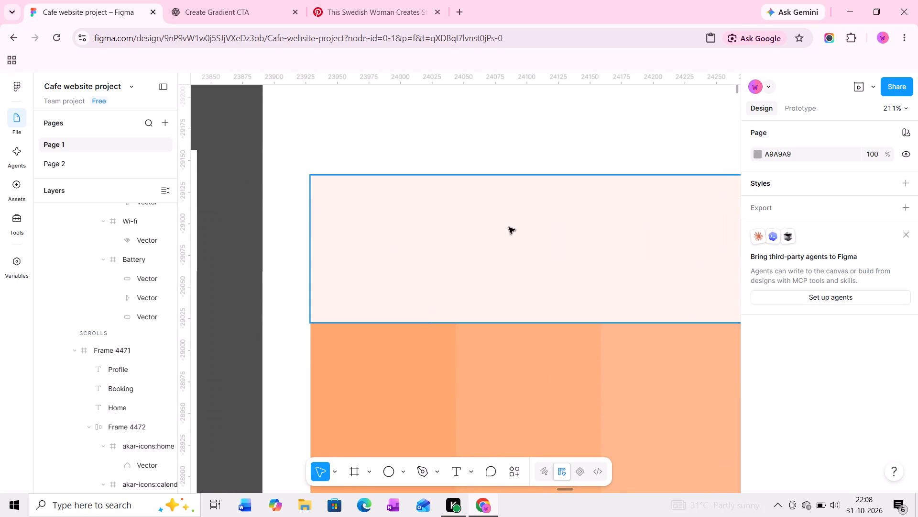
middle_click_drag(518, 227, 483, 214)
middle_click_drag(499, 252, 491, 214)
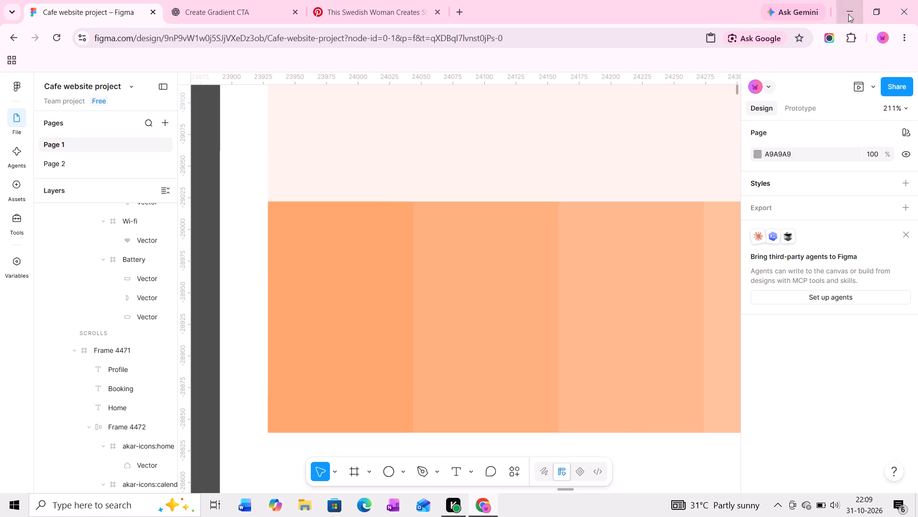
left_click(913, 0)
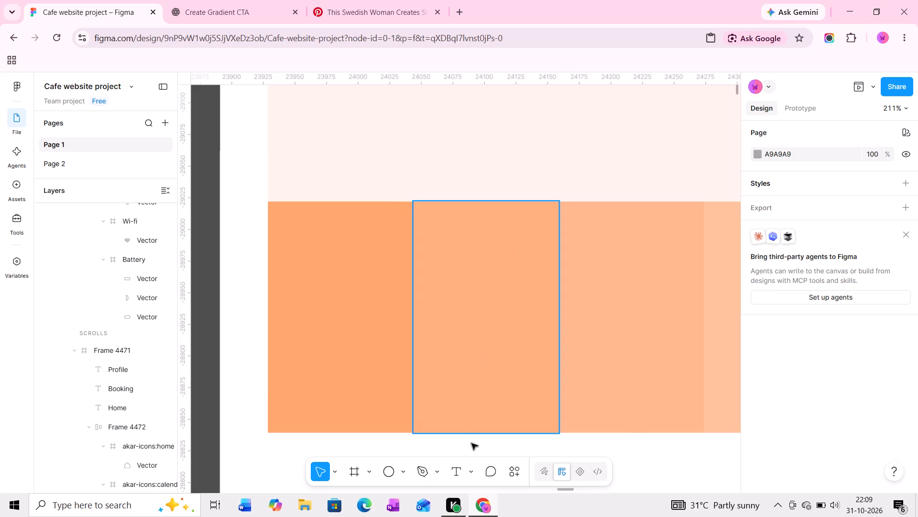
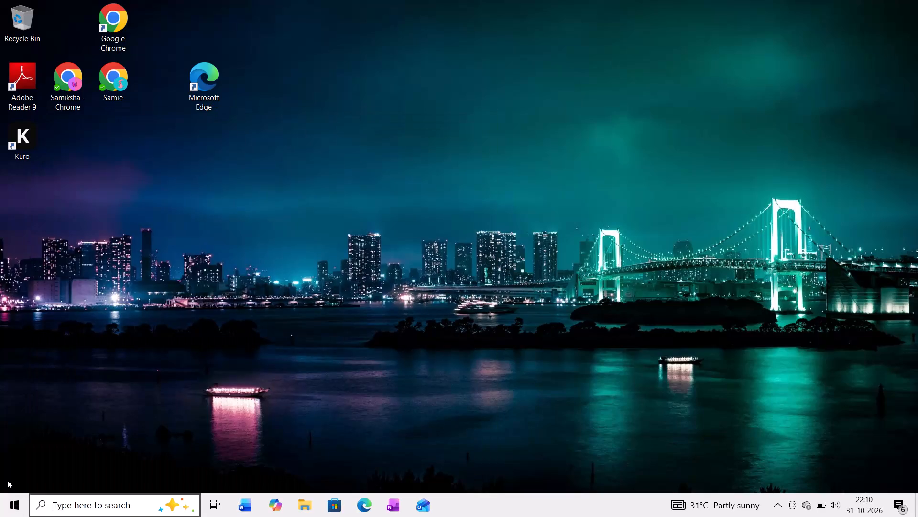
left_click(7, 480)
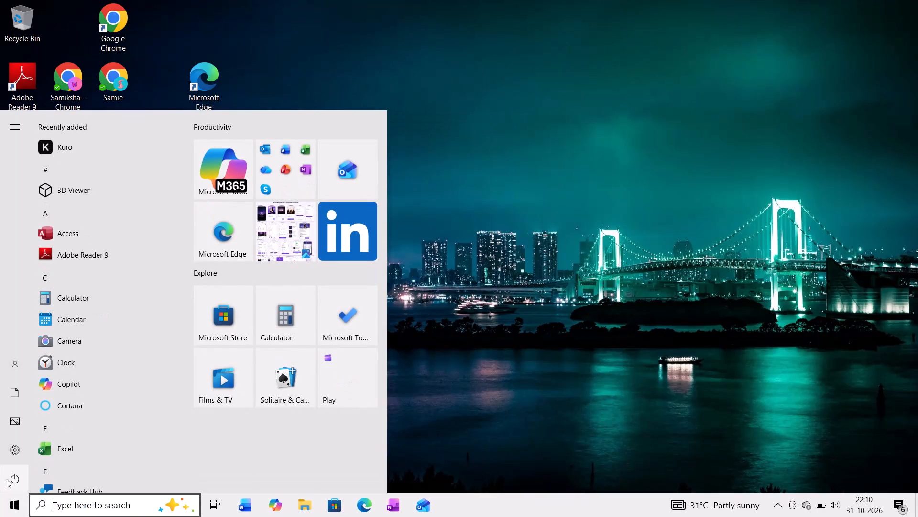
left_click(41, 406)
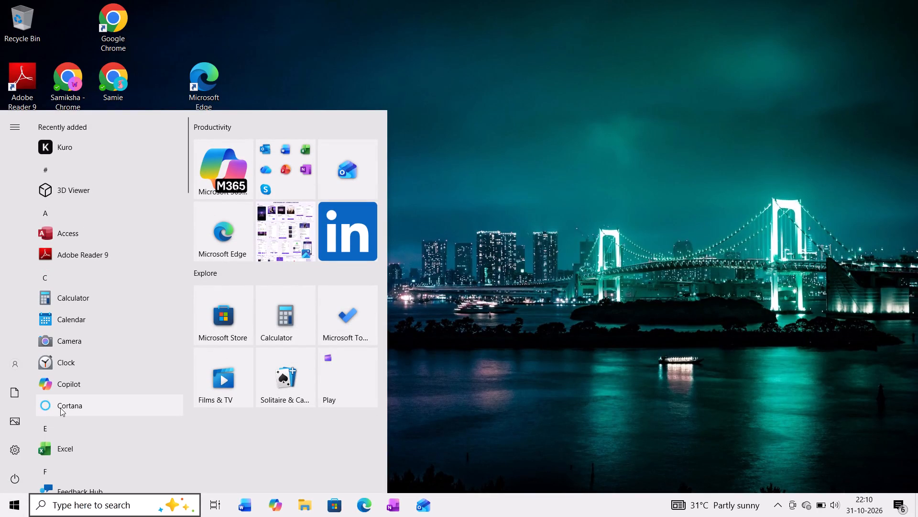